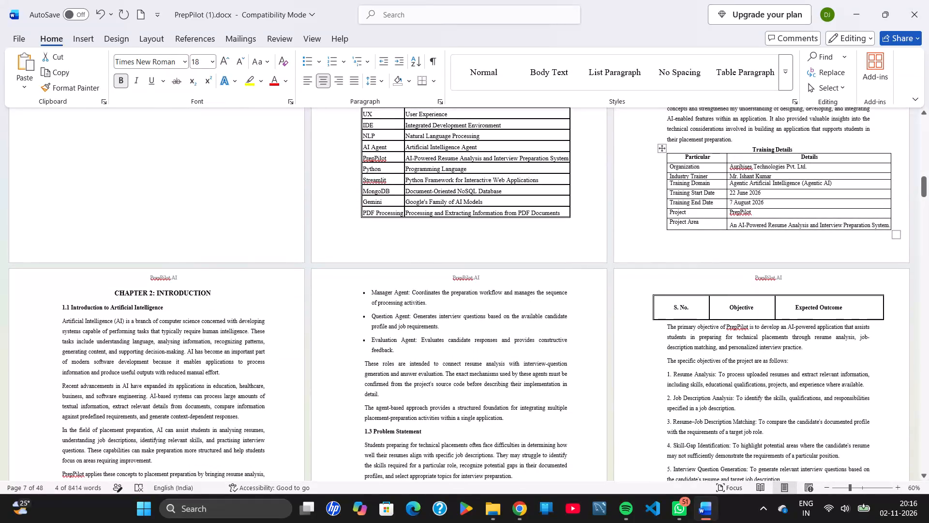
Set the font size of the "CHAPTER 2: INTRODUCTION" heading to 18.
left_click(216, 291)
left_click_drag(111, 291, 114, 291)
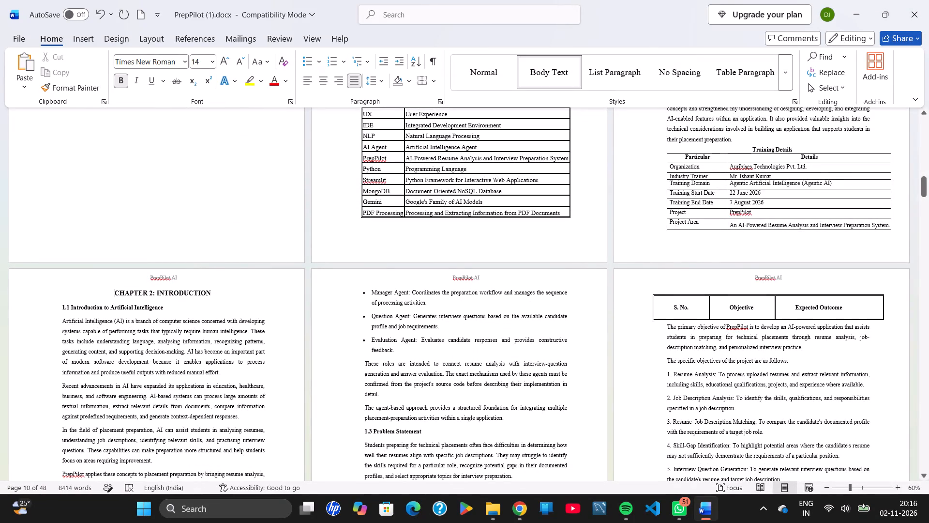
left_click_drag(114, 291, 213, 289)
left_click(291, 250)
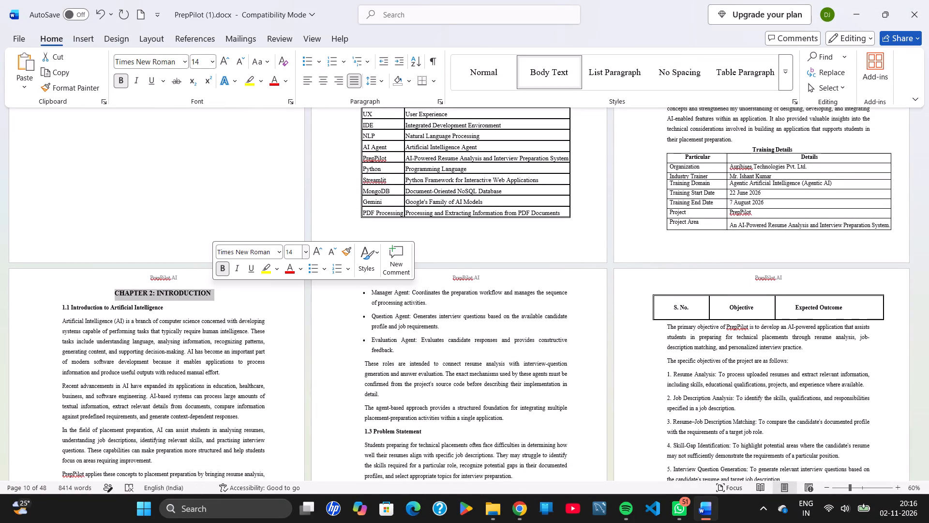
type("18")
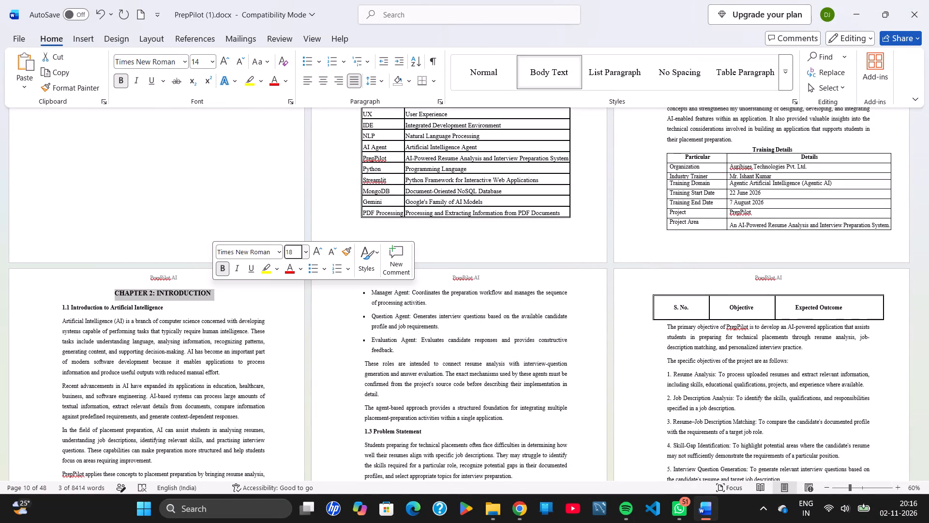
key("Return")
Set the "Introduction to Artificial Intelligence" section heading to size 16 and renumber it 2.1.
left_click_drag(170, 312, 61, 311)
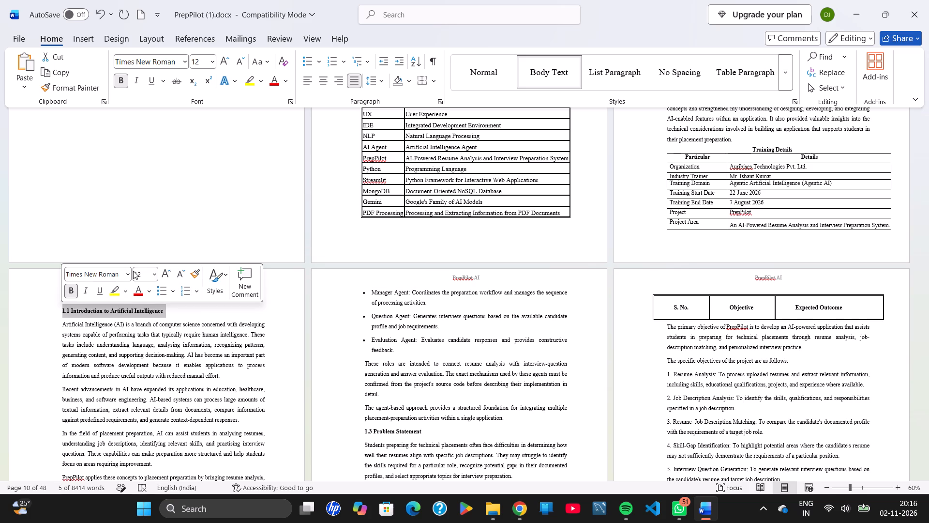
left_click(140, 274)
type("16")
key("Return")
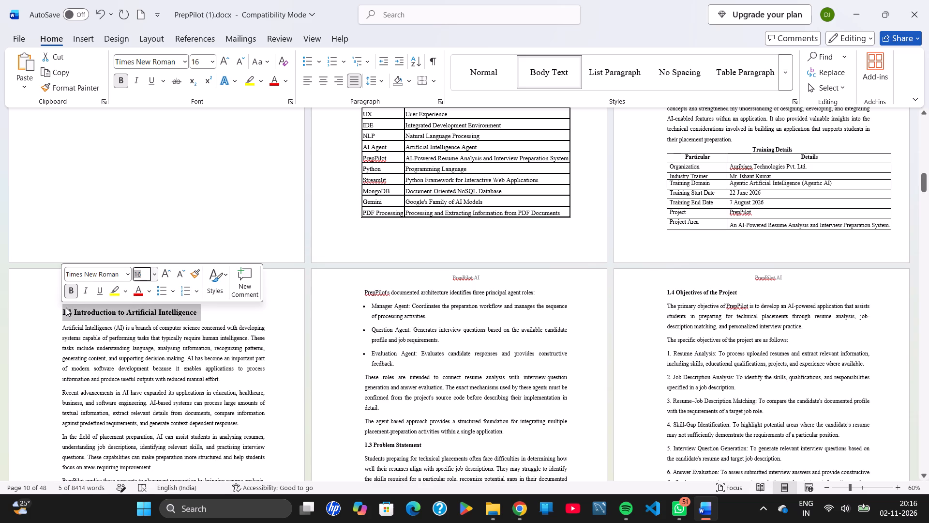
left_click(66, 308)
key("BackSpace")
key("2")
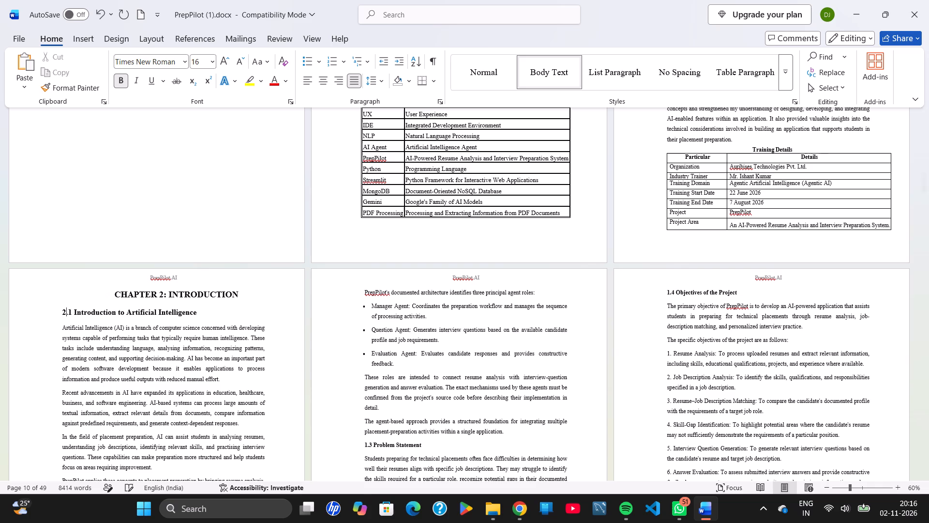
Set the "Introduction to Agentic Artificial Intelligence" section heading to size 16 and renumber it 2.2.
scroll(366, 308, "down", 3)
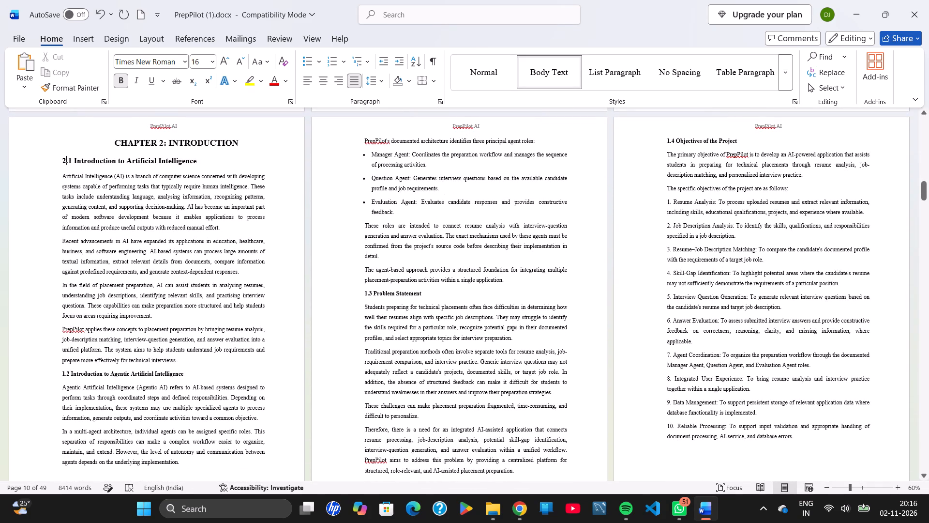
left_click(187, 374)
left_click_drag(62, 373, 119, 366)
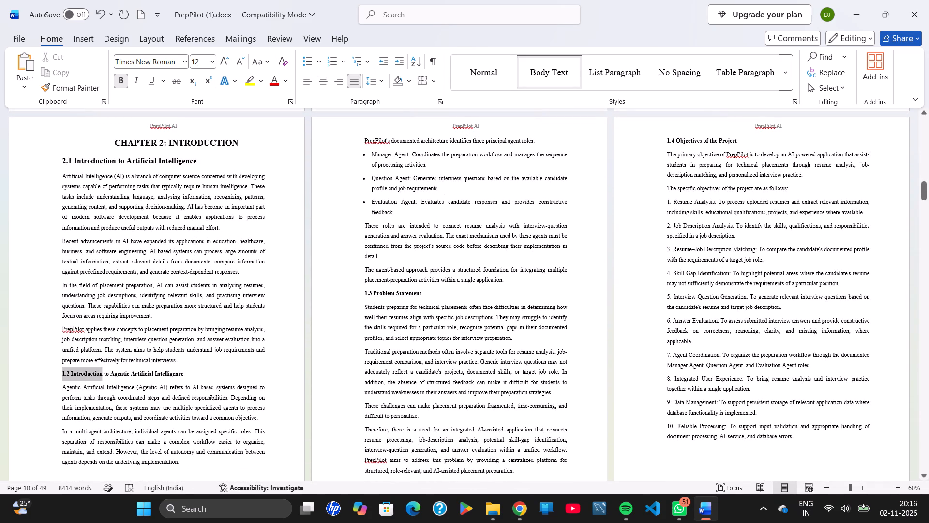
left_click_drag(119, 366, 195, 374)
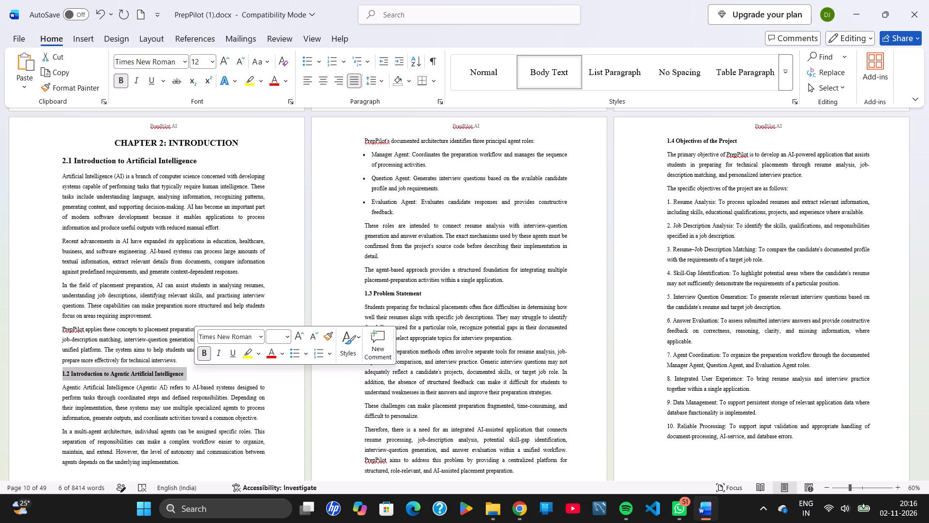
left_click(273, 337)
type("16")
key("Return")
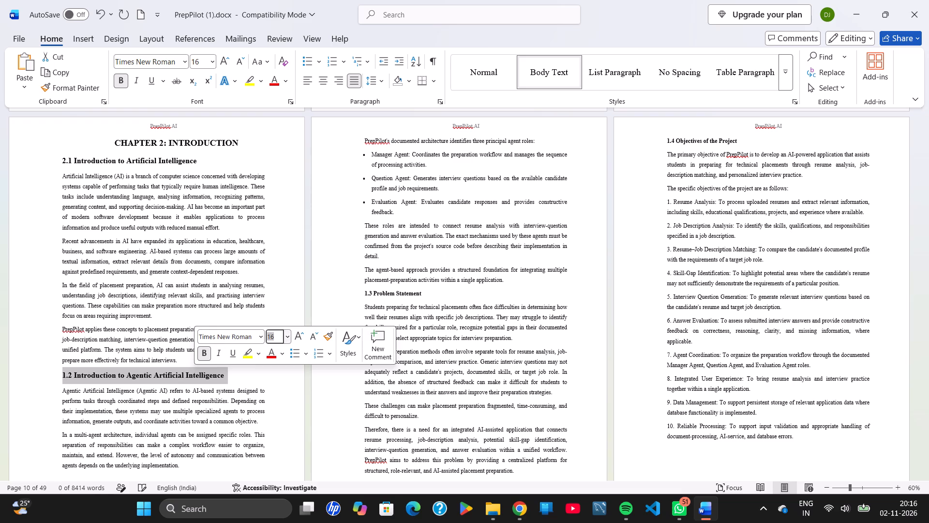
left_click(65, 372)
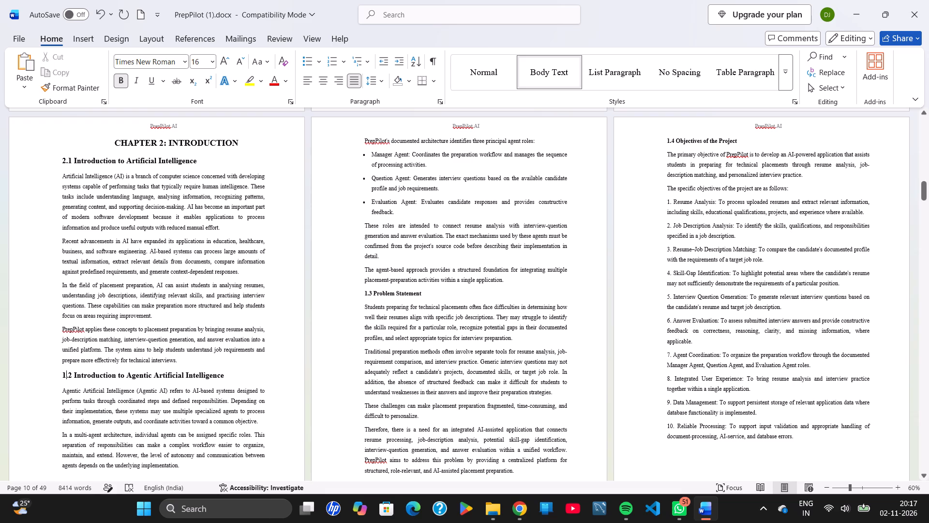
key("BackSpace")
key("2")
Set the "Problem Statement" section heading to size 16 and renumber it 2.3.
left_click_drag(426, 292, 361, 297)
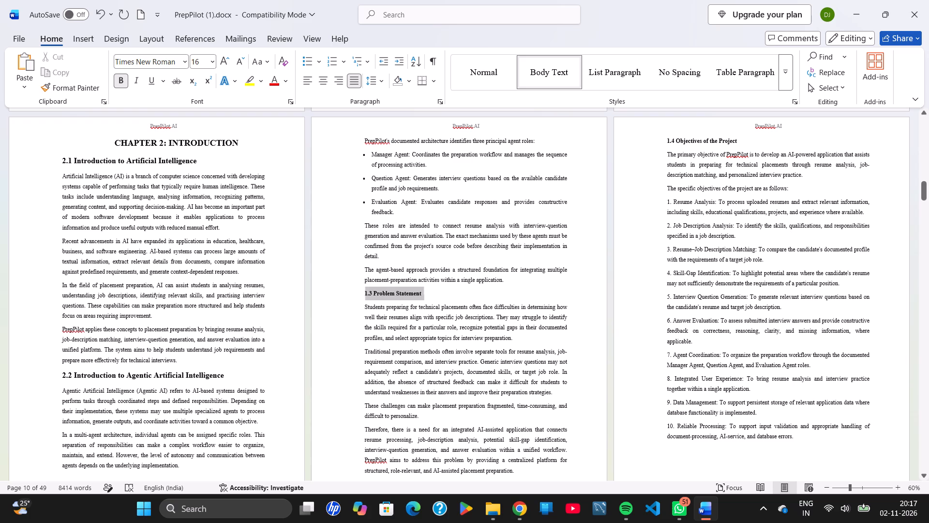
left_click_drag(361, 297, 360, 297)
left_click(440, 258)
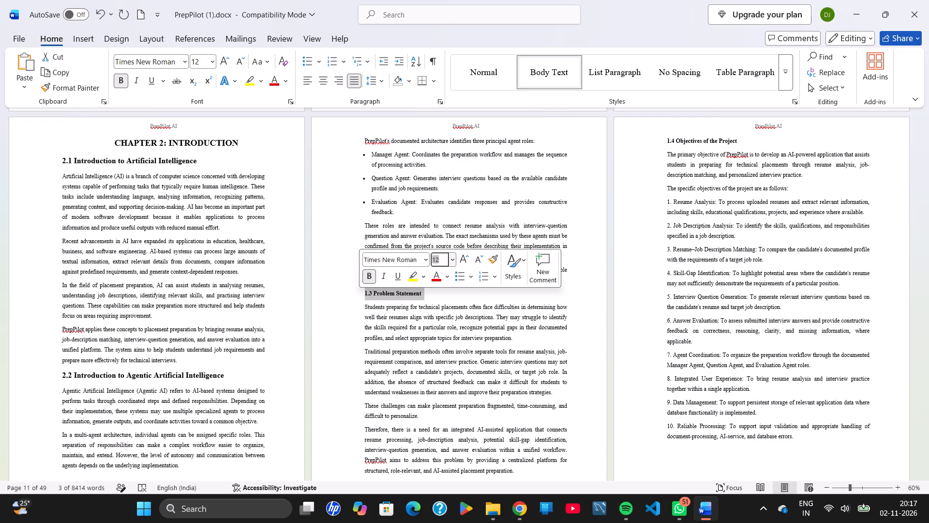
type("16")
key("Return")
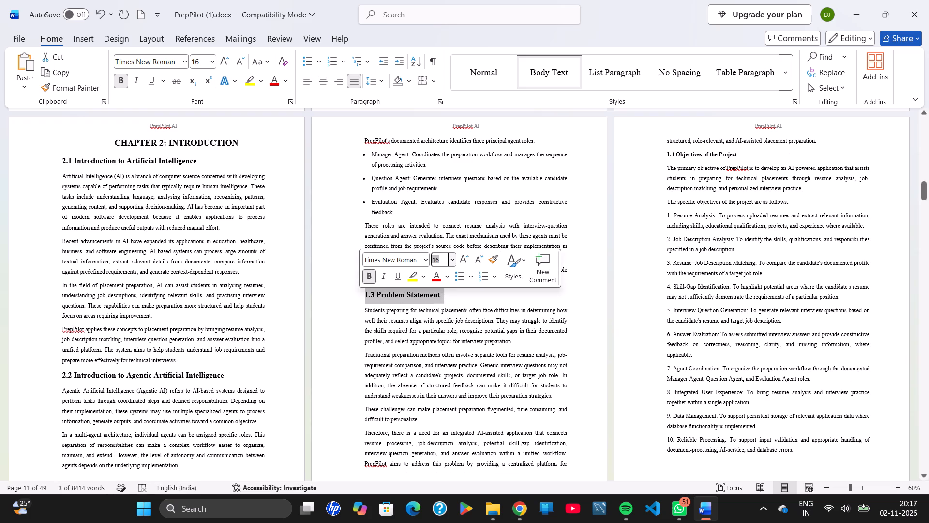
left_click(373, 295)
left_click(368, 294)
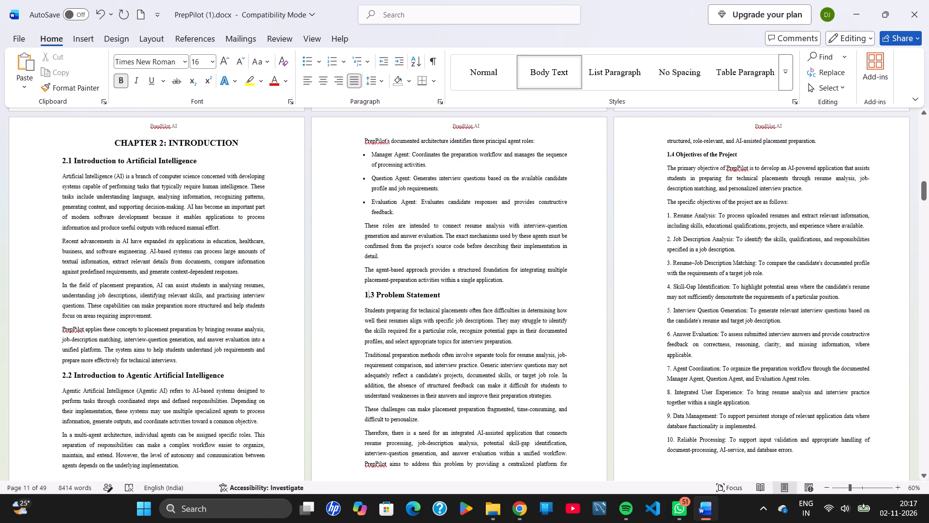
key("BackSpace")
key("2")
Set the "Objectives of the Project" section heading to size 16 and renumber it 2.4.
left_click_drag(742, 157, 665, 157)
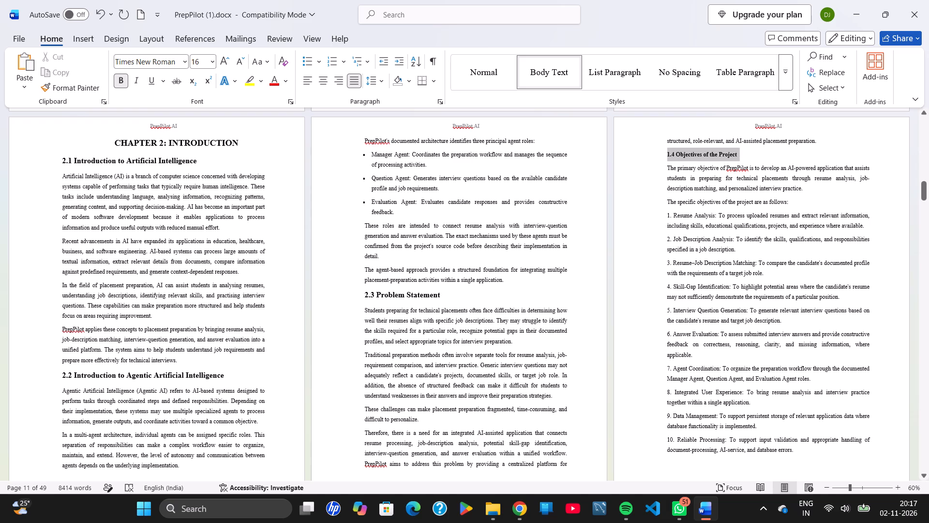
left_click_drag(665, 157, 666, 157)
left_click(742, 117)
type("16")
key("Return")
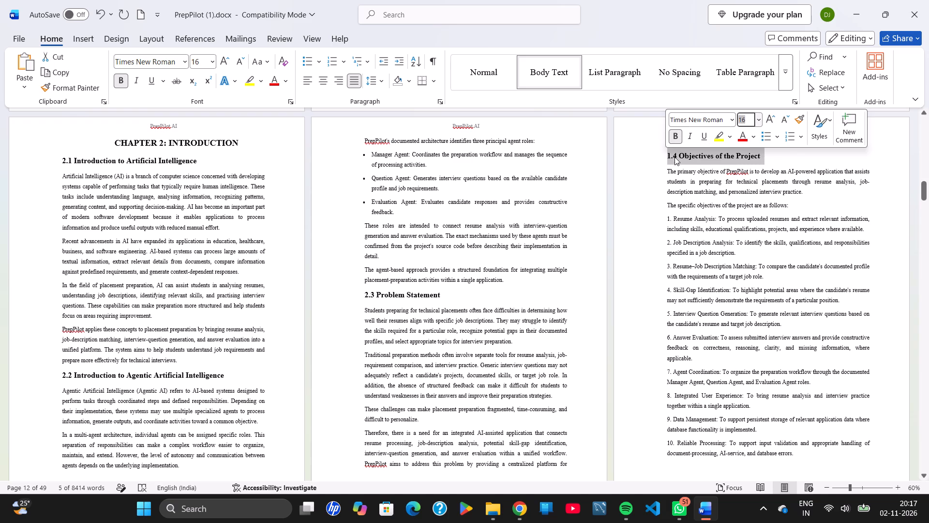
left_click(674, 156)
left_click(674, 156)
key("Left")
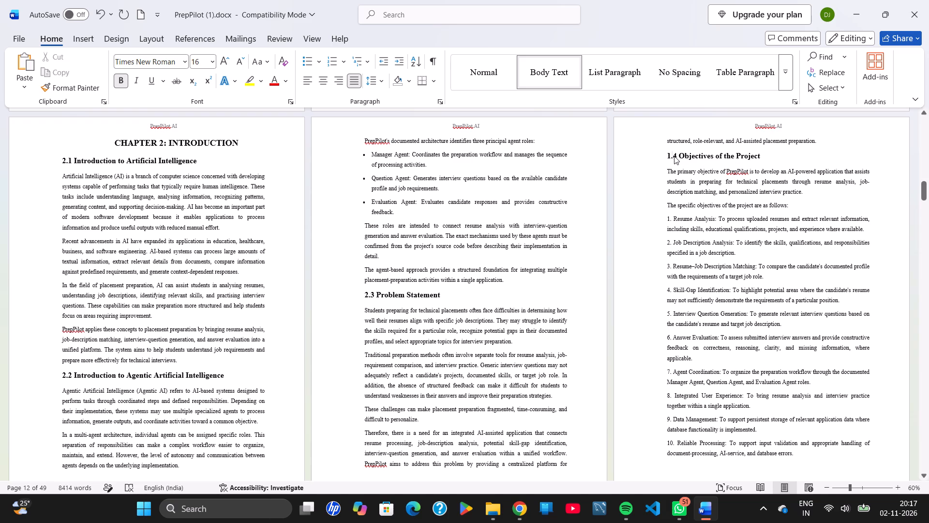
key("BackSpace")
key("2")
Review the Chapter 2 pages from the reformatted section headings through the objectives table and the following sections.
scroll(667, 265, "down", 3)
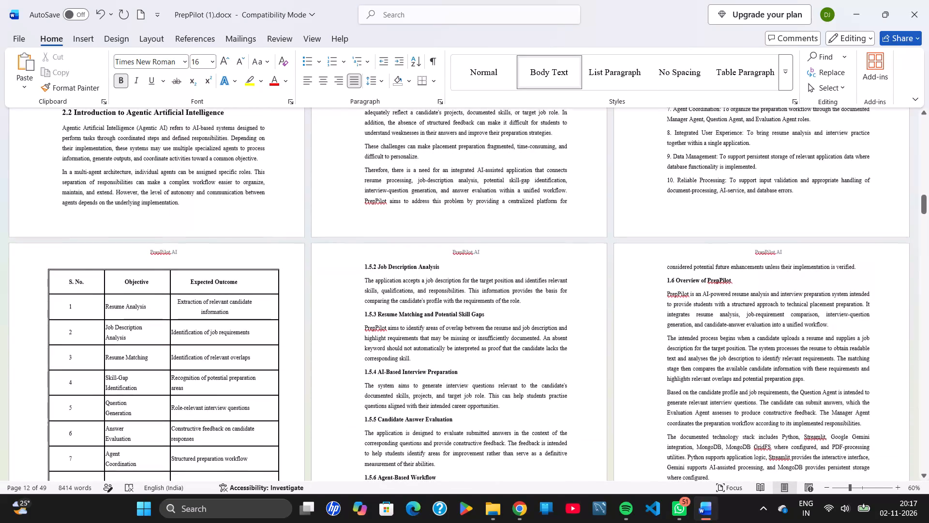
scroll(667, 265, "up", 2)
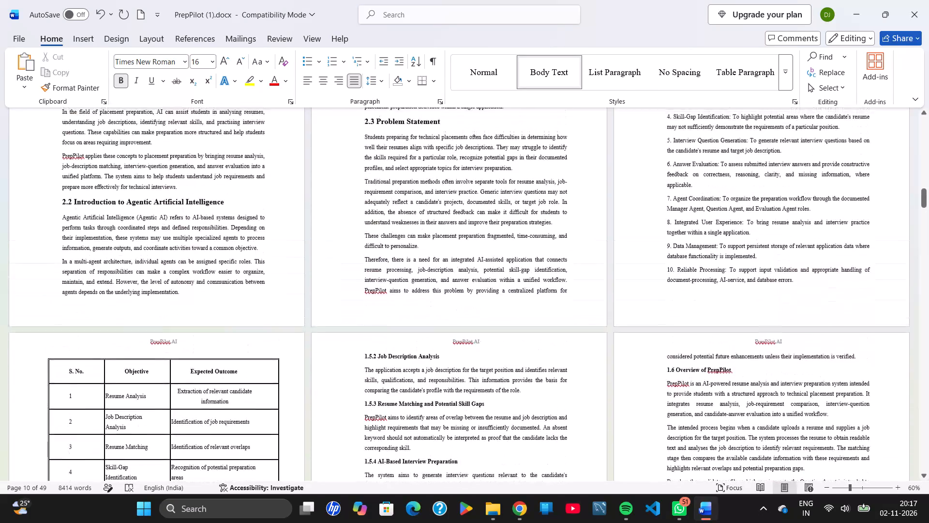
scroll(667, 265, "up", 2)
scroll(667, 265, "down", 1)
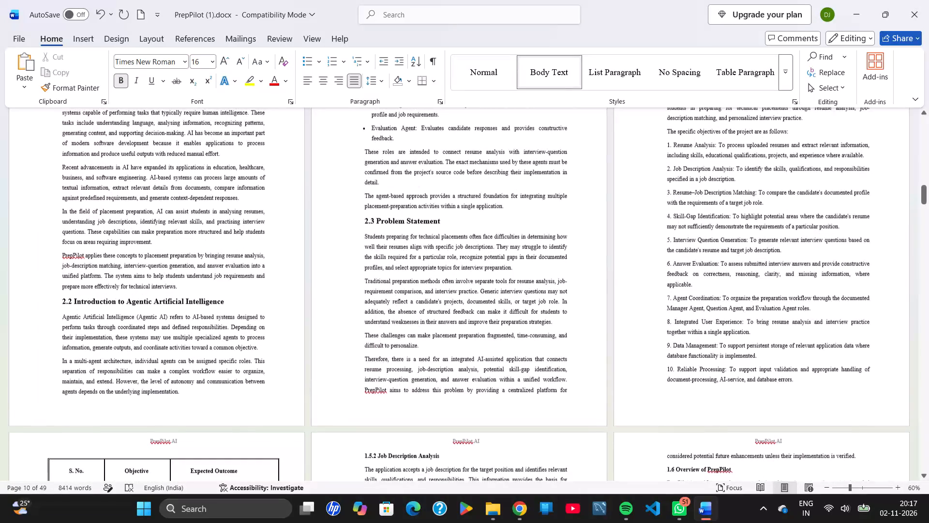
scroll(667, 265, "down", 3)
scroll(667, 265, "up", 1)
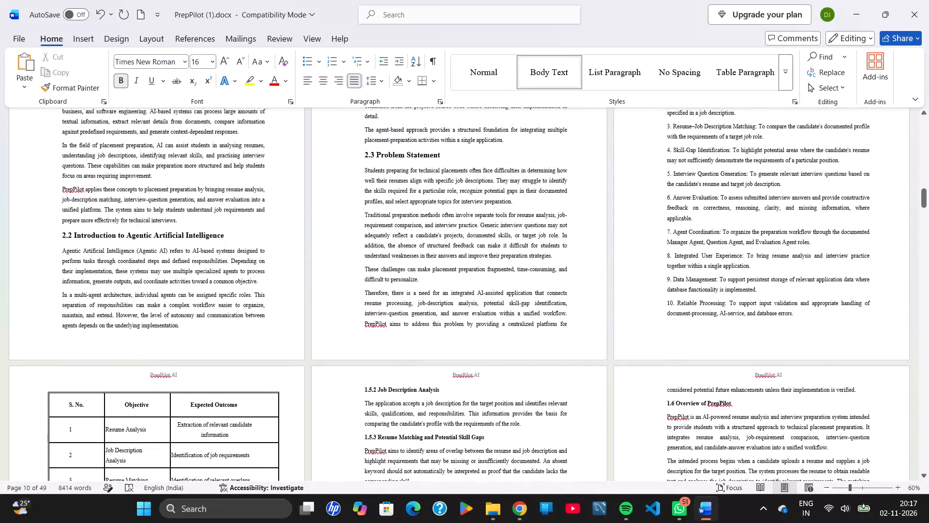
scroll(667, 265, "up", 2)
Set the "Scope of the Project" section heading below the objectives table to size 16 and renumber it 2.5.
scroll(667, 265, "down", 2)
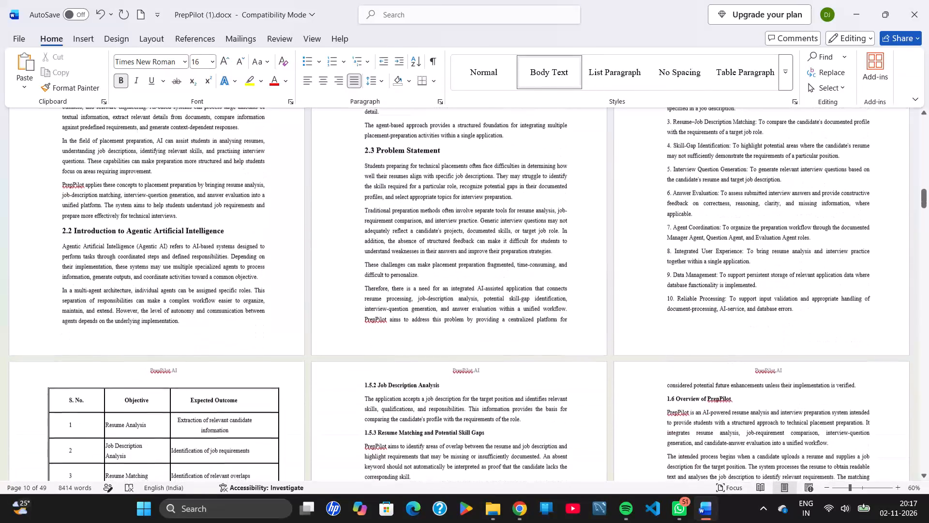
scroll(667, 265, "down", 3)
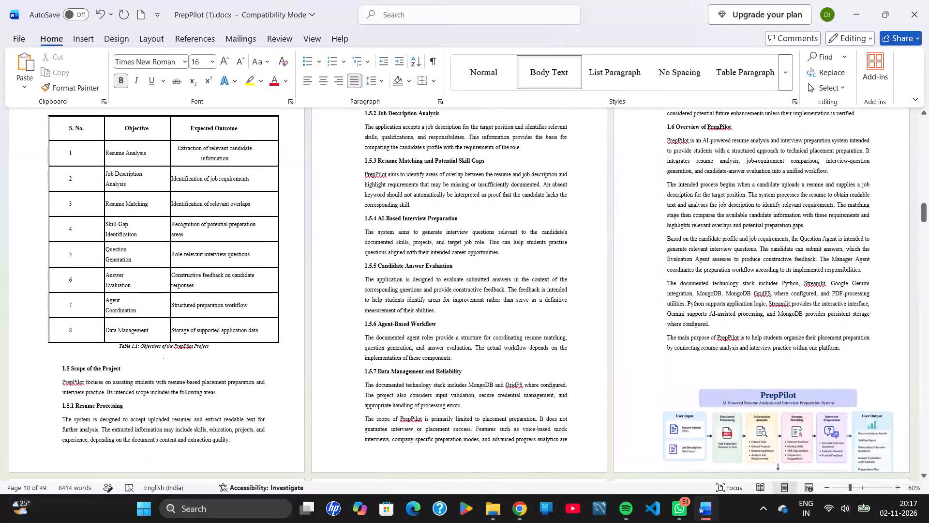
left_click_drag(124, 371, 55, 369)
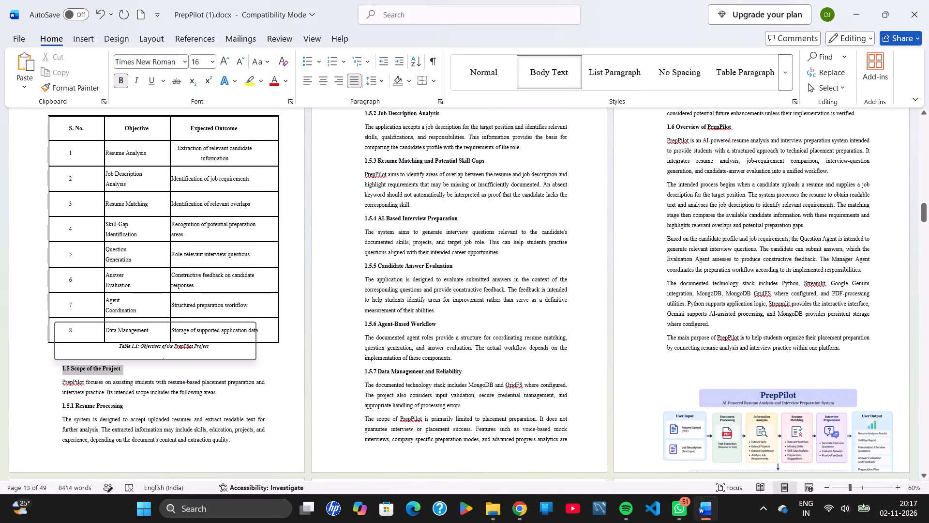
left_click(139, 331)
type("15")
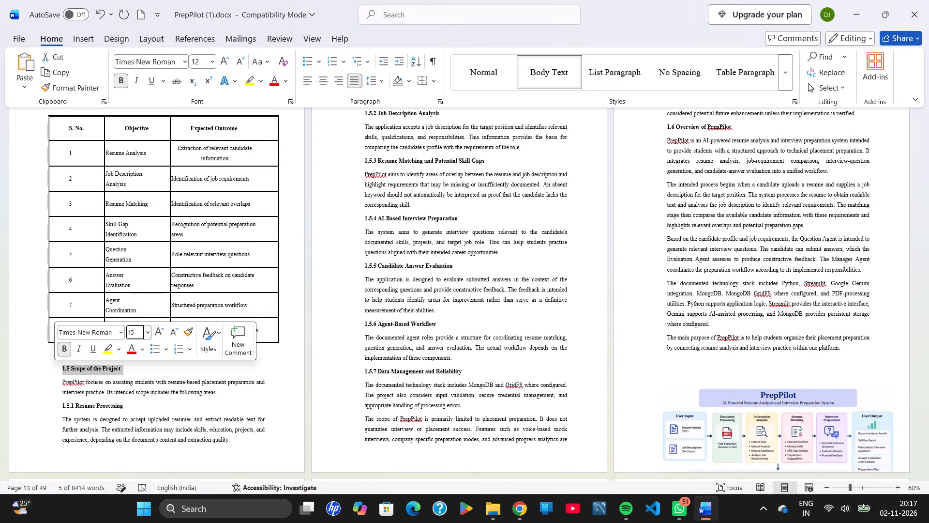
key("BackSpace")
key("6")
key("Return")
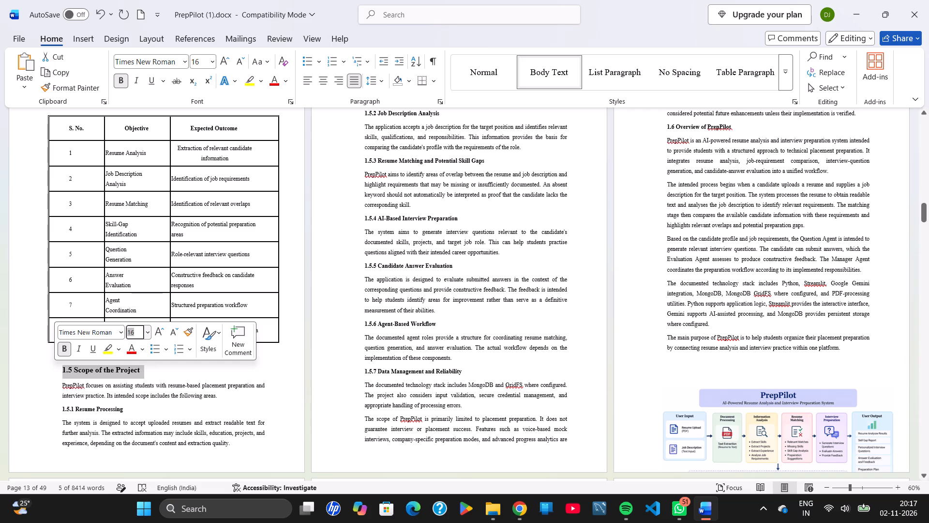
left_click(67, 367)
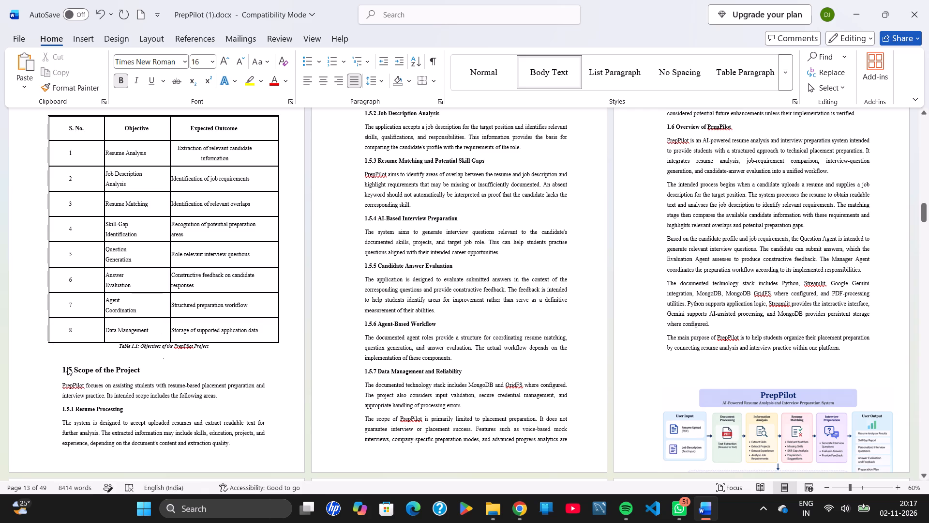
key("Left")
key("BackSpace")
key("2")
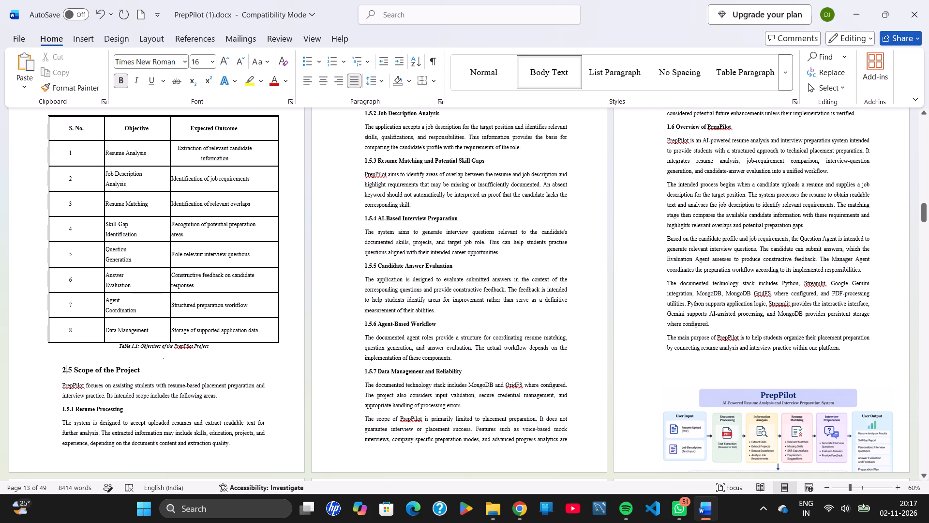
Renumber the "Resume Processing" subsection heading to 2.5.1.
left_click(64, 409)
key("BackSpace")
key("2")
Set the "2.5.1 Resume Processing" subsection heading to size 14.
key("Left")
key("ctrl+shift+Right")
key("ctrl+shift+Right")
key("ctrl+shift+Right")
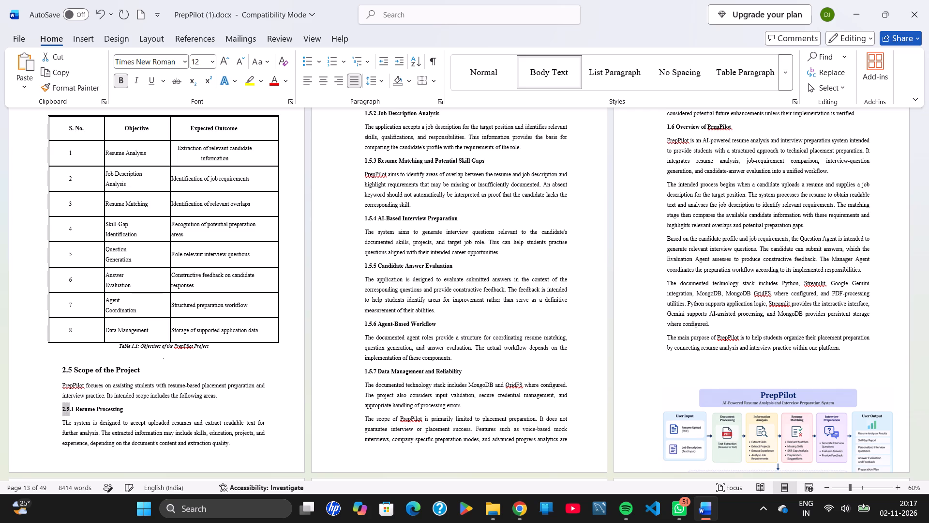
key("ctrl+shift+Right")
key("ctrl+shift+Right")
key("ctrl+shift+Right")
key("ctrl+shift+Right")
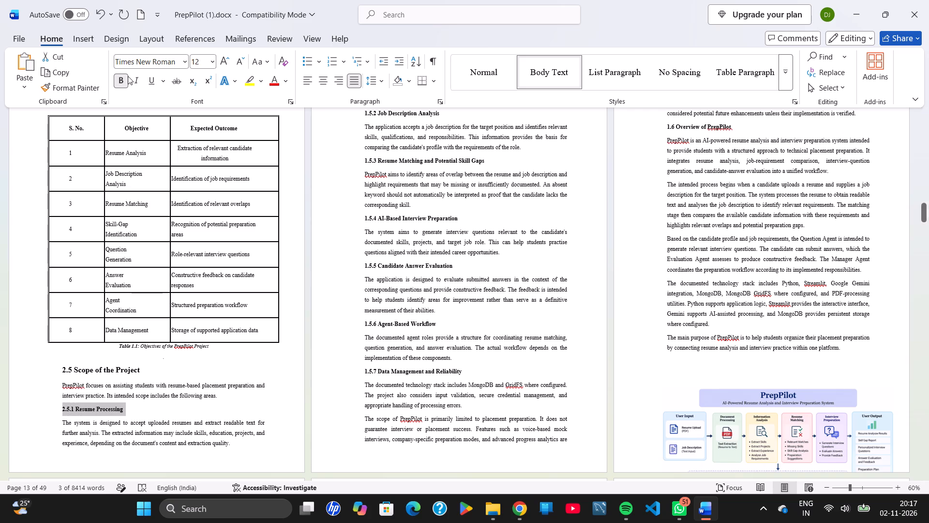
left_click(201, 60)
type("14")
key("Return")
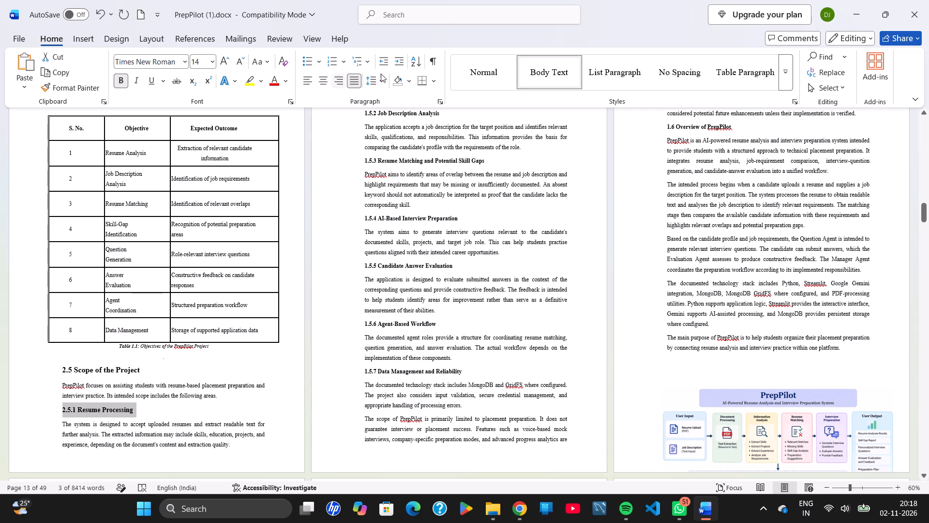
Set the "Job Description Analysis" subsection heading to size 14 and renumber it 2.5.2.
scroll(462, 136, "up", 2)
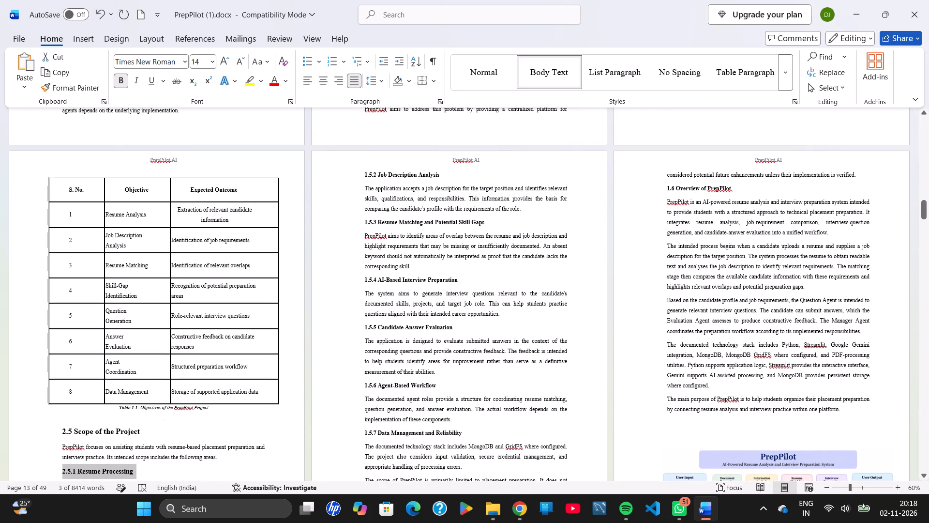
left_click_drag(443, 176, 362, 178)
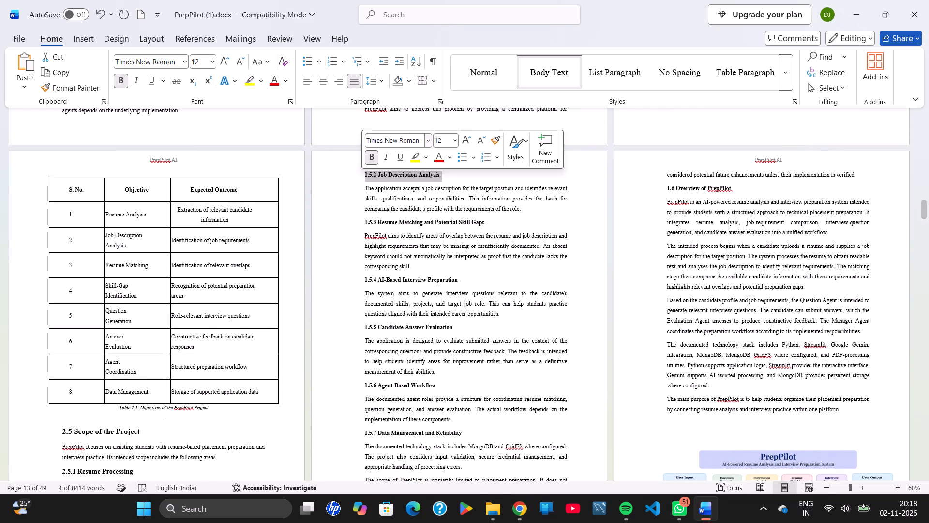
left_click(442, 141)
type("14")
key("Return")
left_click_drag(369, 179, 368, 170)
left_click(368, 170)
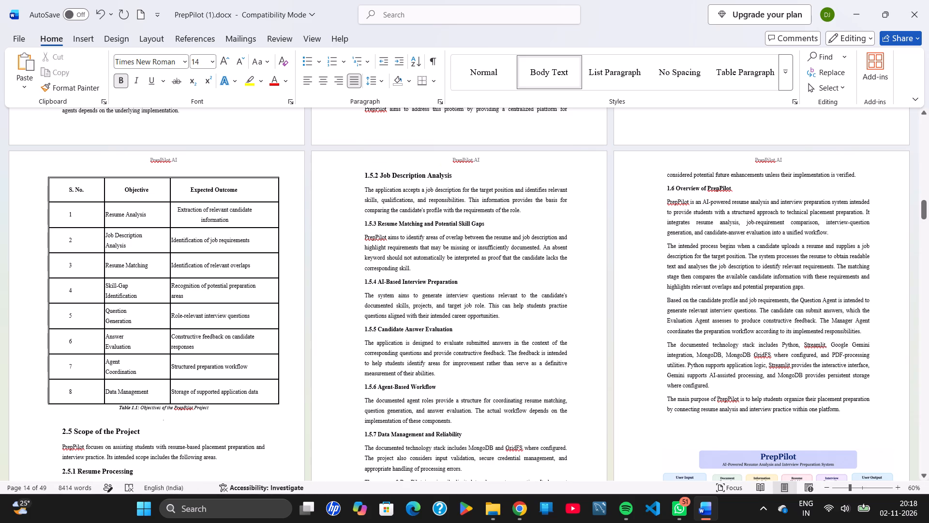
key("BackSpace")
key("2")
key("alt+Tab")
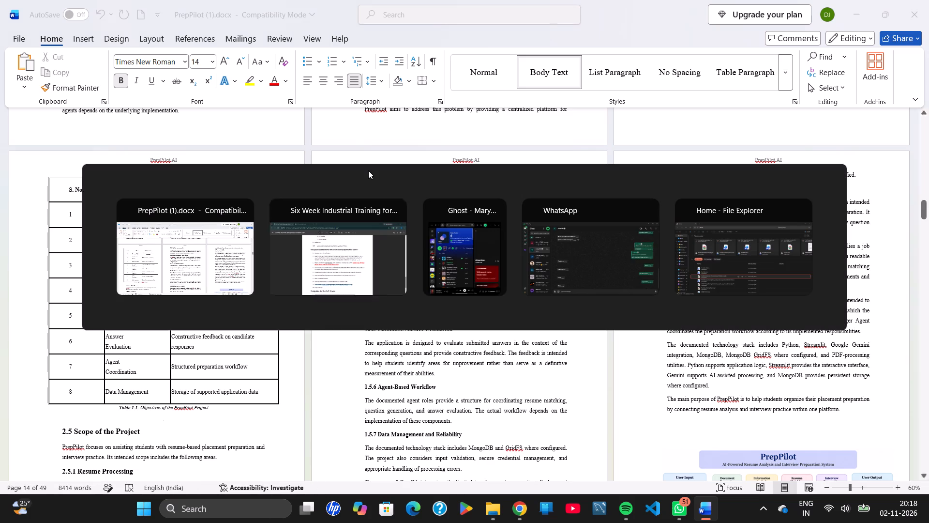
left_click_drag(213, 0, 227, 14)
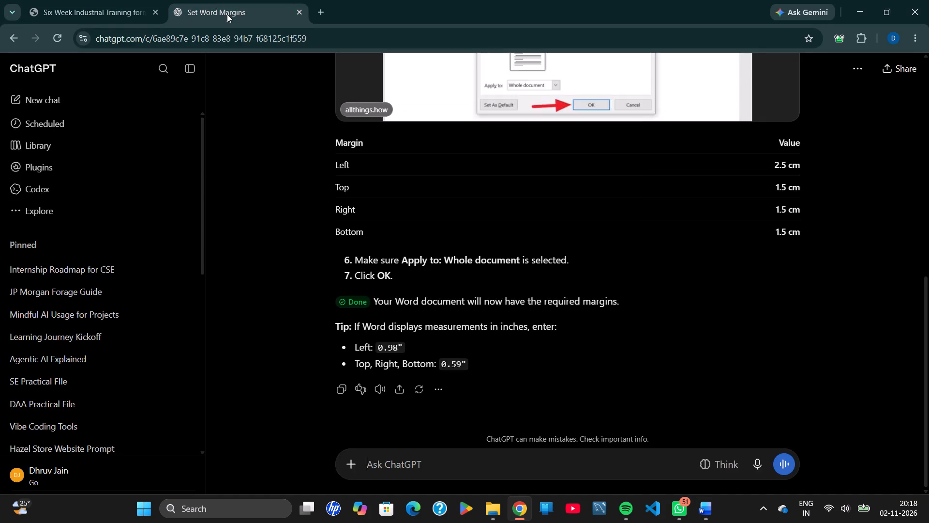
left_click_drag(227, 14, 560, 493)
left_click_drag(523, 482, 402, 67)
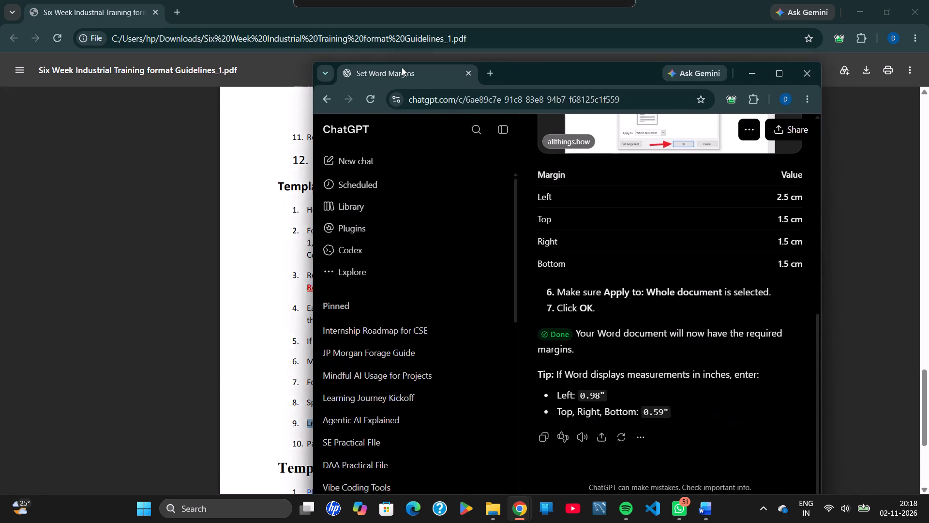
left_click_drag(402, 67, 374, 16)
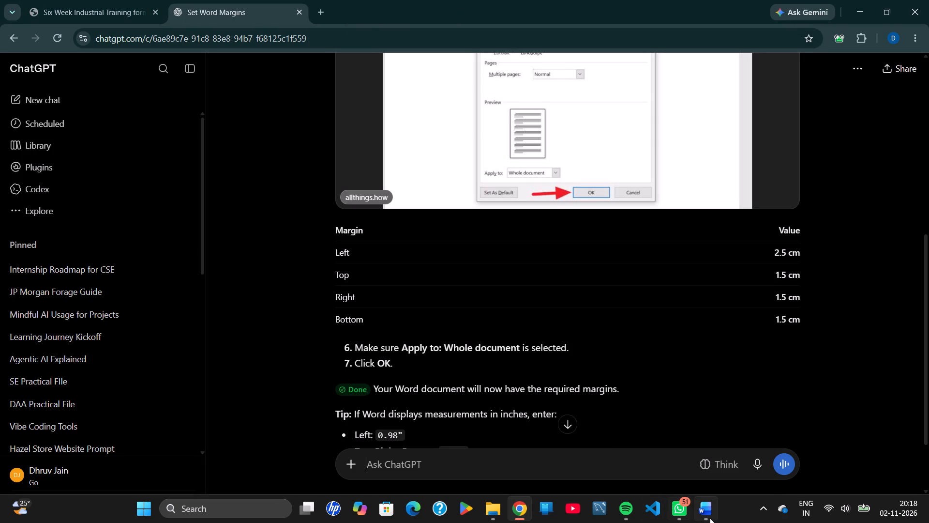
Switch to Spotify and play the song "Rishte Naate" from the open Blend playlist.
left_click(626, 513)
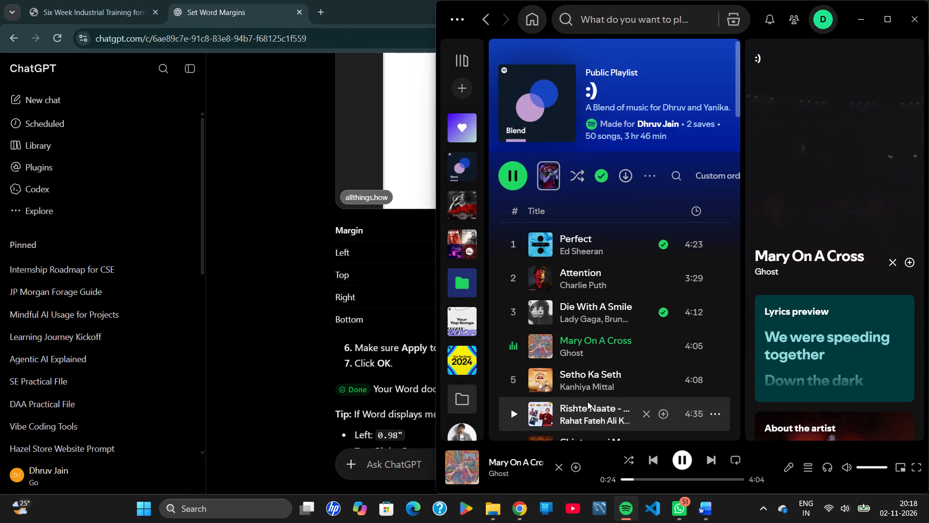
scroll(587, 401, "down", 1)
left_click(512, 350)
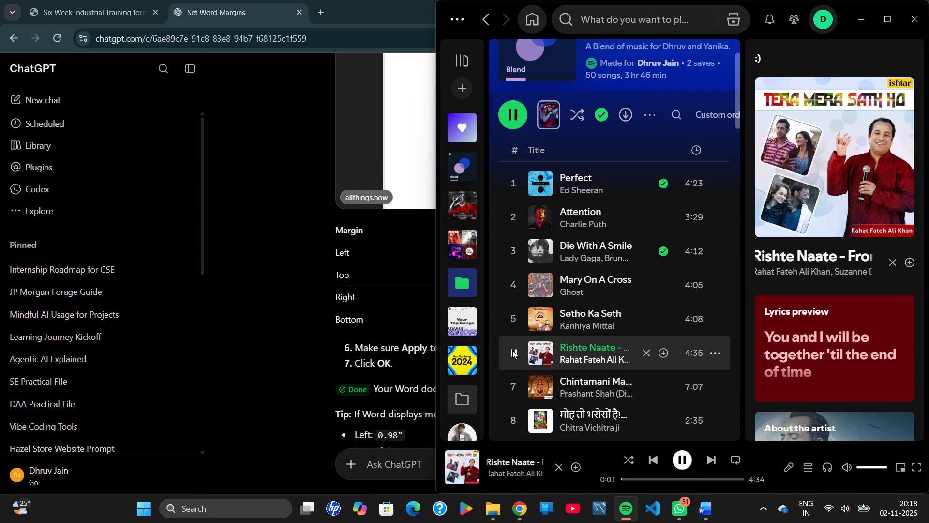
left_click(219, 296)
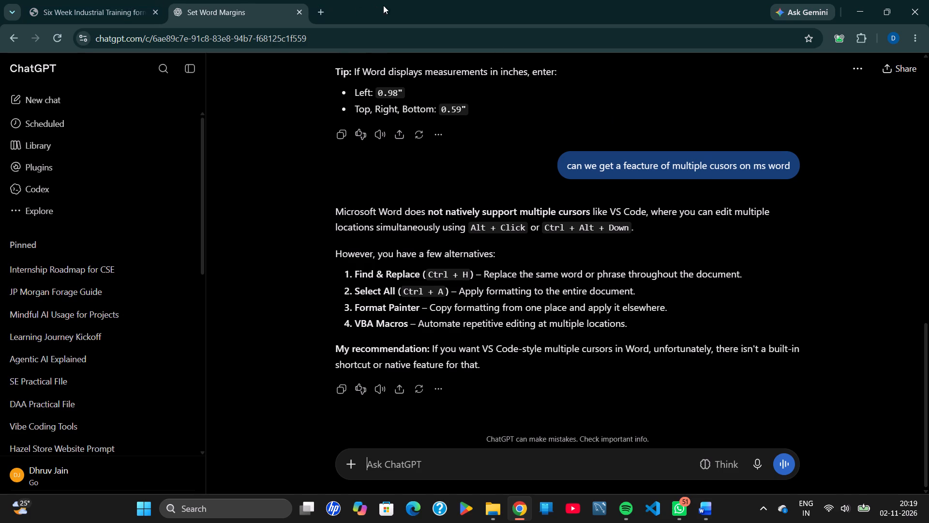
Switch back to Word, renumber the "Resume Matching and Potential Skill Gaps" subsection heading to 2.5.3 and set it to size 14.
left_click(146, 0)
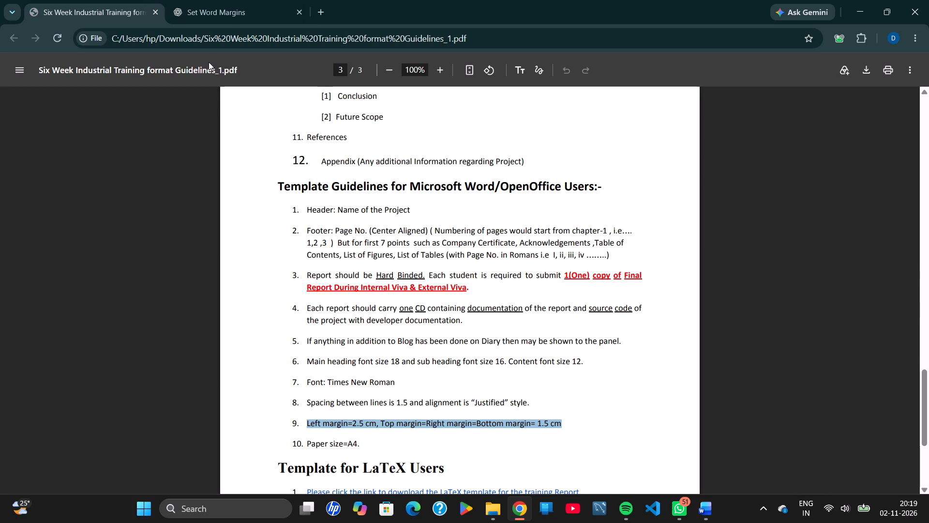
left_click(707, 506)
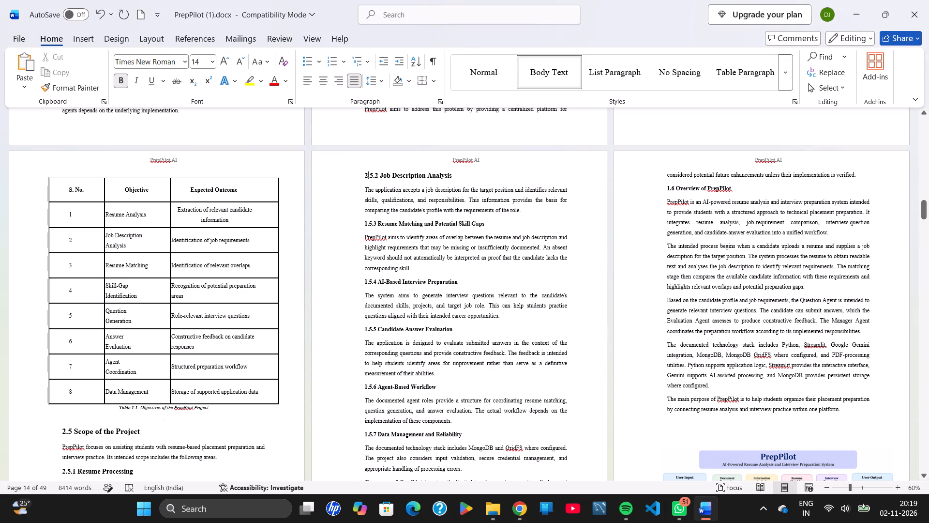
left_click(437, 172)
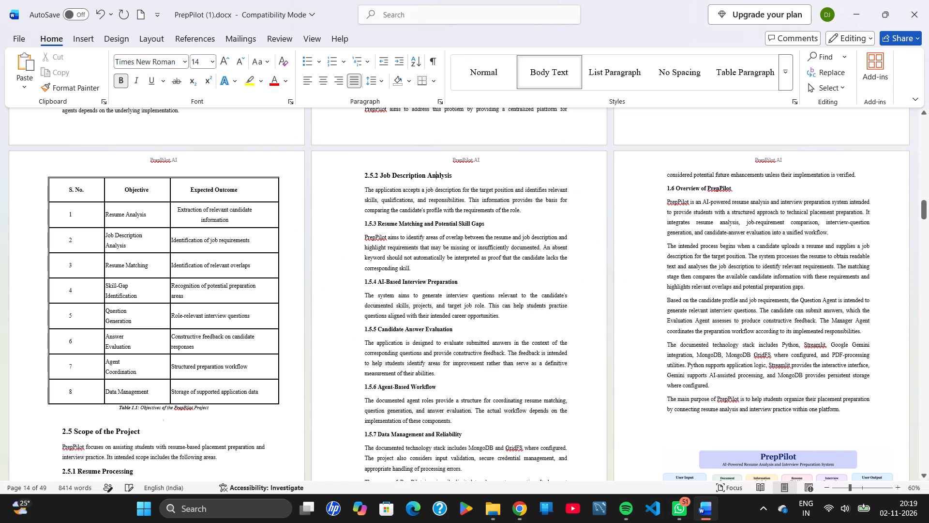
left_click(435, 176)
left_click(367, 222)
key("BackSpace")
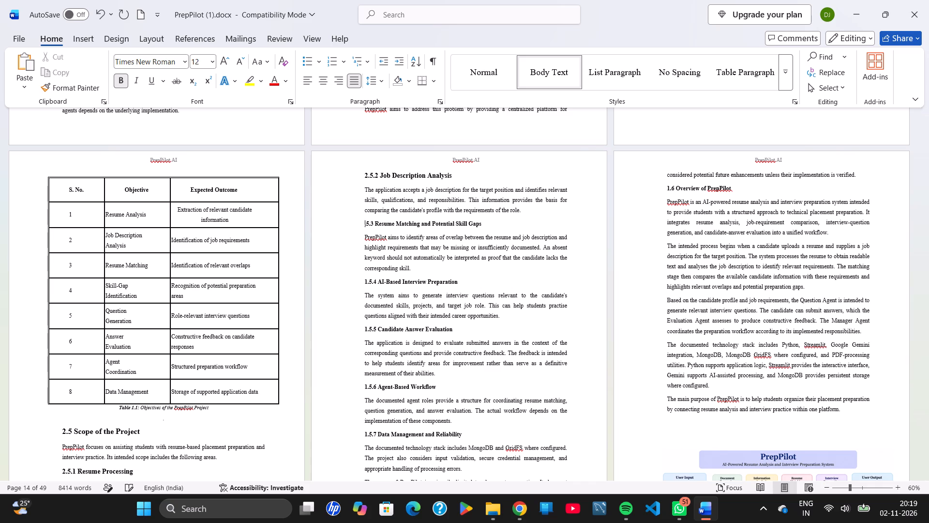
key("2")
key("Left")
key("ctrl+shift+Right")
key("ctrl+shift+Right")
key("ctrl+shift+Right")
key("ctrl+shift+Right")
key("ctrl+shift+Right")
key("ctrl+shift+Right")
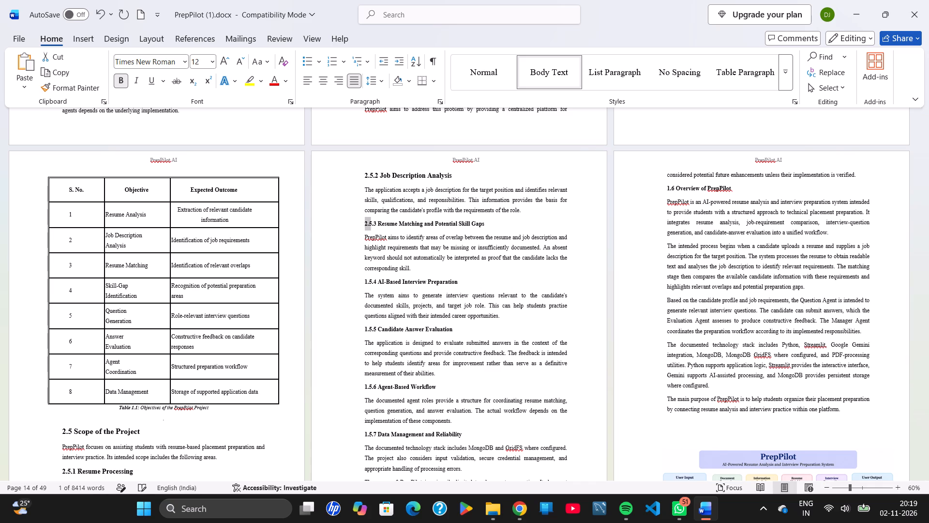
key("ctrl+shift+Right")
key("ctrl+shift+Right")
key("ctrl+shift+Right")
key("ctrl+shift+Right")
key("ctrl+shift+Right")
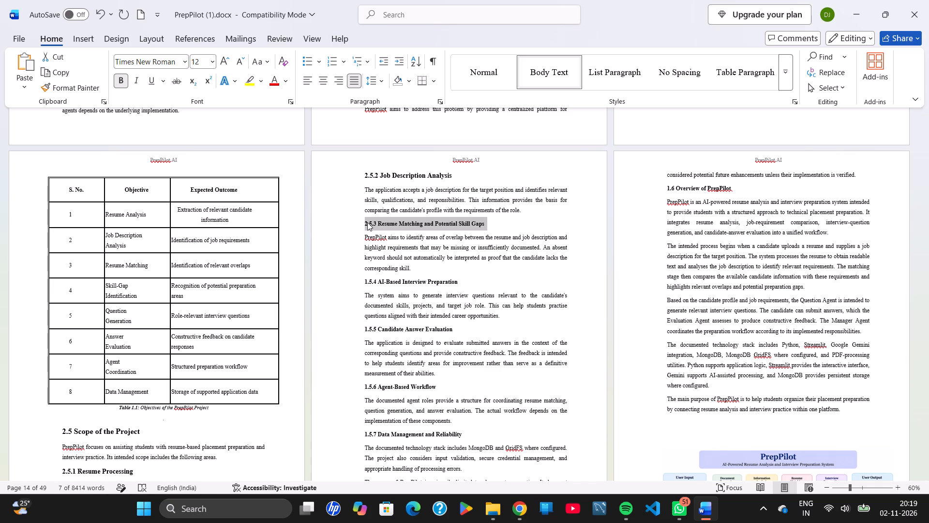
left_click(206, 58)
type("14")
key("Return")
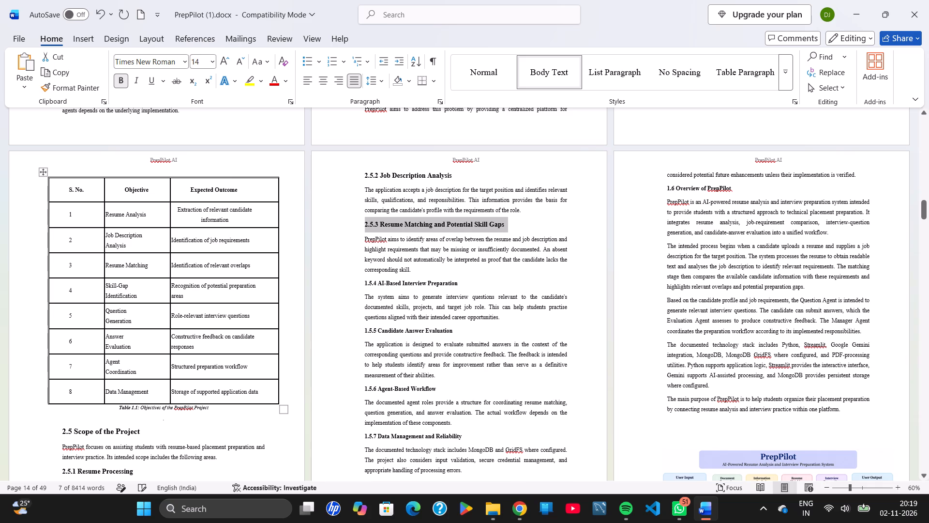
Renumber the "AI-Based Interview Preparation" subsection heading to 2.5.4 and set the whole heading to size 14.
left_click(368, 280)
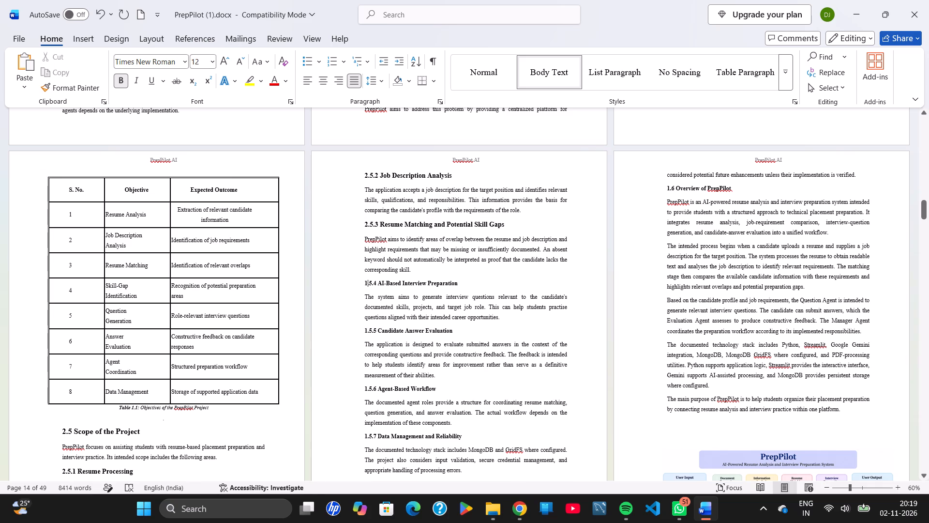
key("BackSpace")
key("2")
key("Left")
key("ctrl+shift+Right")
key("ctrl+shift+Right")
key("ctrl+shift+Right")
key("ctrl+shift+Right")
key("ctrl+shift+Right")
key("ctrl+shift+Right")
key("ctrl+shift+Right")
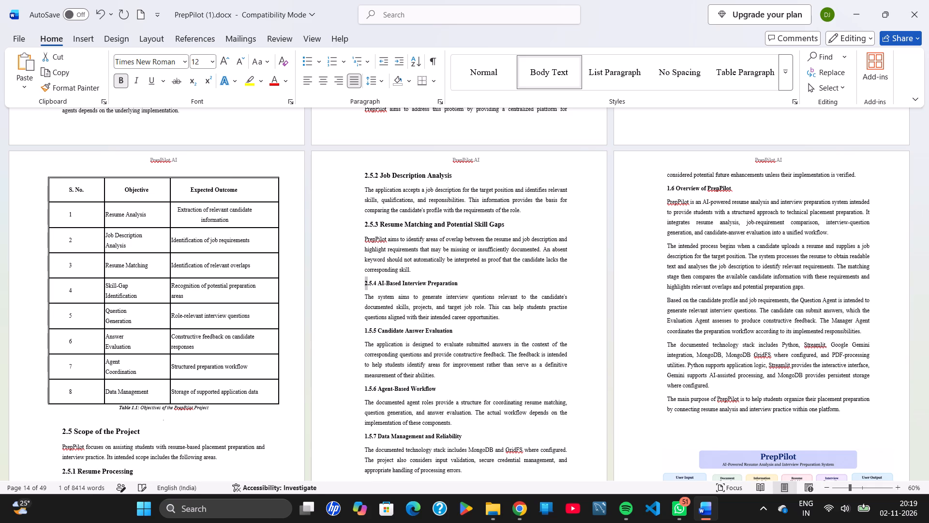
key("ctrl+shift+Right")
key("ctrl+shift+Right")
key("ctrl+shift+Right")
key("ctrl+shift+Right")
key("ctrl+shift+Right")
key("ctrl+shift+Right")
key("ctrl+shift+Right")
key("ctrl+shift+Right")
key("ctrl+shift+Left")
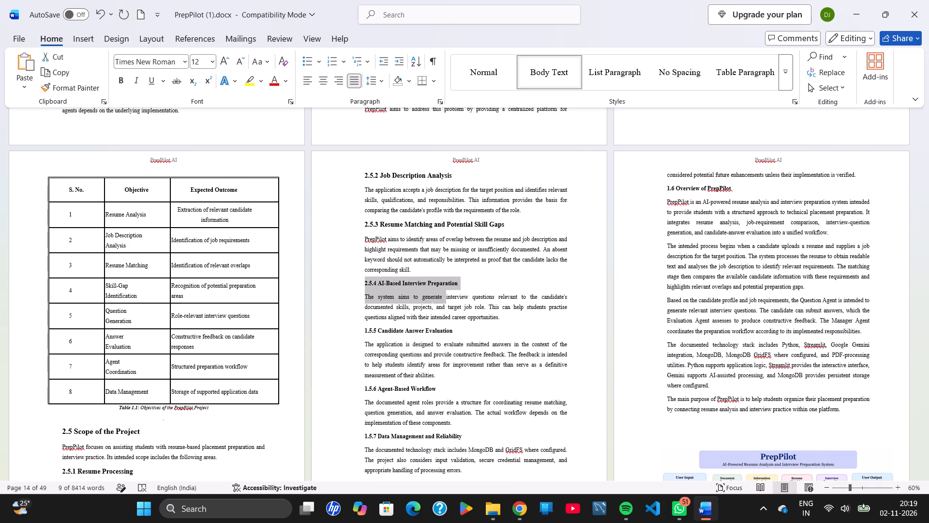
key("ctrl+shift+Left")
key("ctrl+shift+Left")
key("ctrl+shift+Left")
key("ctrl+shift+Left")
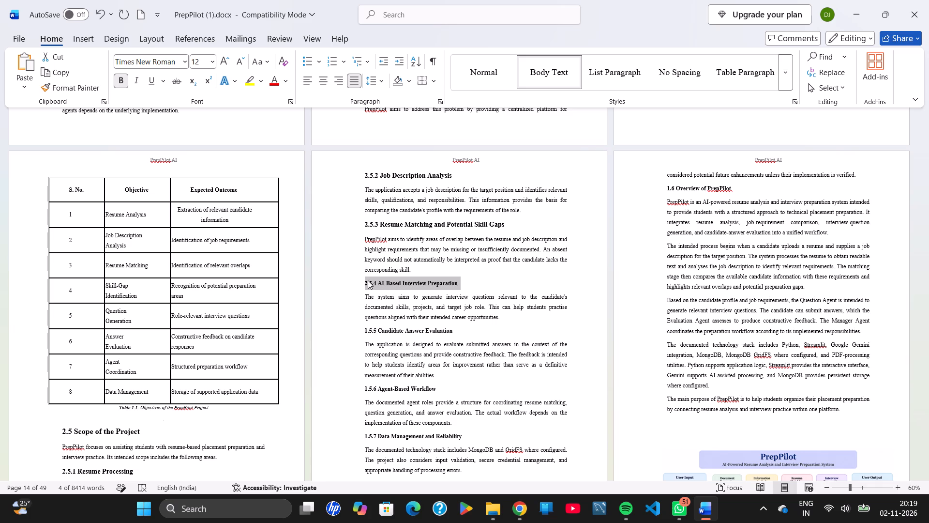
left_click(201, 62)
type("14")
key("backslash")
key("BackSpace")
key("Return")
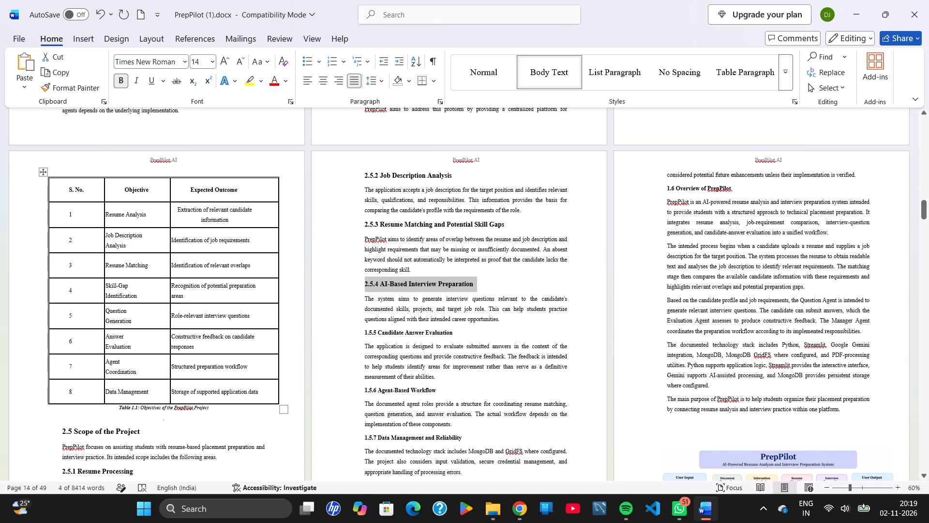
Renumber the "Candidate Answer Evaluation" subsection heading to 2.5.5 and set the whole heading to size 14.
left_click(366, 333)
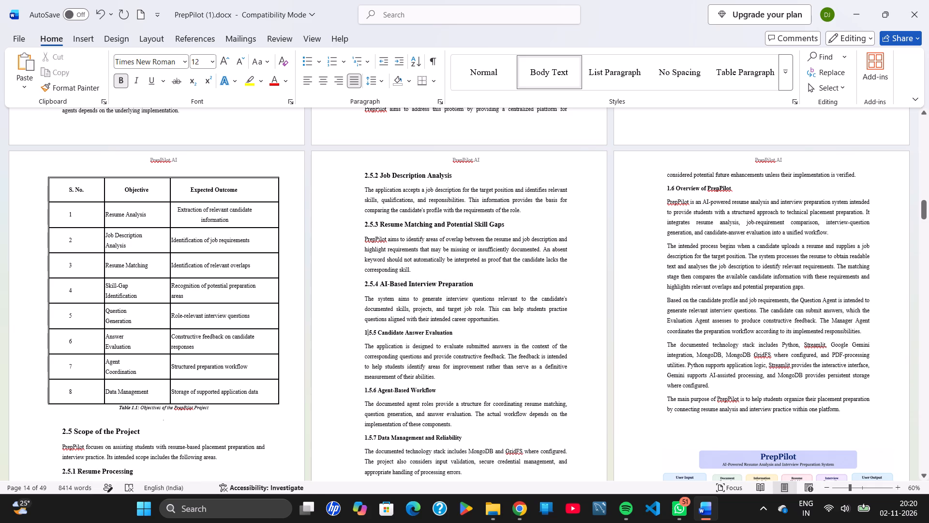
key("BackSpace")
key("2")
key("Left")
key("ctrl+shift+Right")
key("ctrl+shift+Right")
key("ctrl+shift+Right")
key("ctrl+shift+Right")
key("ctrl+shift+Right")
key("ctrl+shift+Right")
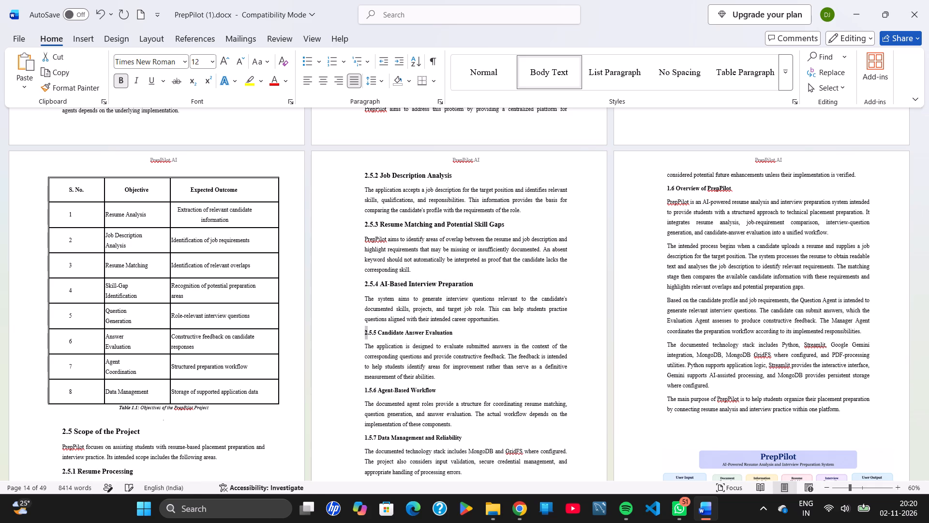
key("ctrl+shift+Right")
key("ctrl+shift+Right")
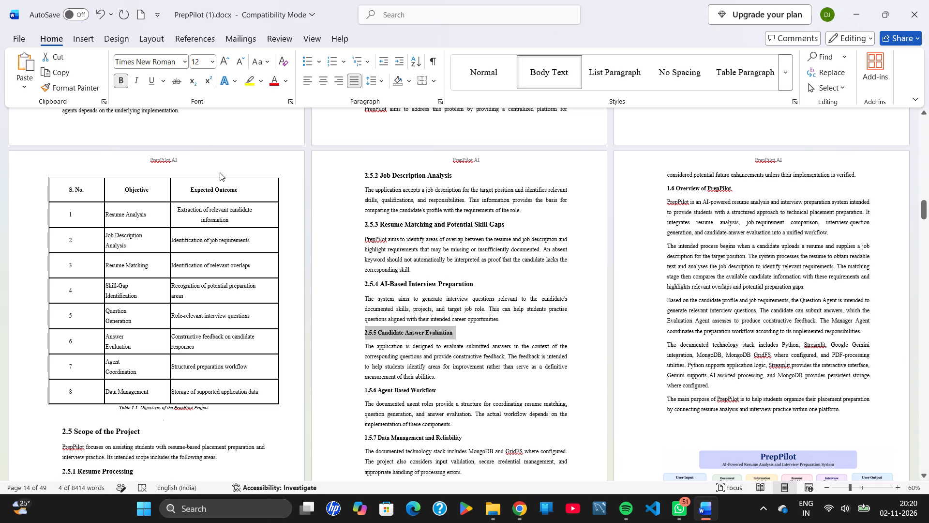
left_click(199, 63)
type("14")
key("Return")
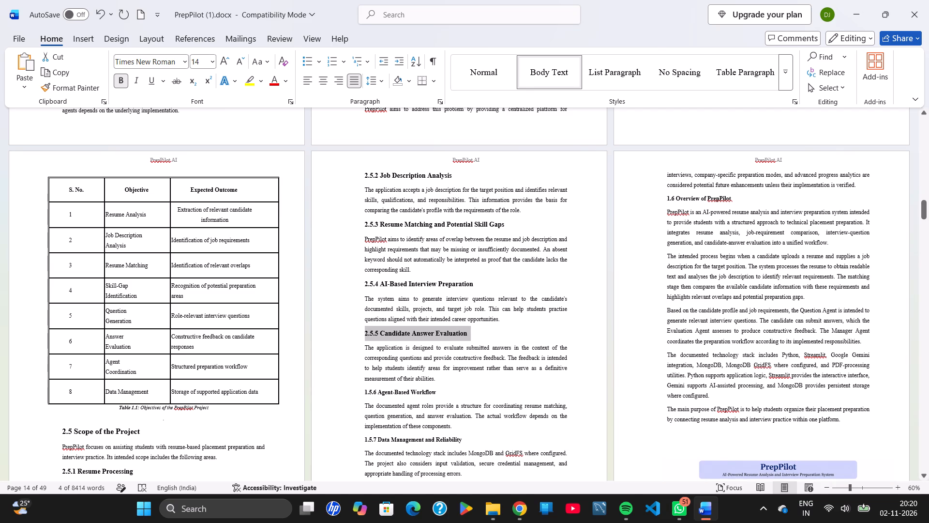
Renumber the "Agent-Based Workflow" subsection heading to 2.5.6 and set the whole heading to size 14.
left_click(366, 393)
key("BackSpace")
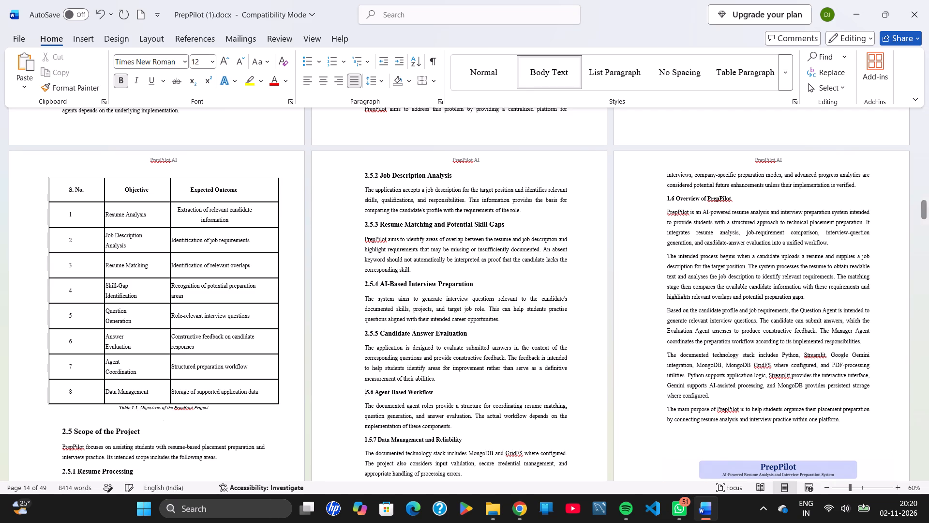
key("2")
key("Left")
key("ctrl+shift+Right")
key("ctrl+shift+Right")
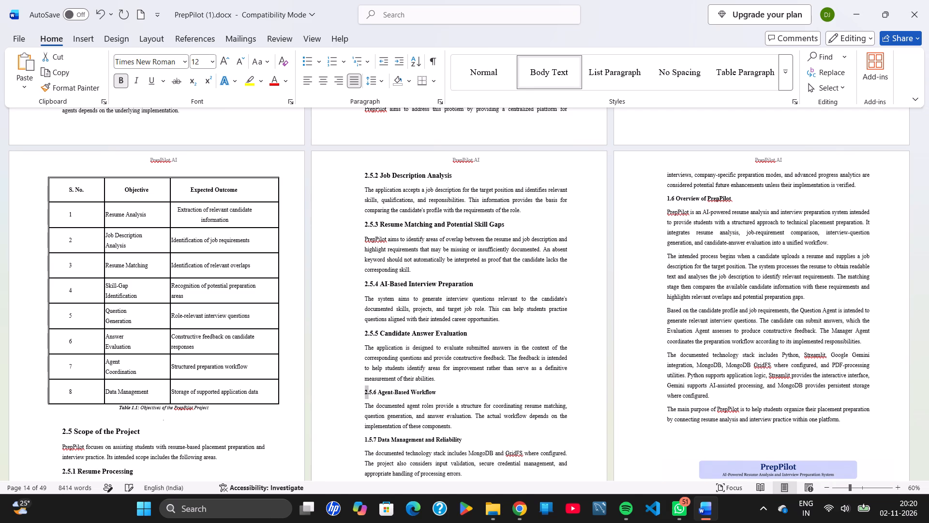
key("ctrl+shift+Right")
key("ctrl+shift+Right")
key("ctrl+shift+Right")
key("ctrl+shift+Right")
key("ctrl+shift+Right")
key("ctrl+shift+Right")
key("ctrl+shift+Right")
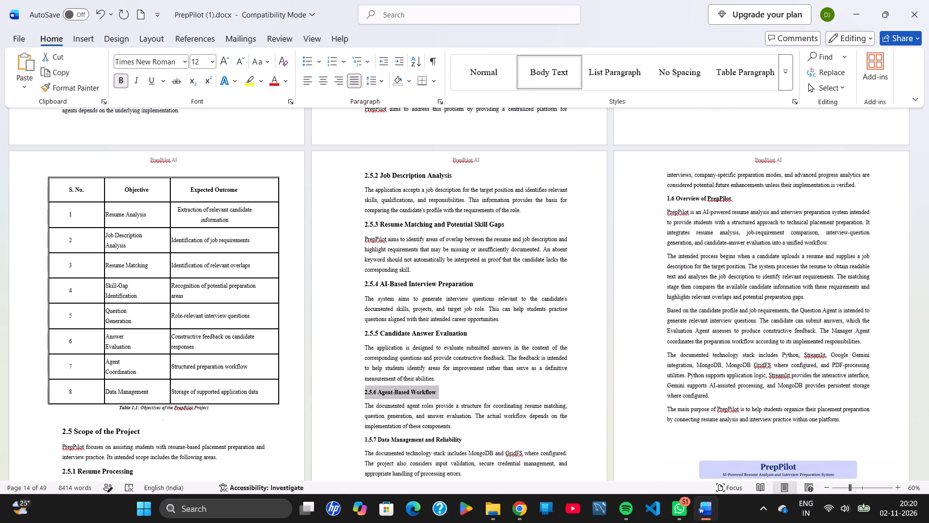
left_click(195, 65)
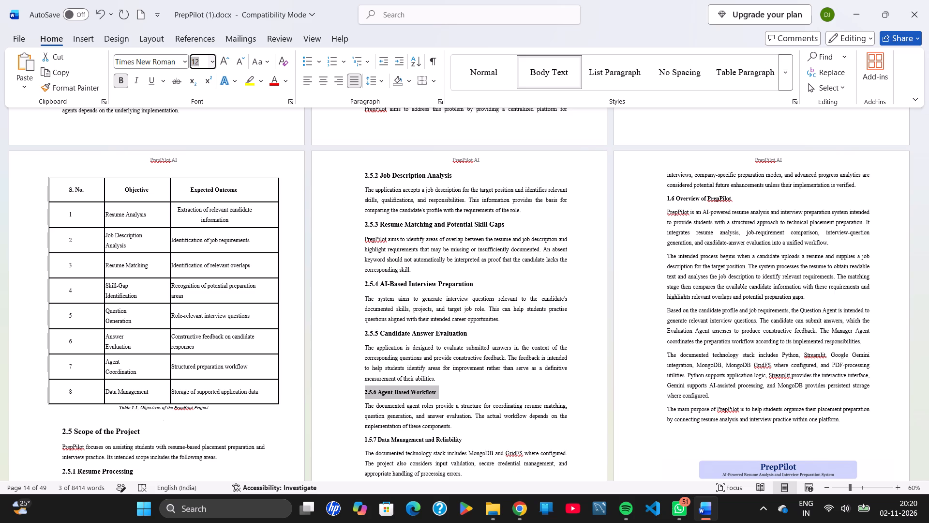
type("14")
key("Return")
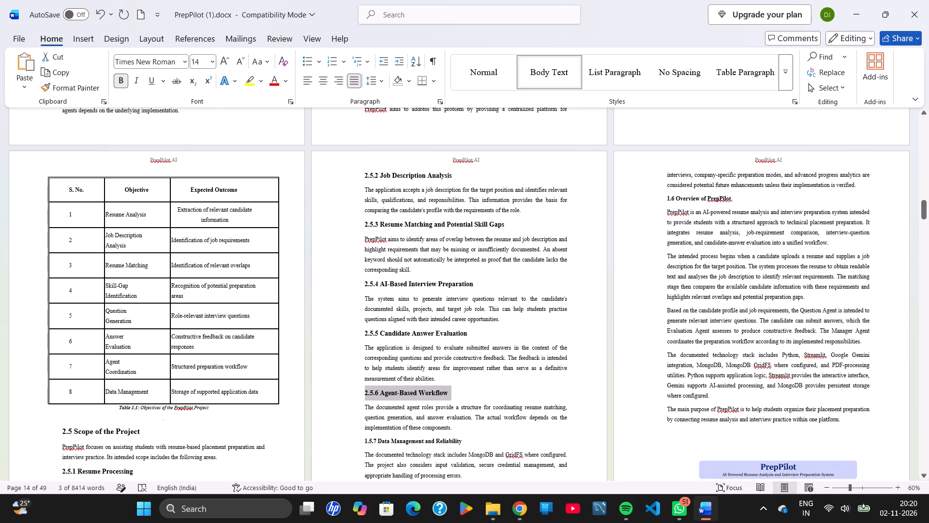
Renumber the "Data Management and Reliability" subsection heading to 2.5.7 and set the whole heading to size 14.
left_click(367, 440)
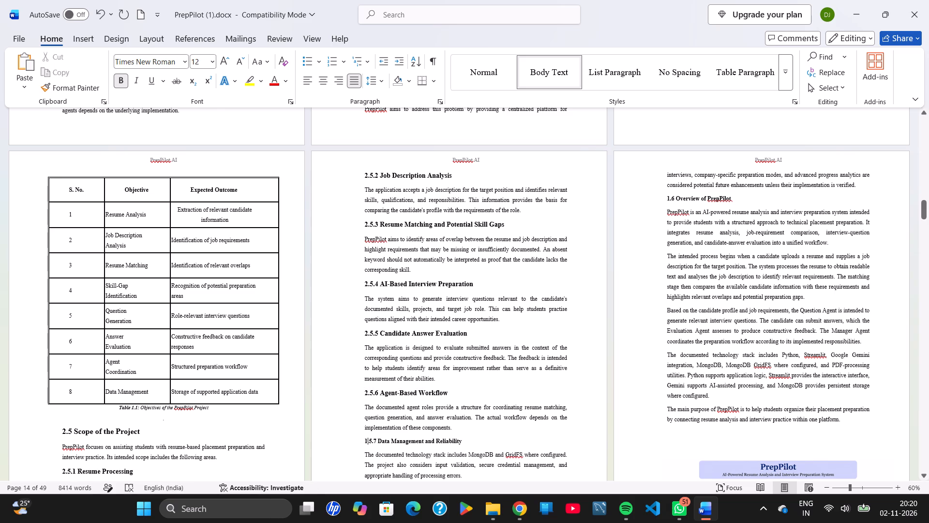
key("BackSpace")
key("2")
key("Left")
key("ctrl+shift+Right")
key("ctrl+shift+Right")
key("ctrl+shift+Right")
key("ctrl+shift+Right")
key("ctrl+shift+Right")
key("ctrl+shift+Right")
key("ctrl+shift+Right")
key("ctrl+shift+Right")
key("ctrl+shift+Right")
key("ctrl+shift+Right")
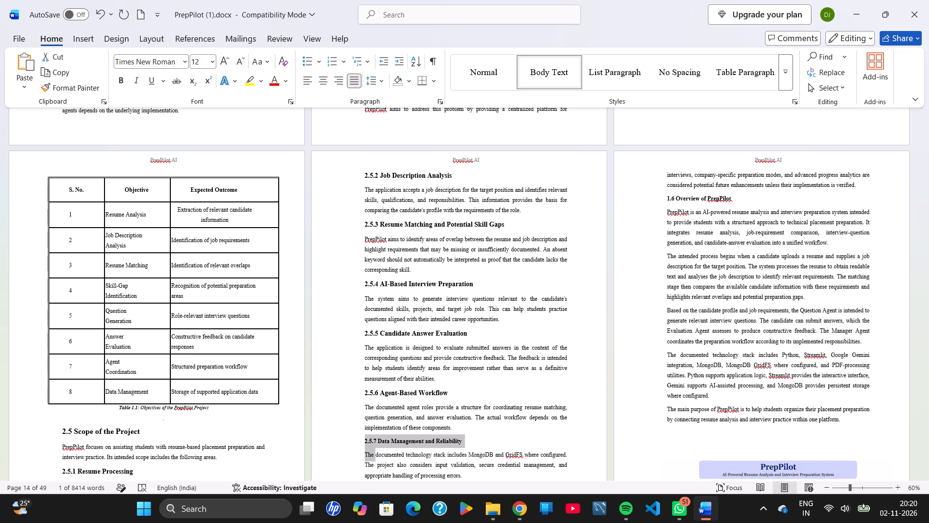
key("ctrl+shift+Left")
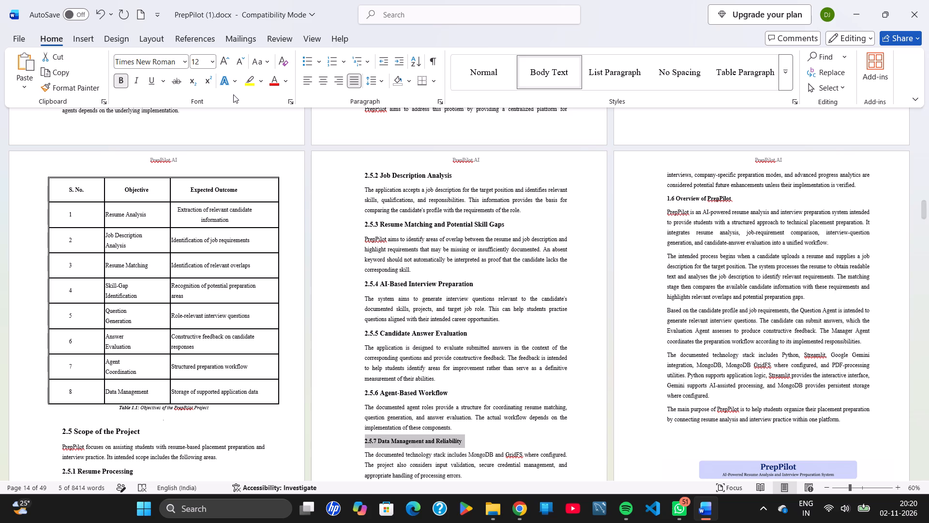
left_click(199, 60)
type("14")
key("Return")
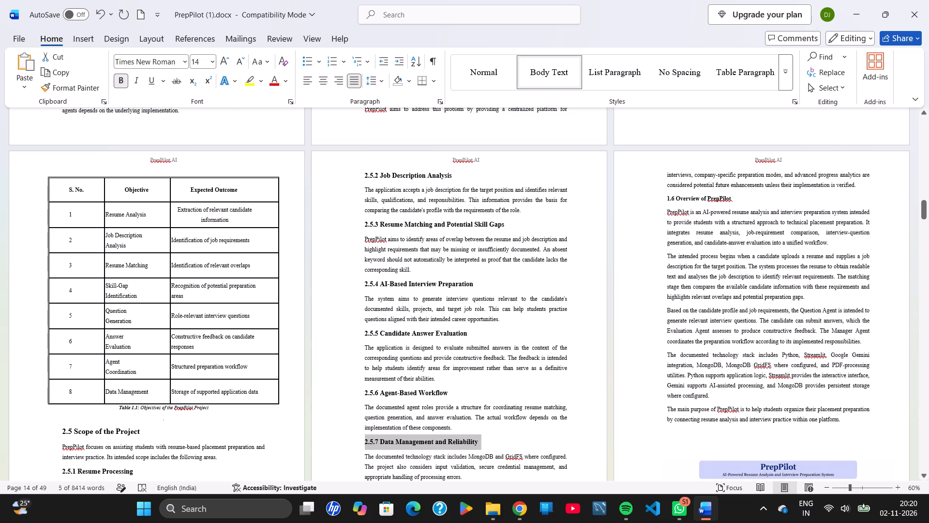
Renumber the "Overview of PrepPilot" section heading to 2.6 and set it to size 16, like the "Scope of the Project" heading.
scroll(547, 248, "down", 1)
scroll(547, 248, "up", 1)
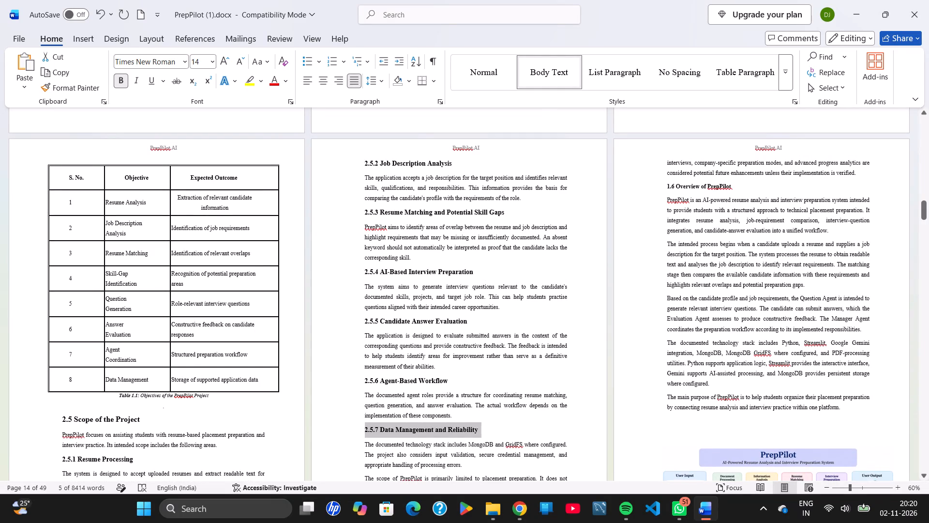
left_click(130, 425)
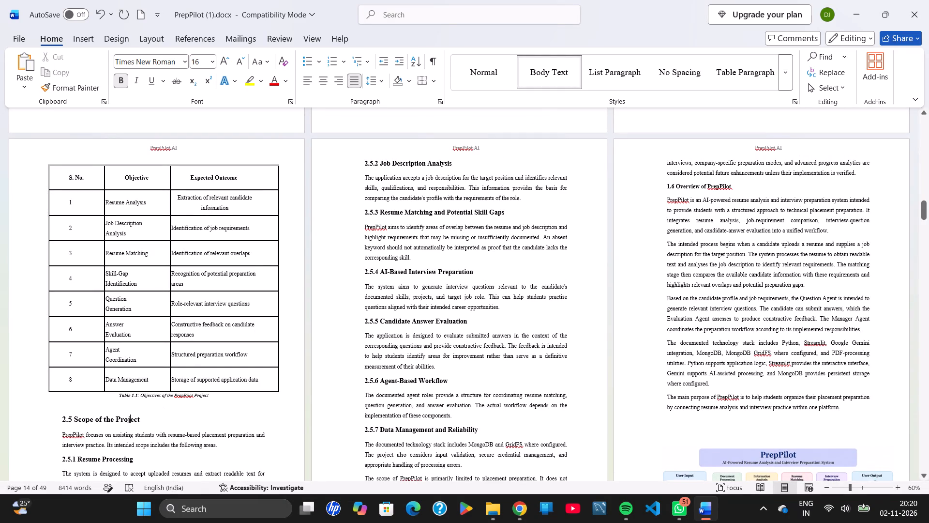
left_click(670, 184)
key("Left")
key("Right")
key("BackSpace")
key("2")
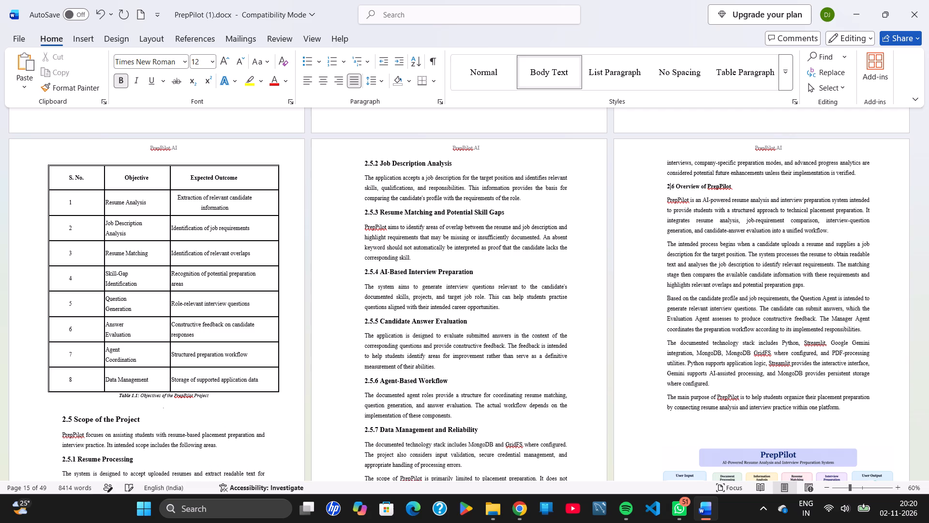
key("Left")
key("ctrl+shift+Right")
key("ctrl+shift+Right")
key("ctrl+shift+Right")
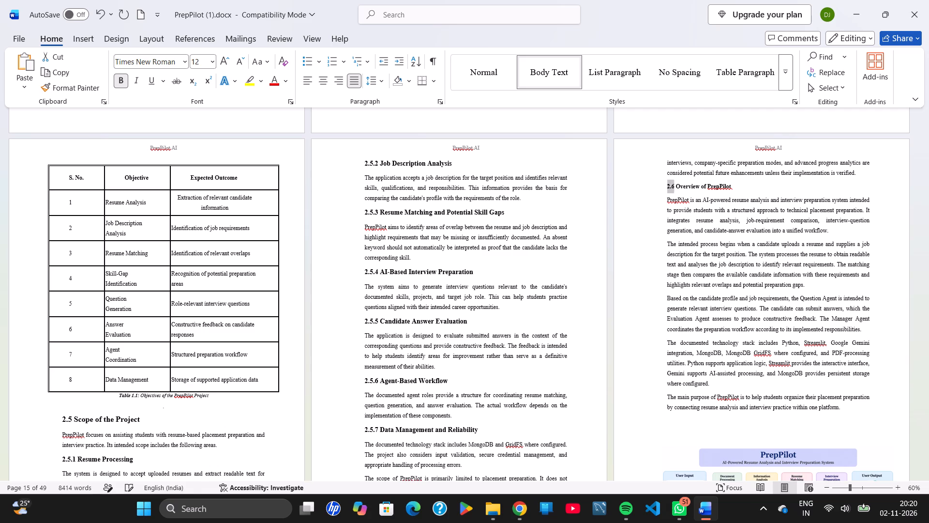
key("ctrl+shift+Right")
key("ctrl+shift+Right")
key("ctrl+shift+Right")
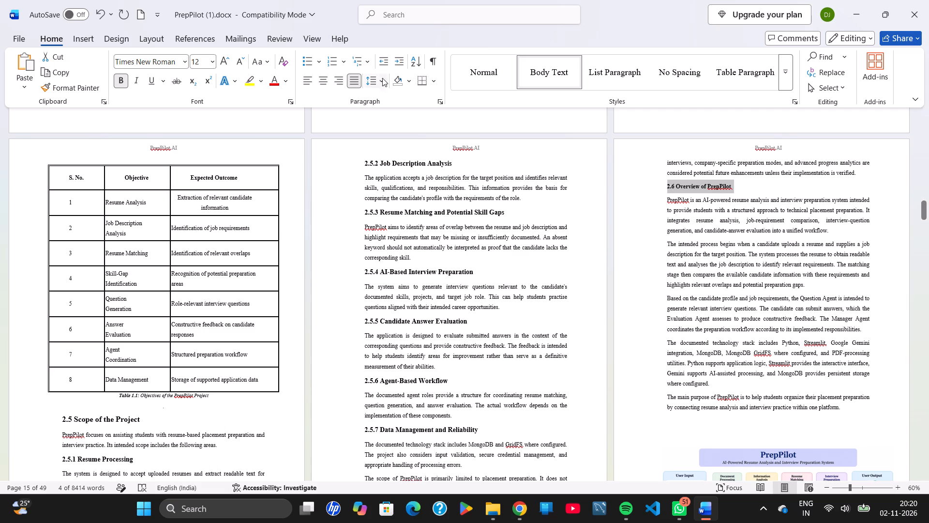
left_click(206, 62)
type("16")
key("Return")
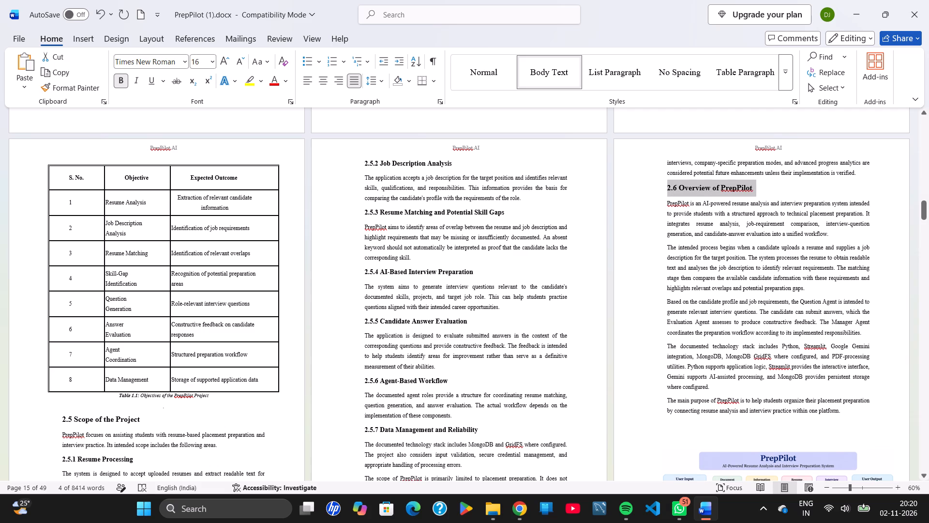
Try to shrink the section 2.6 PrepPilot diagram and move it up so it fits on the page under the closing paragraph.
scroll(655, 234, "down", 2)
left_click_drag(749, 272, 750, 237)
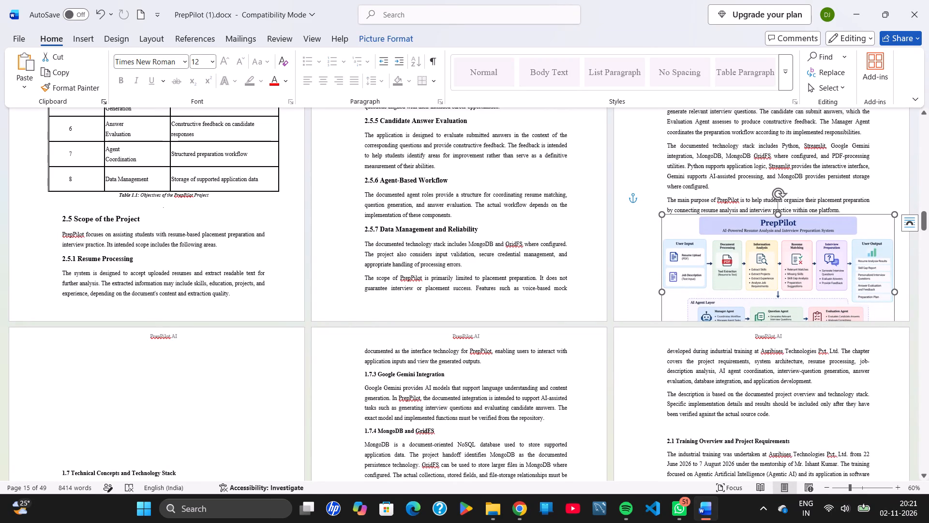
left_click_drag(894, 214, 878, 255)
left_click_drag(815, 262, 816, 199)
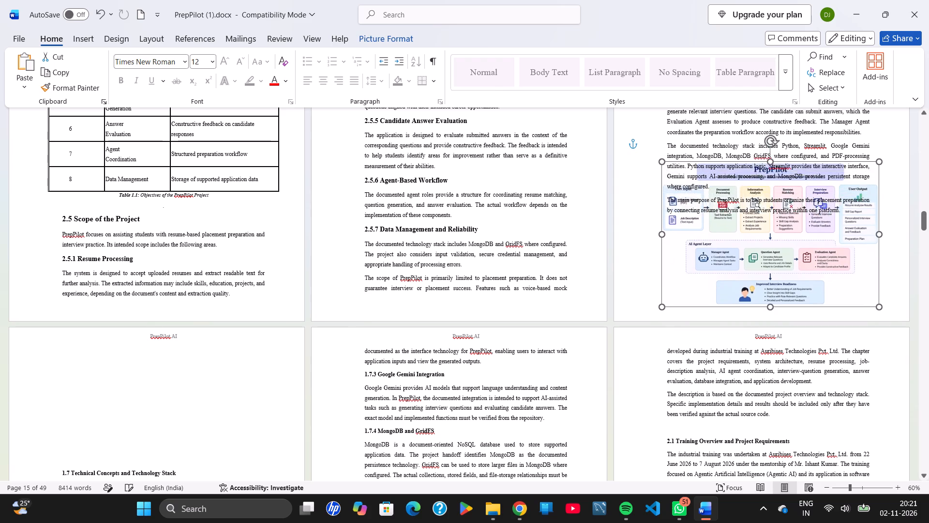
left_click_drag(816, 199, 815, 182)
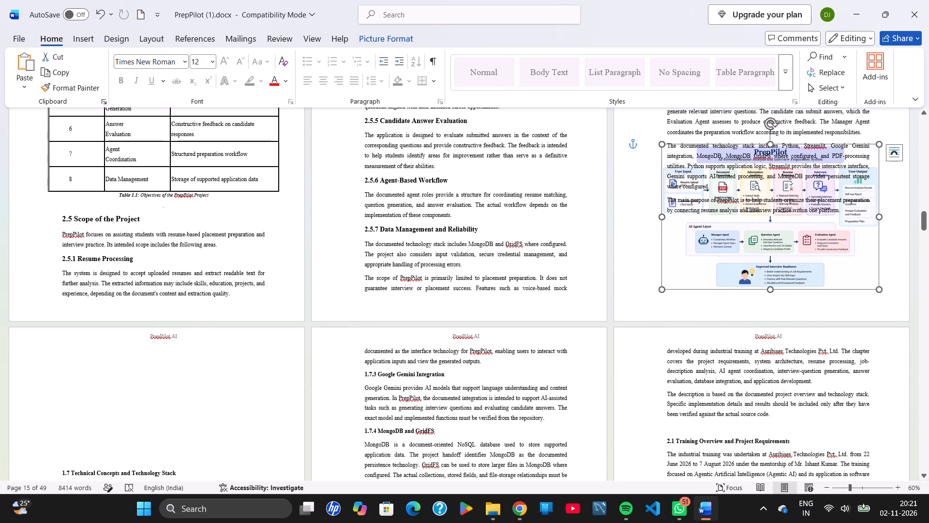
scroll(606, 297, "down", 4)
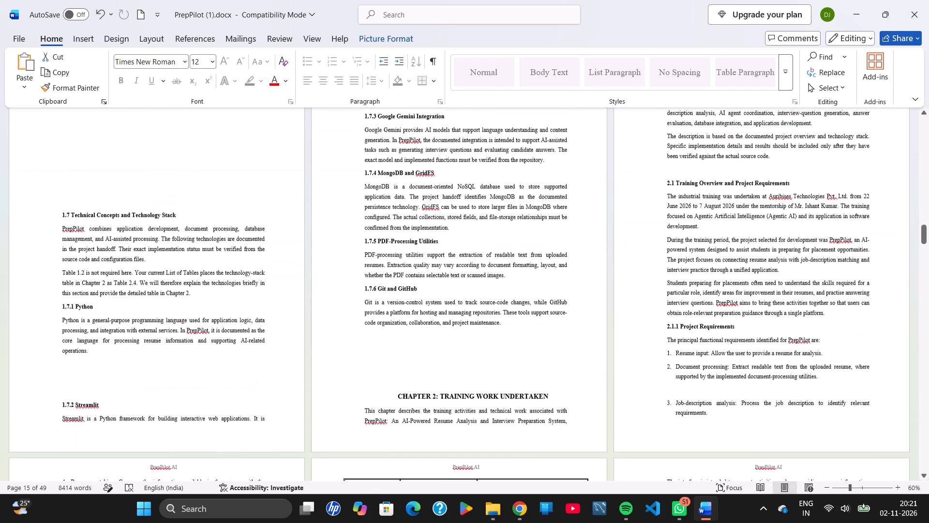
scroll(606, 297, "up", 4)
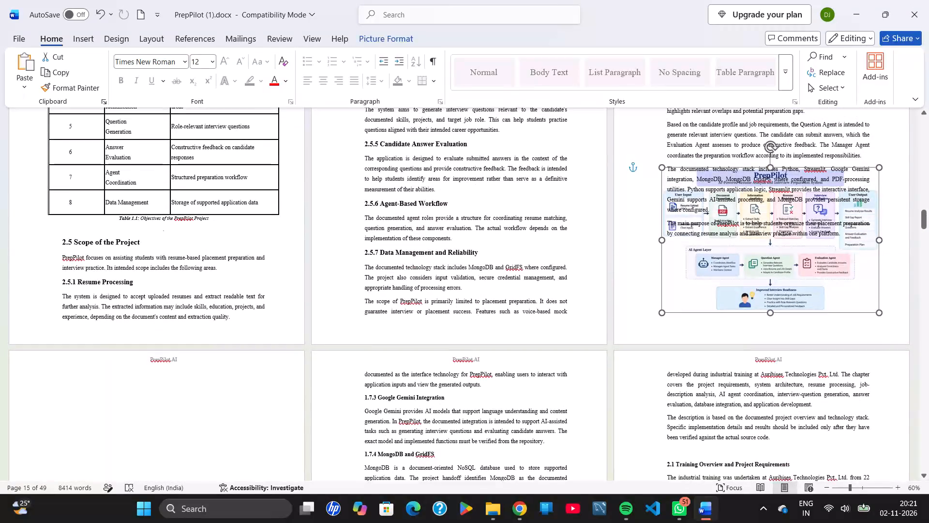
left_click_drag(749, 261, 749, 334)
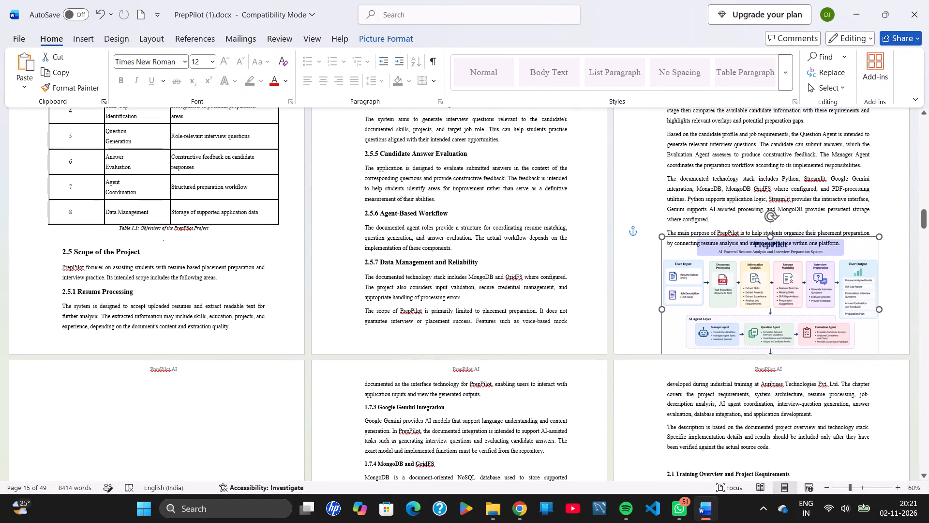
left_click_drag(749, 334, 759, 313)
Undo the diagram's moves and resizing, plus the renumbering and resizing of the "Overview of PrepPilot" section heading.
key("ctrl+z")
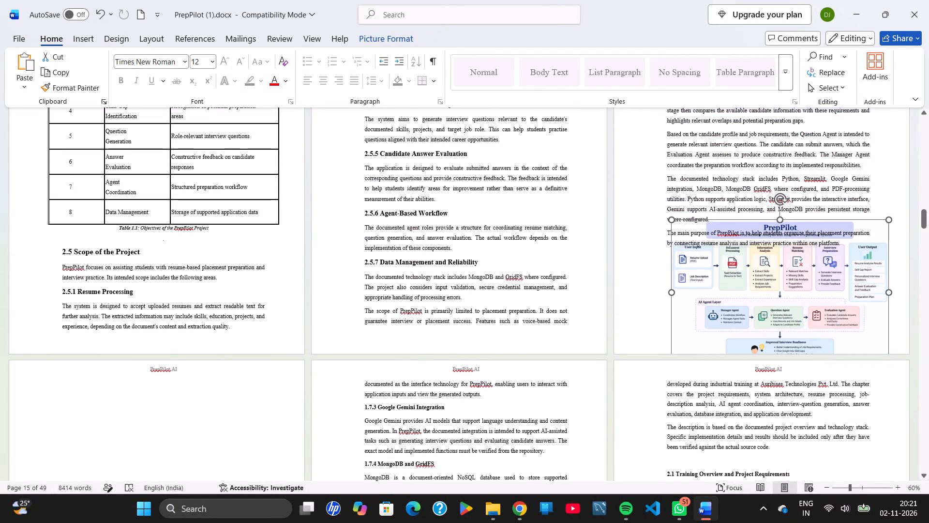
key("ctrl+z")
key("ctrl+z")
key("ctrl+z")
key("ctrl+z")
key("ctrl+z")
key("ctrl+z")
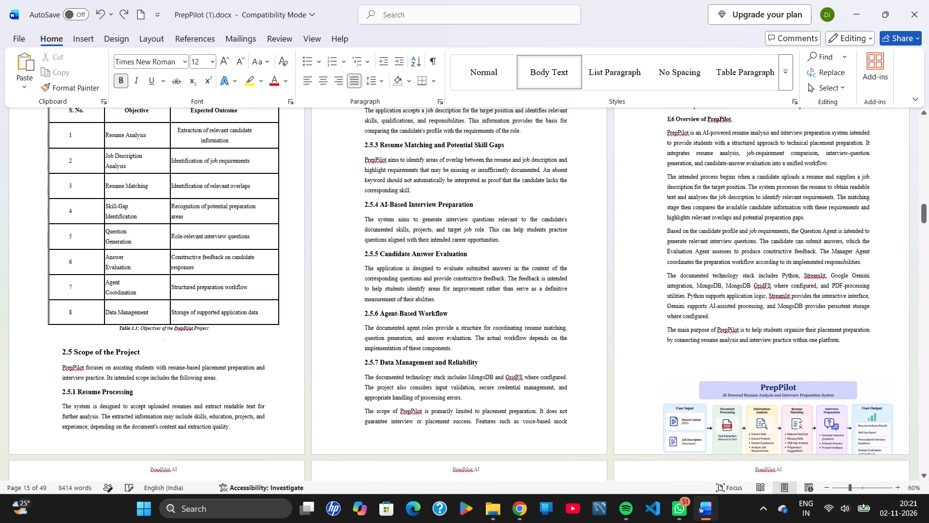
Undo the renumbering and resizing of subsection headings 2.5.7, 2.5.6 and 2.5.5.
key("ctrl+z")
key("ctrl+z")
key("ctrl+z")
key("ctrl+z")
key("ctrl+z")
key("ctrl+z")
key("ctrl+z")
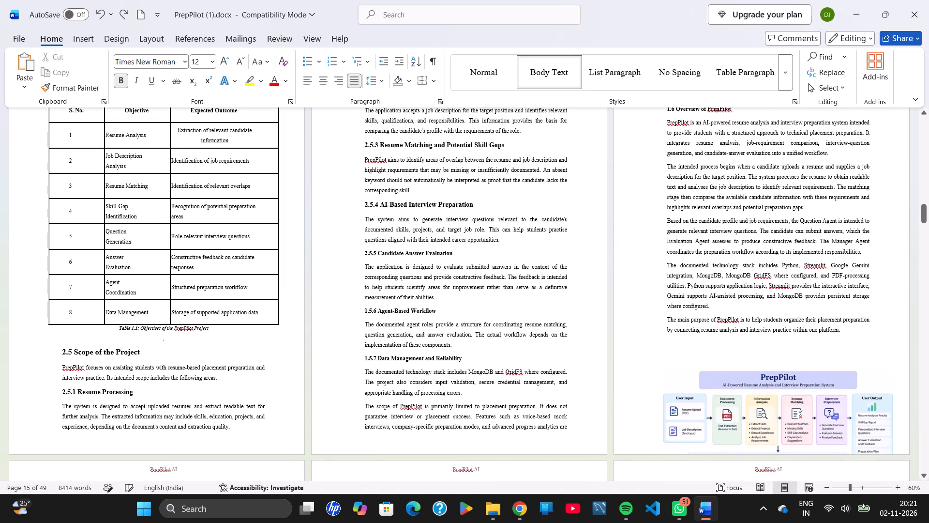
key("ctrl+z")
key("ctrl+z")
Undo the renumbering and resizing of subsection headings 2.5.4, 2.5.3, 2.5.2 and 2.5.1.
key("ctrl+z")
key("ctrl+z")
key("ctrl+z")
key("ctrl+z")
key("ctrl+z")
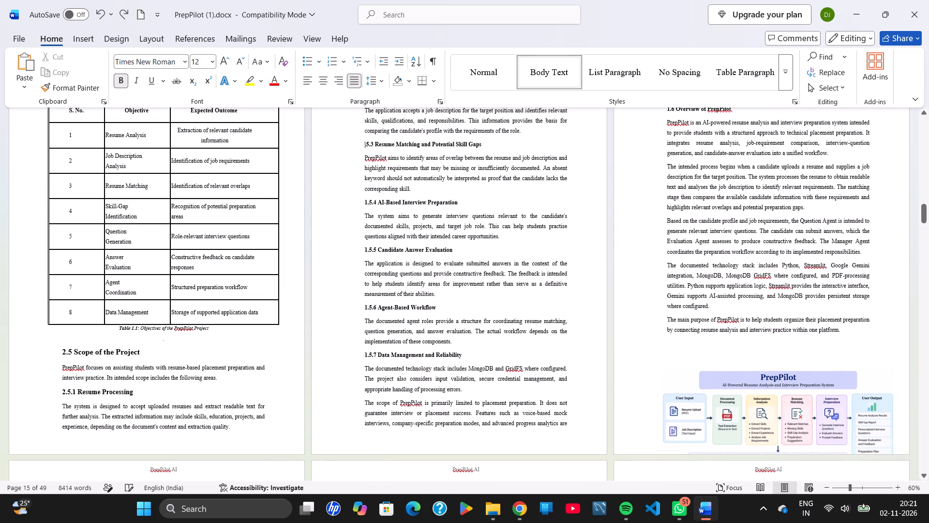
key("ctrl+z")
key("ctrl+z")
key("ctrl+z")
key("ctrl+z")
key("ctrl+z")
key("ctrl+z")
key("ctrl+z")
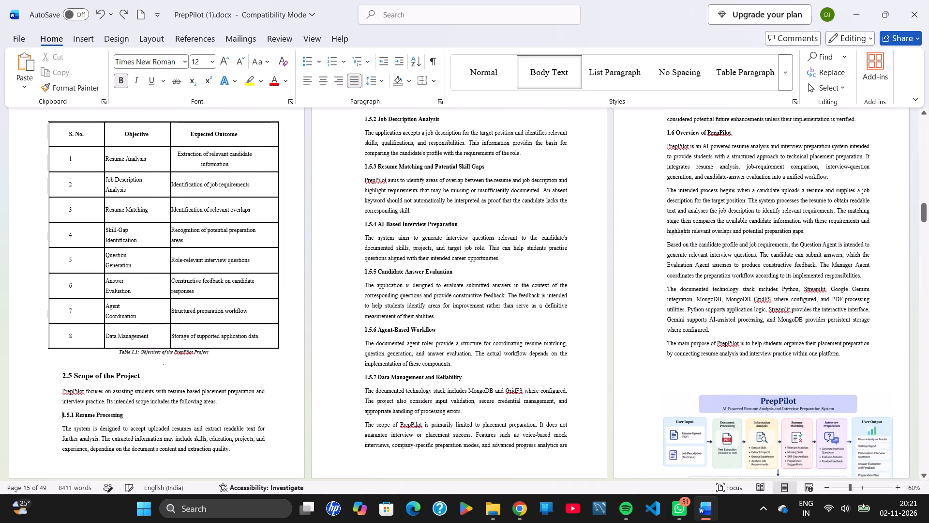
Undo the renumbering and resizing of the "Scope of the Project" and "Objectives of the Project" section headings.
key("ctrl+z")
key("ctrl+z")
key("ctrl+z")
key("ctrl+z")
key("ctrl+z")
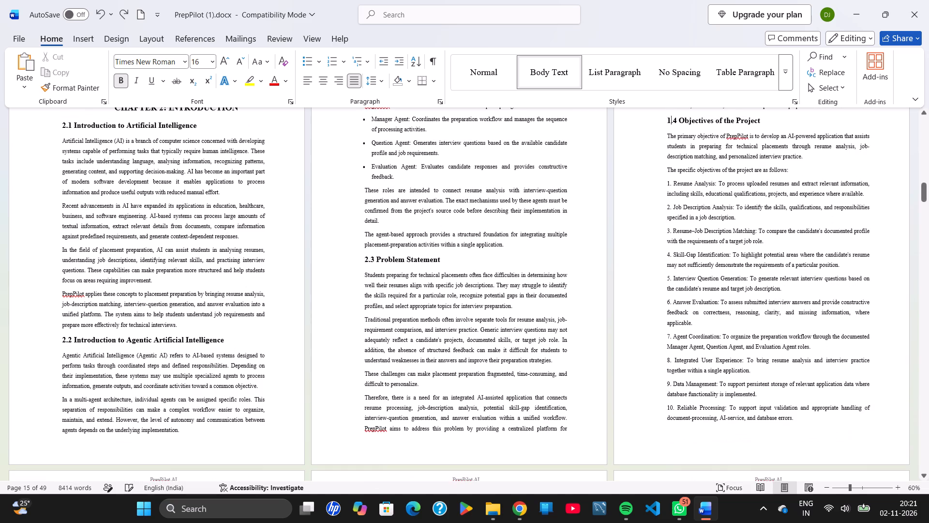
scroll(759, 313, "down", 7, "ctrl")
scroll(759, 313, "up", 1)
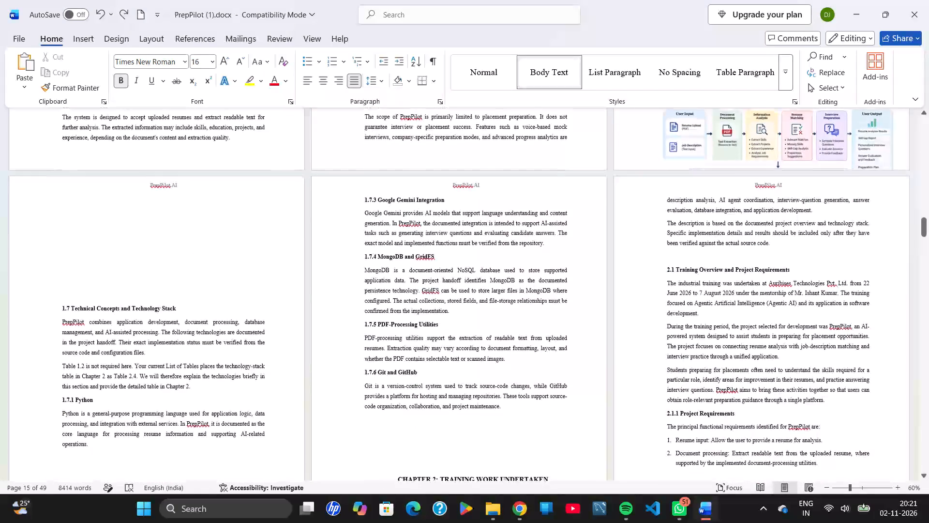
scroll(759, 313, "up", 1)
key("ctrl+z")
Undo the renumbering and resizing of the "Problem Statement" and "Introduction to Agentic Artificial Intelligence" section headings.
scroll(759, 313, "down", 2)
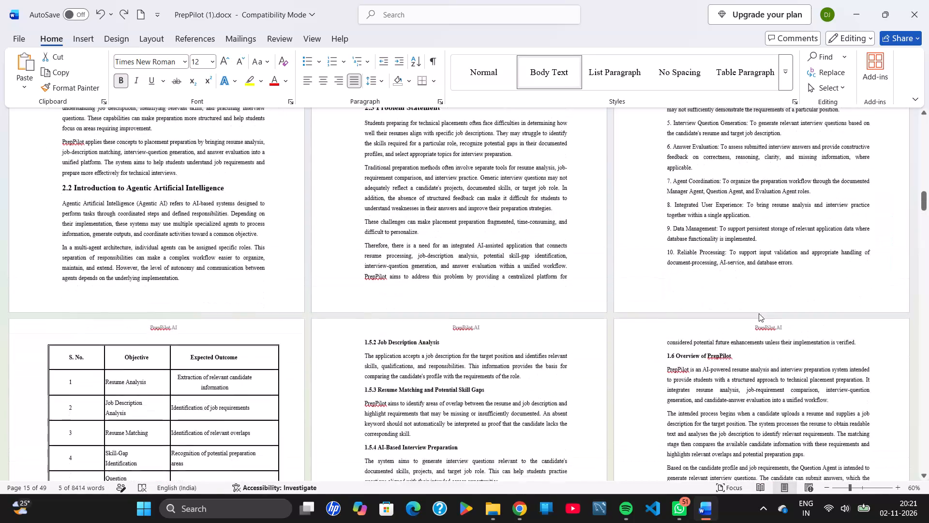
scroll(759, 313, "down", 2)
key("ctrl+z")
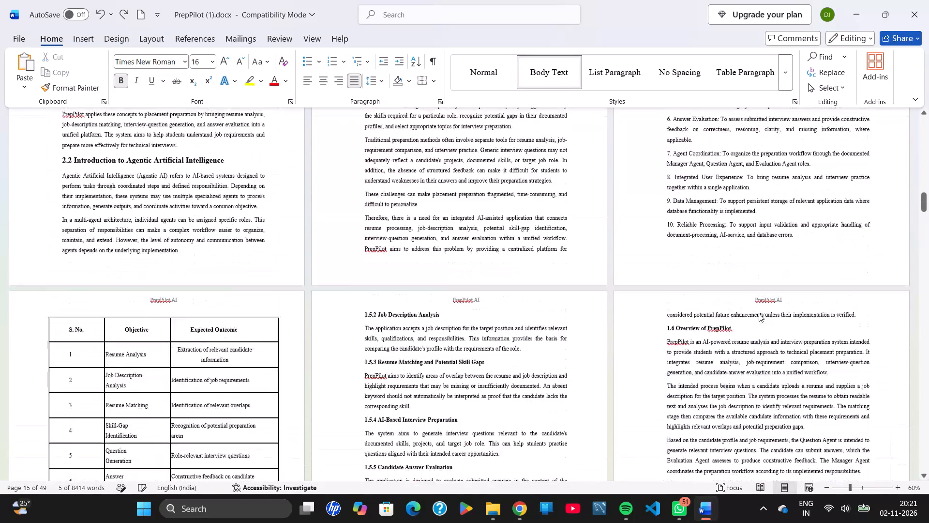
key("ctrl+z")
key("ctrl+z")
key("ctrl+z")
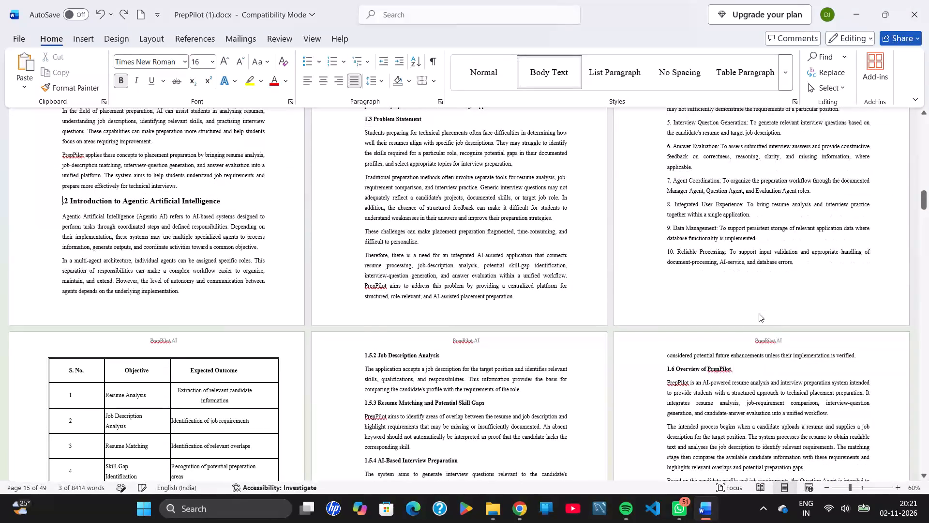
key("ctrl+z")
key("ctrl+z")
key("ctrl+z")
Undo the renumbering and resizing of the "Introduction to Artificial Intelligence" heading and the formatting of the "CHAPTER 2: INTRODUCTION" title.
scroll(759, 313, "down", 2)
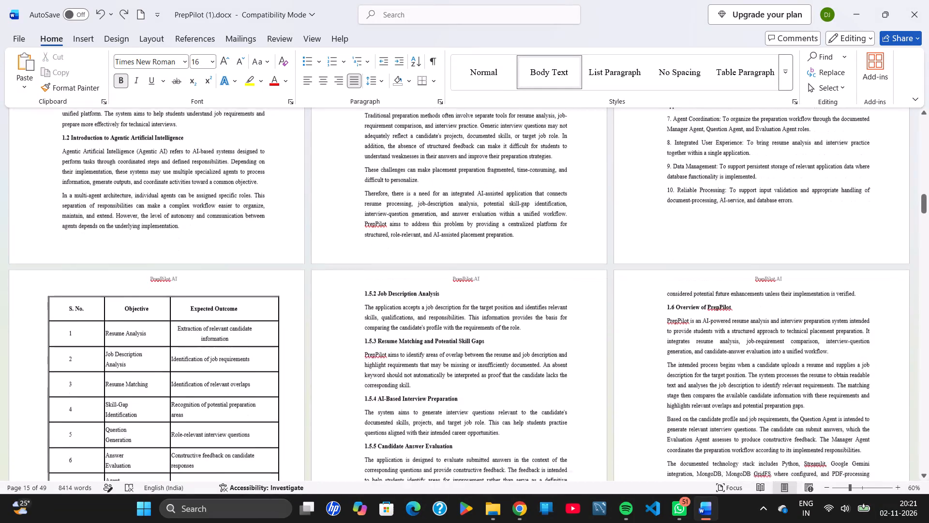
scroll(759, 313, "down", 3)
key("ctrl+z")
key("ctrl+z")
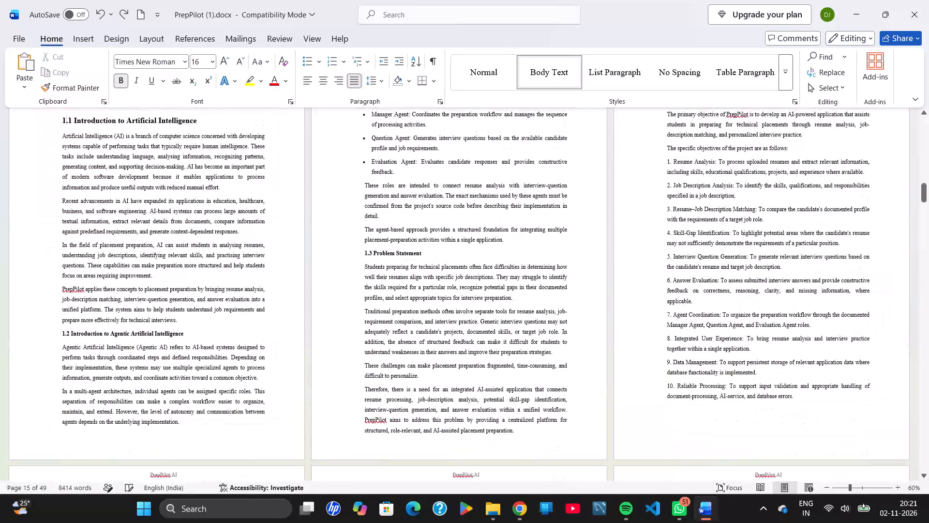
key("ctrl+z")
key("ctrl+z")
key("ctrl+z")
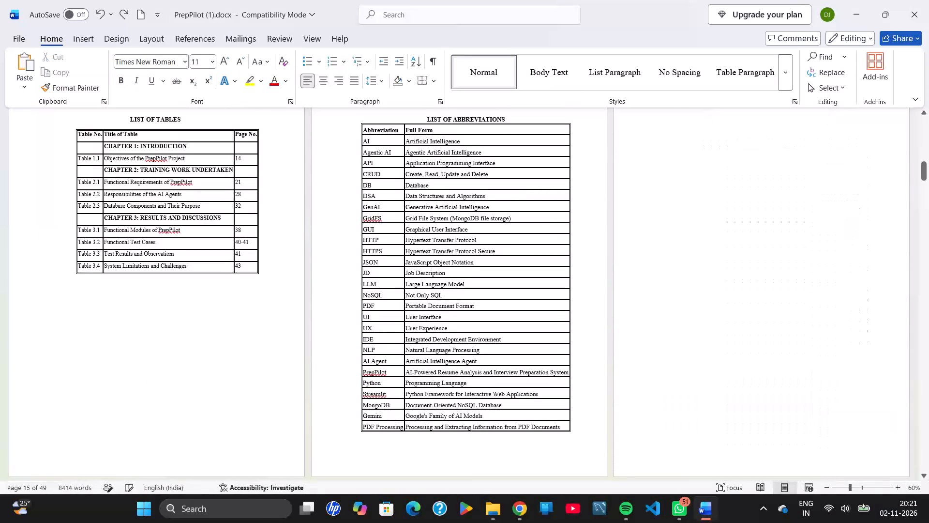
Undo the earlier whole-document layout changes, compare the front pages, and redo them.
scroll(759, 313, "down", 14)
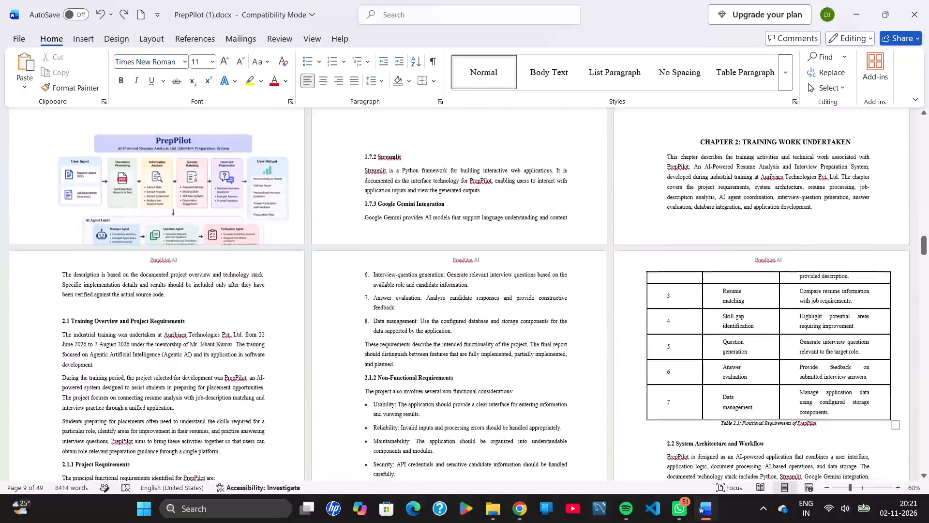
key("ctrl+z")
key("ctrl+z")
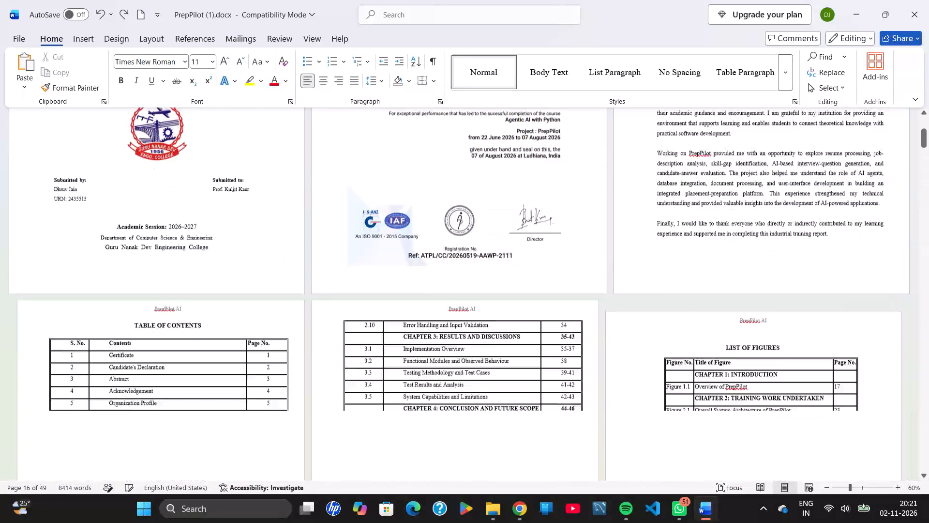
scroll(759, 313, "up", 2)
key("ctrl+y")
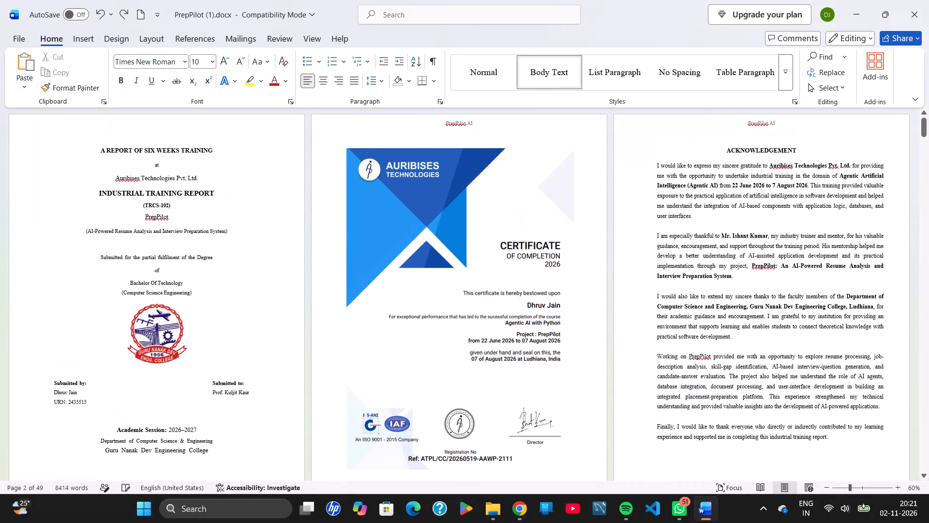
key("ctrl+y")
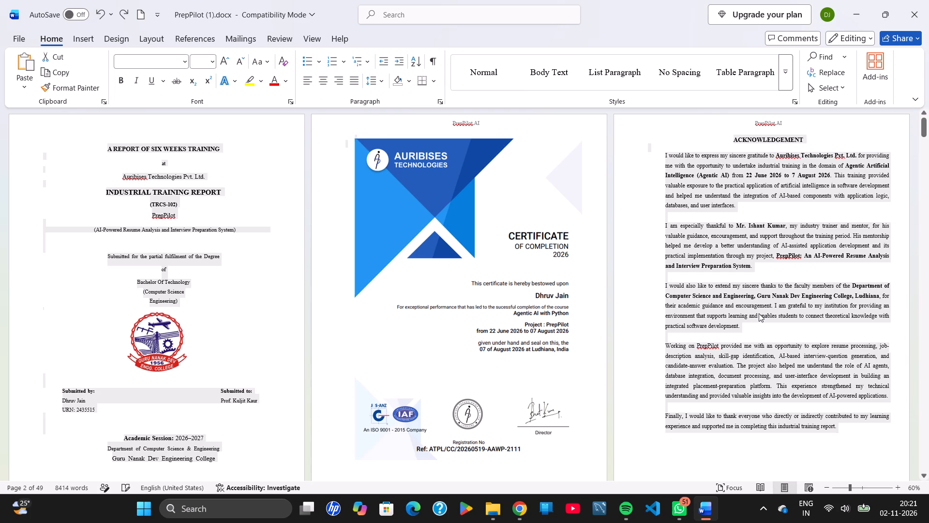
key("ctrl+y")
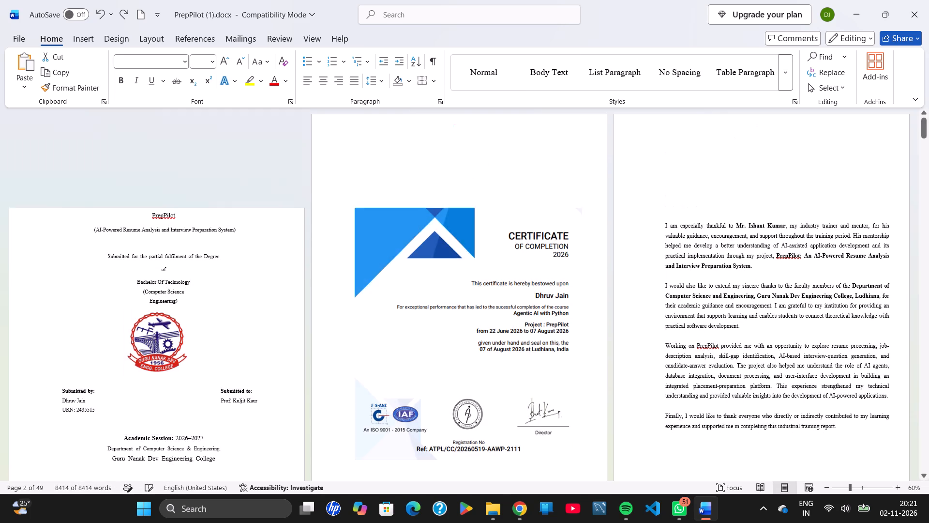
Undo one more edit affecting the report's page flow and check the pages through "CHAPTER 2: TRAINING WORK UNDERTAKEN".
scroll(759, 313, "down", 7)
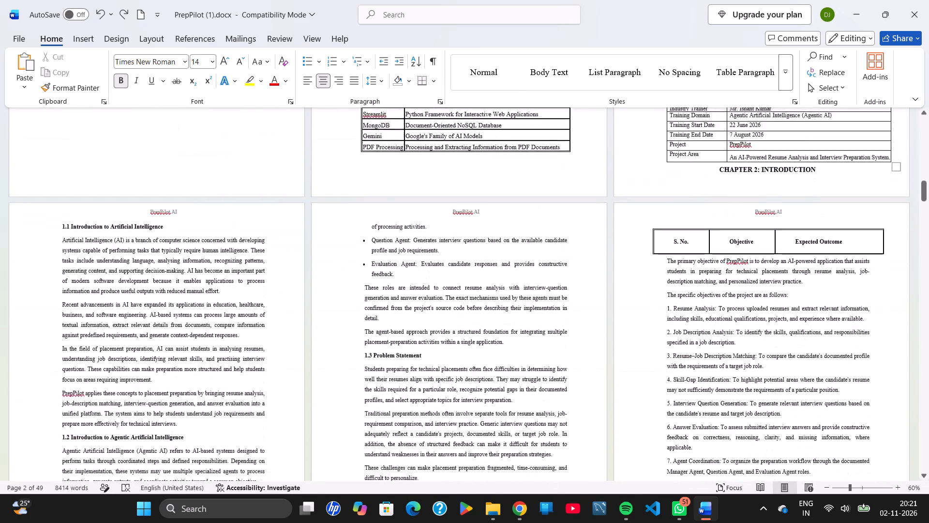
scroll(759, 313, "down", 8)
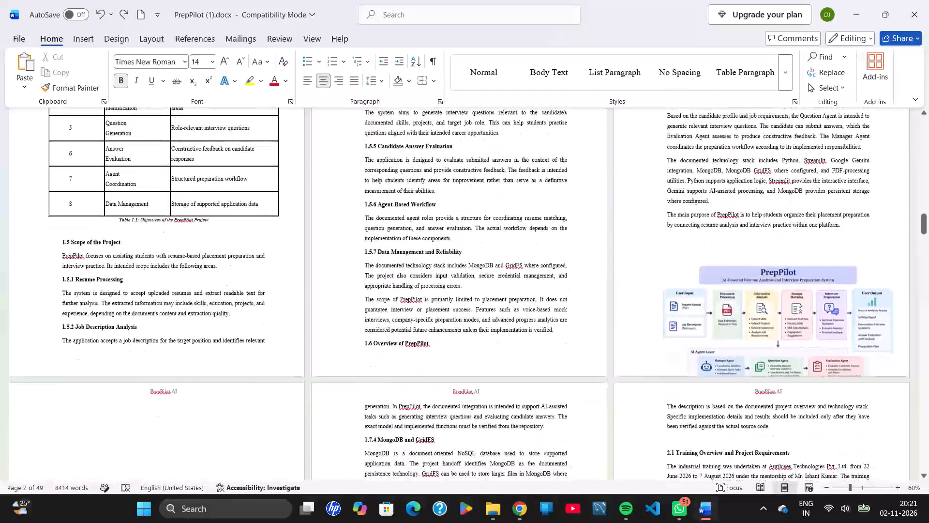
key("ctrl+z")
scroll(759, 313, "down", 4)
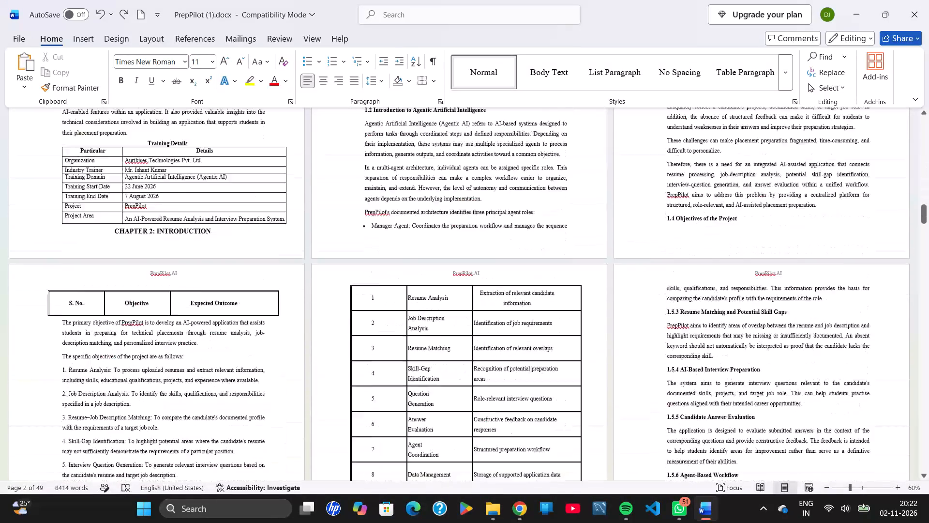
scroll(759, 313, "down", 8)
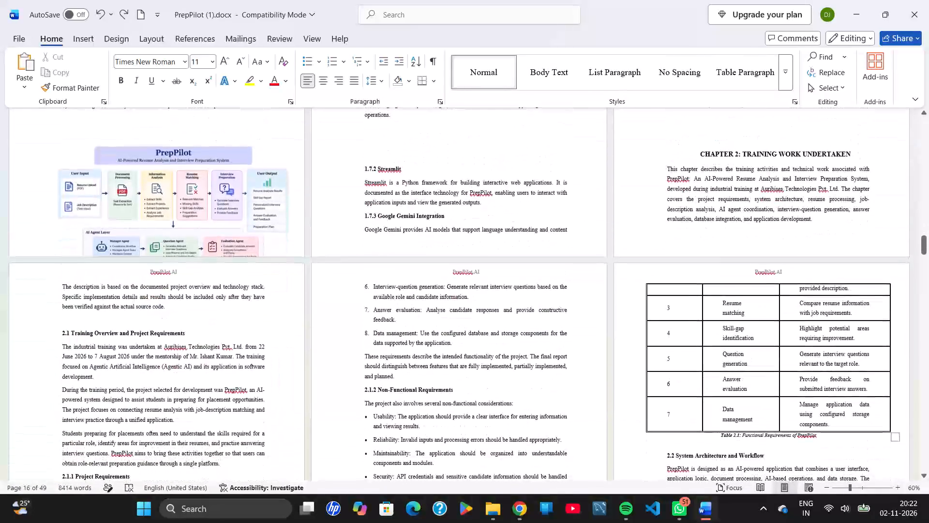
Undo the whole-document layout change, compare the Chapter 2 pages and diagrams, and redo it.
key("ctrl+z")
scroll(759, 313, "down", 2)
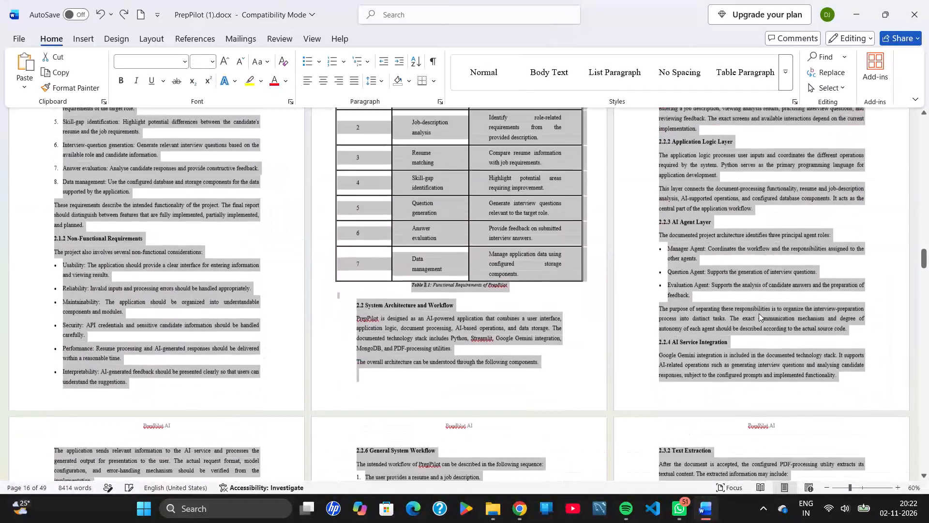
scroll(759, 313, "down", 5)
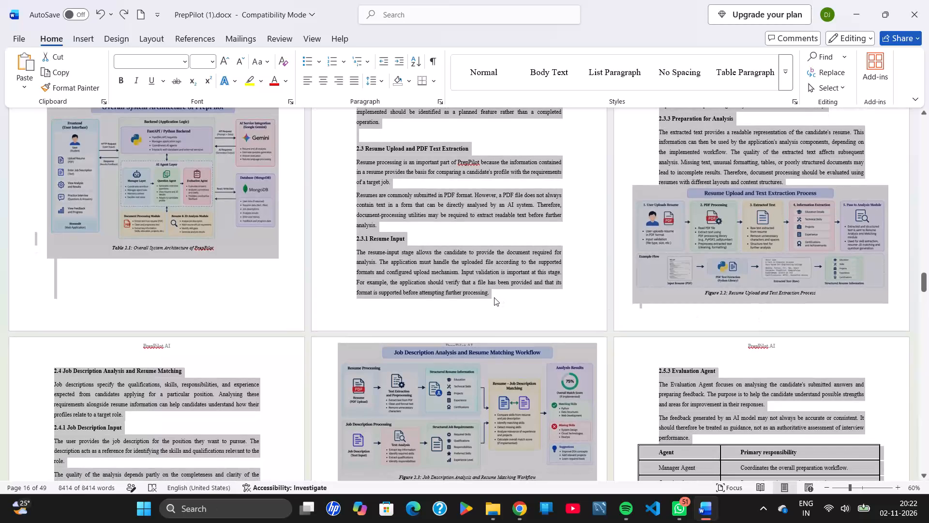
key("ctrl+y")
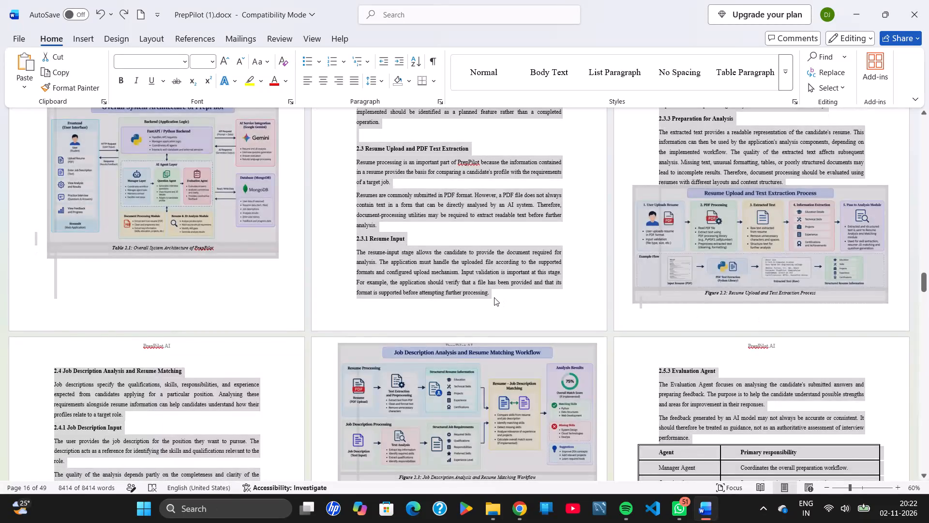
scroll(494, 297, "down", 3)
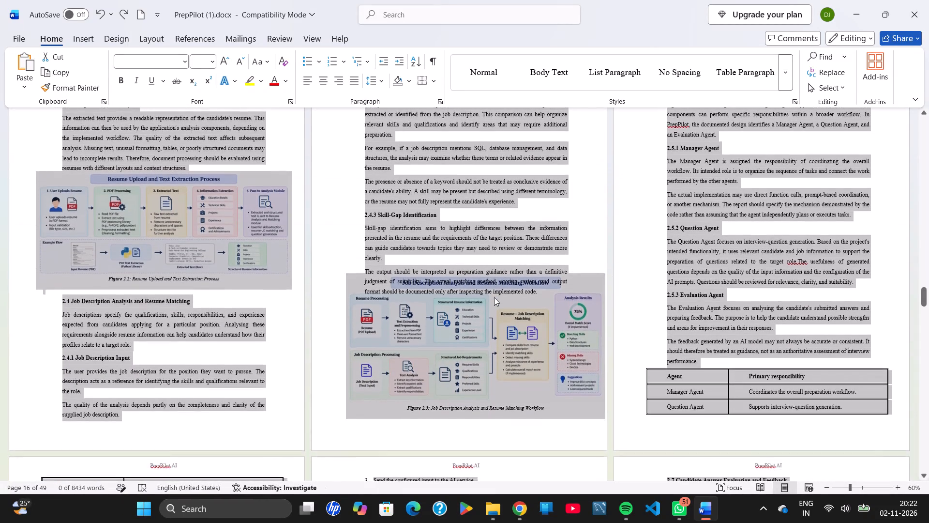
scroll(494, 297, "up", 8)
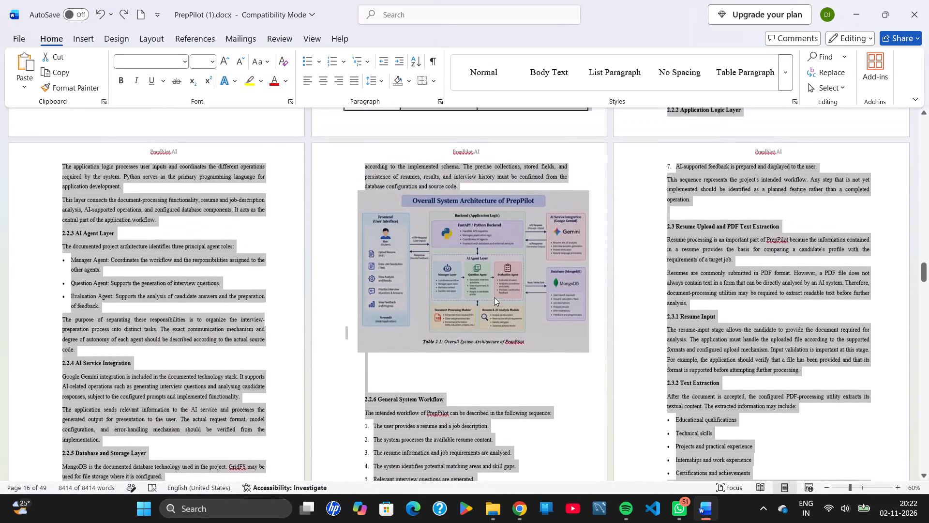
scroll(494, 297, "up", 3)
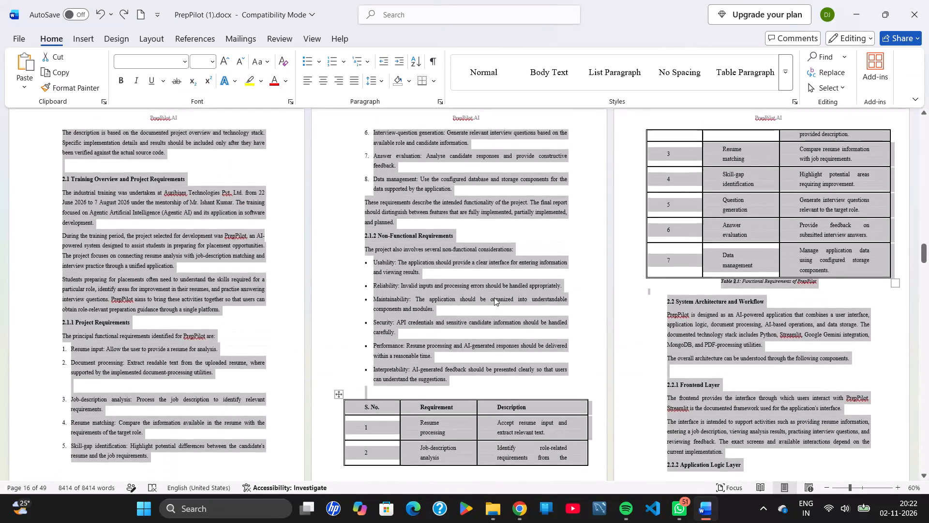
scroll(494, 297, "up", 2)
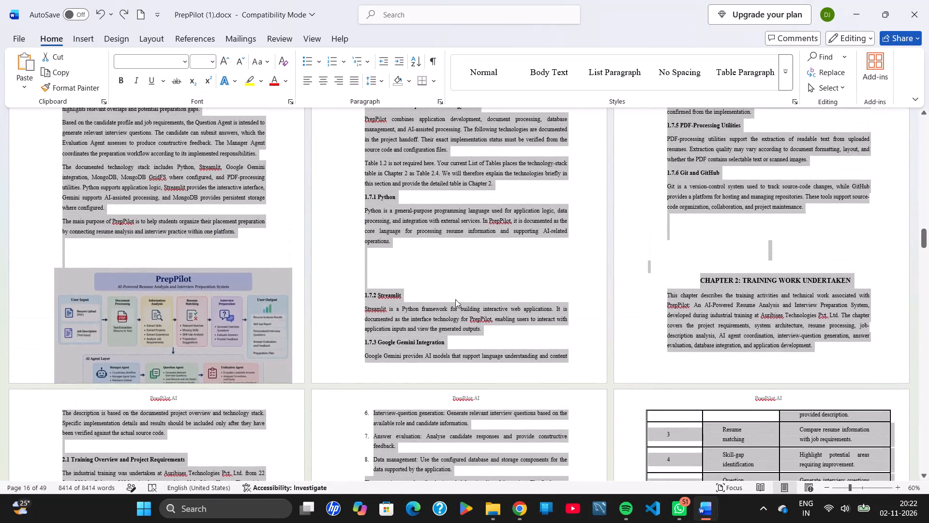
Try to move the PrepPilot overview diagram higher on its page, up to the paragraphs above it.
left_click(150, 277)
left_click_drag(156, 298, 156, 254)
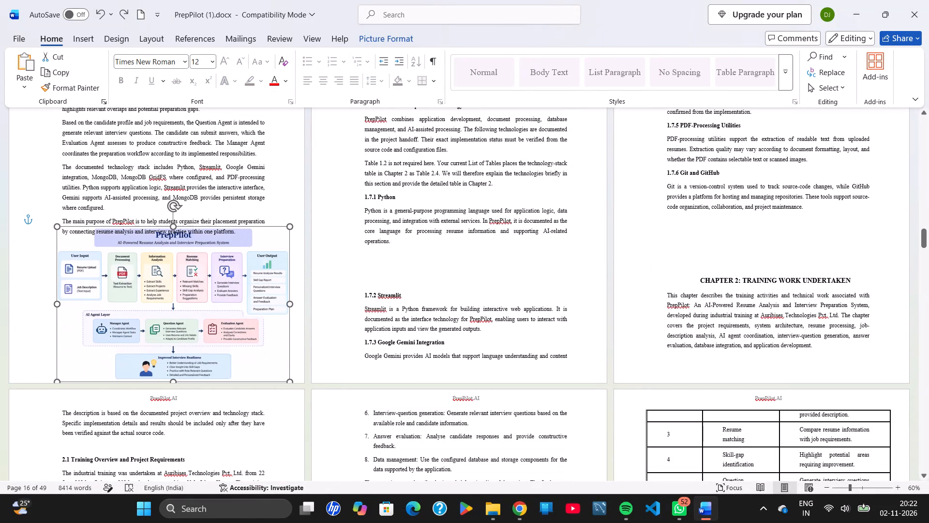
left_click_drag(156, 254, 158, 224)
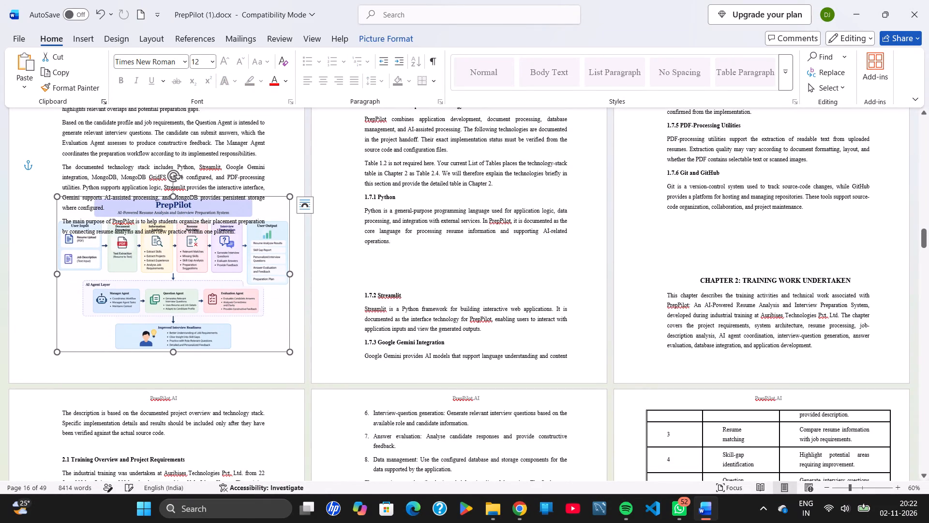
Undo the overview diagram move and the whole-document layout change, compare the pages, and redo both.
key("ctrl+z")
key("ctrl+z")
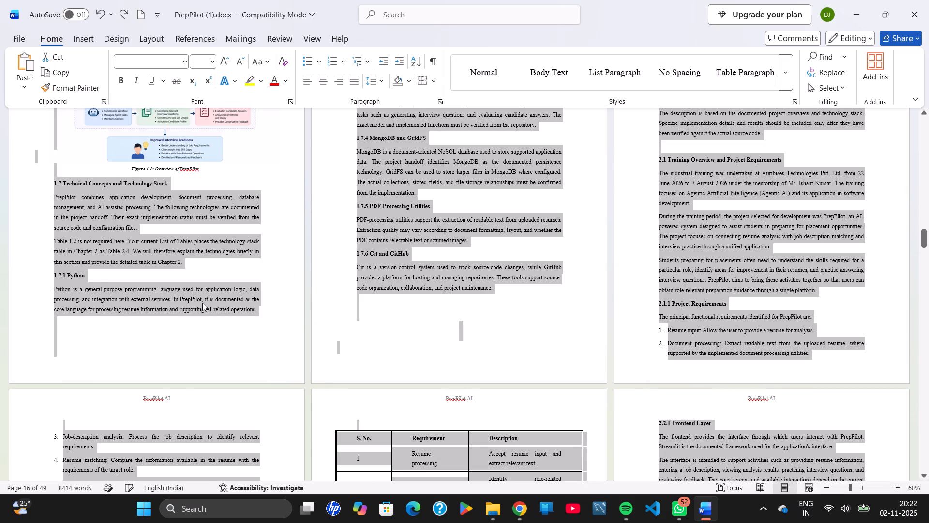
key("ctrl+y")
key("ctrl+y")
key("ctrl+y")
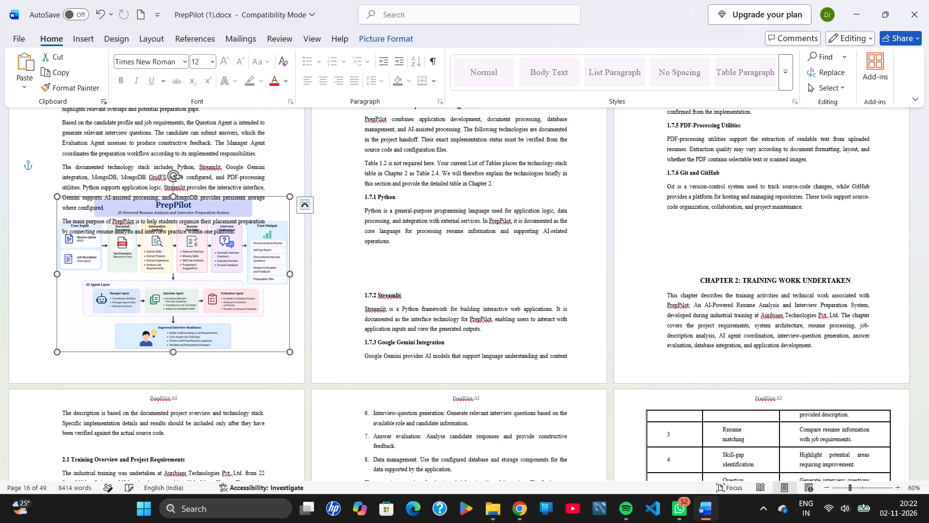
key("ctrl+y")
Undo the overview diagram move and the whole-document layout changes, and check the cover, certificate, acknowledgement and list pages.
key("ctrl+z")
key("ctrl+z")
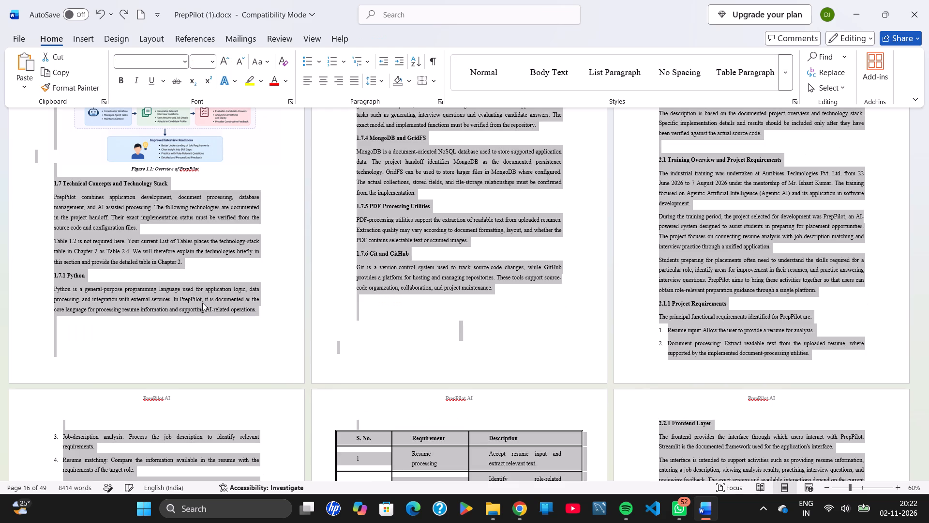
key("ctrl+z")
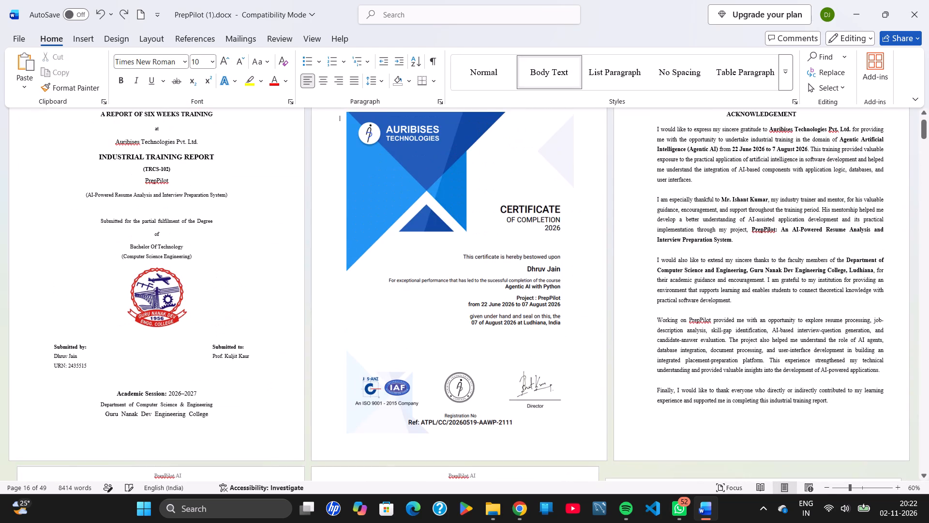
scroll(202, 303, "up", 2)
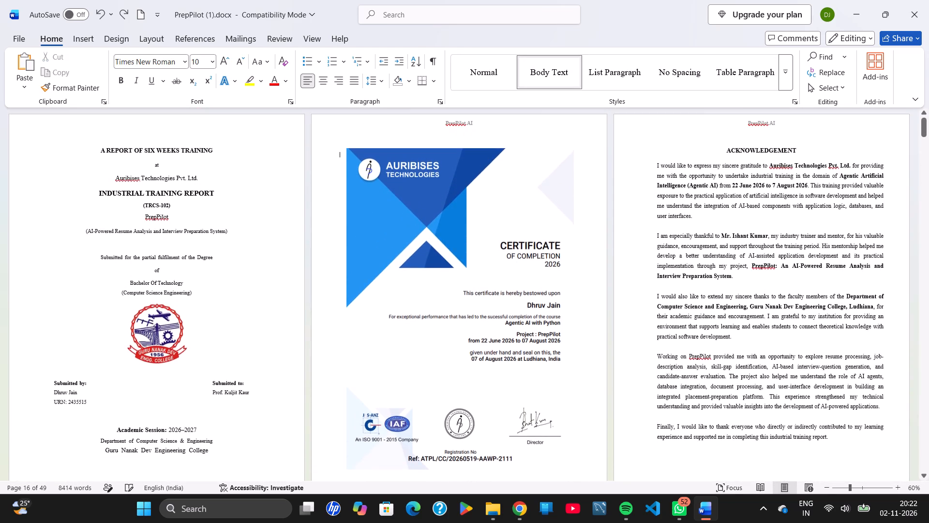
scroll(202, 303, "down", 6)
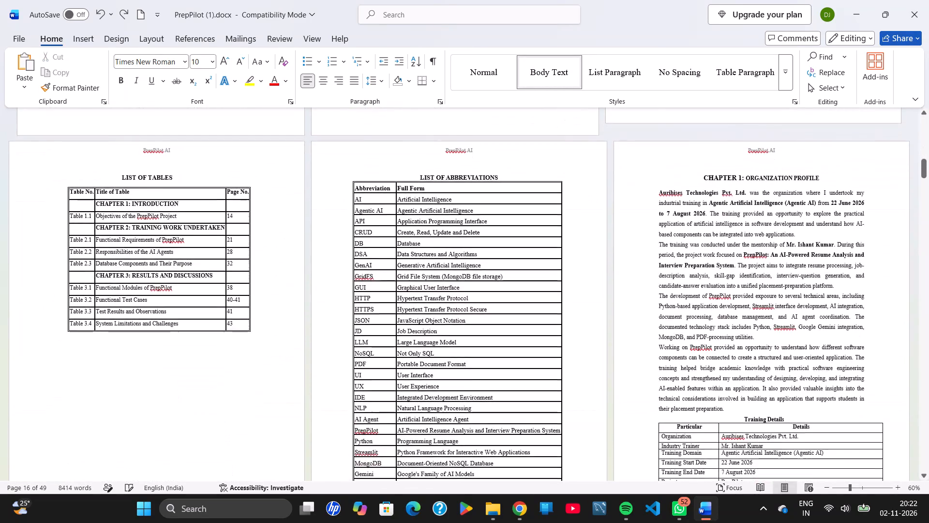
scroll(202, 303, "down", 1)
scroll(202, 303, "up", 1)
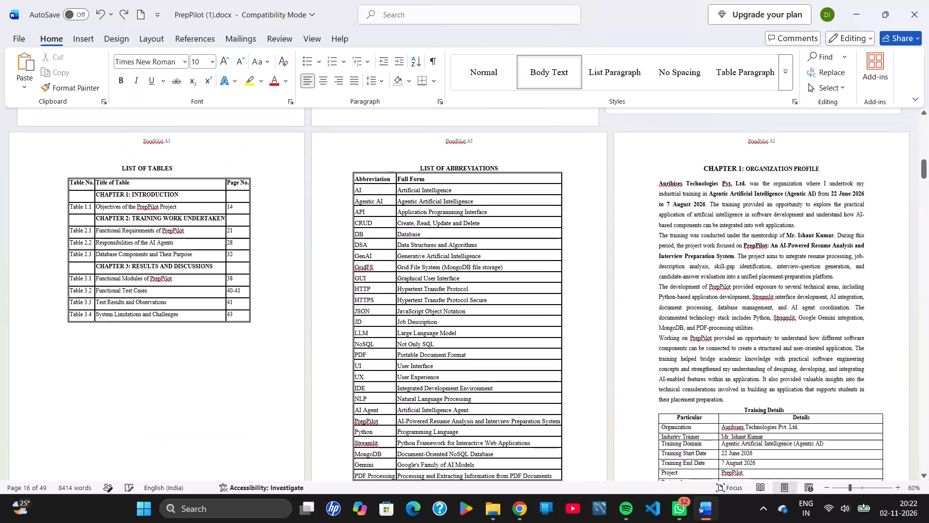
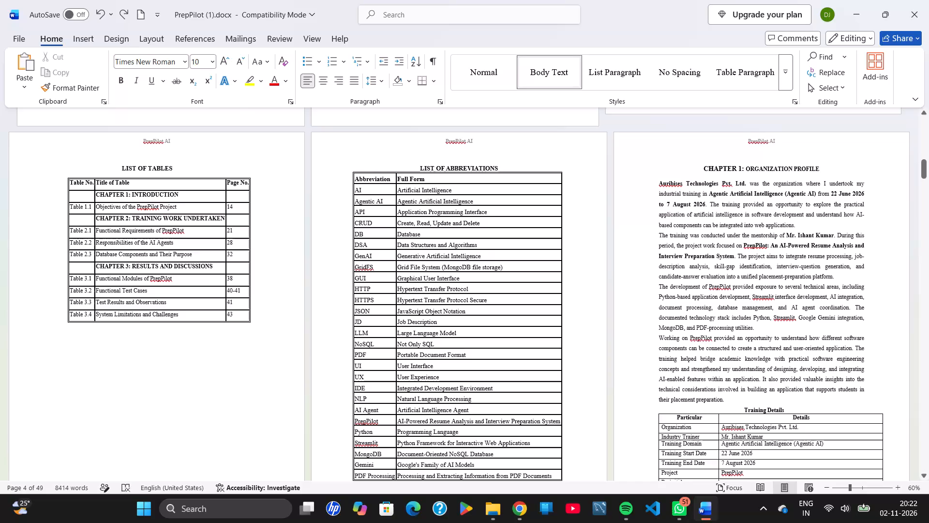
Undo the last two edits made to the report.
scroll(769, 183, "up", 4)
scroll(769, 183, "down", 2)
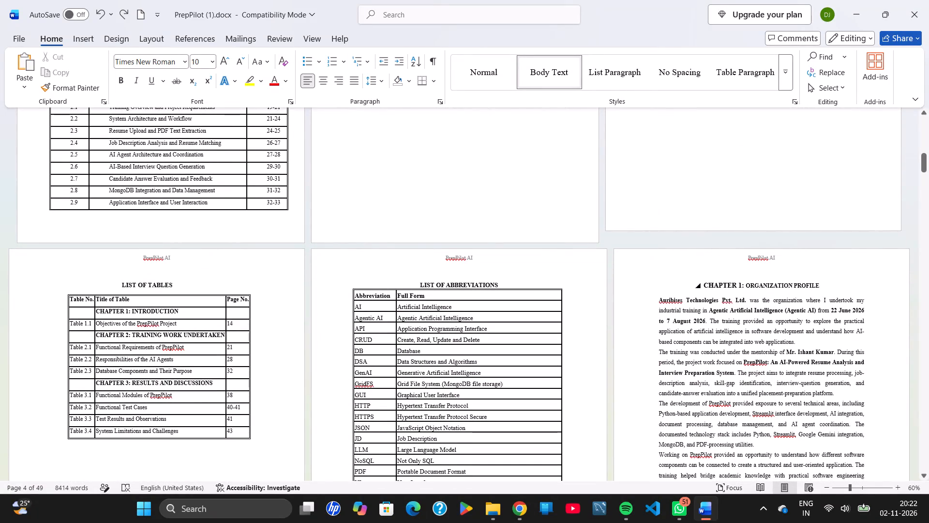
left_click_drag(824, 282, 712, 286)
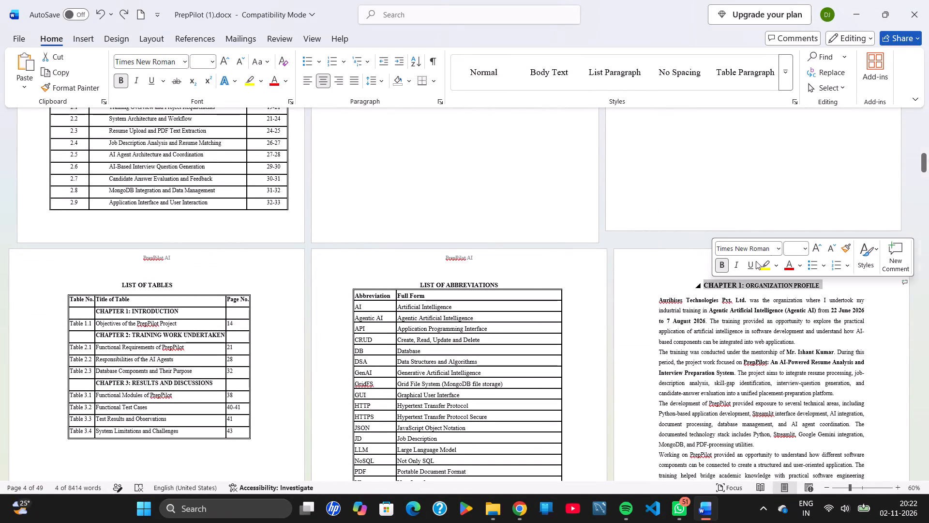
left_click(742, 281)
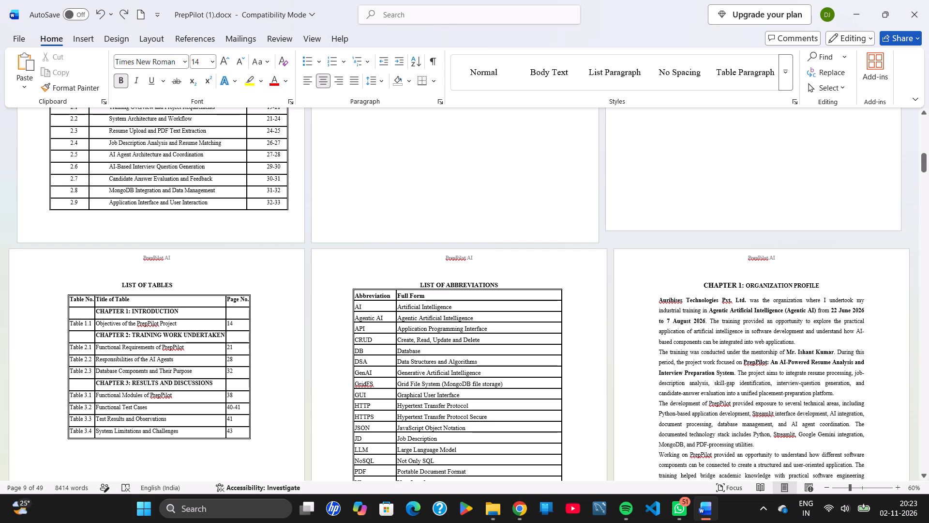
key("ctrl+z")
key("ctrl+z")
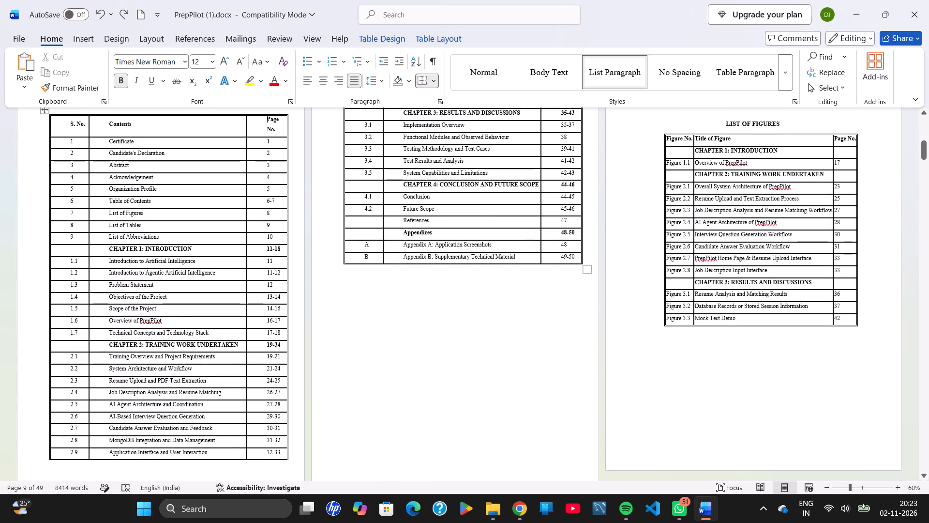
Examine the report's front pages, from the cover, certificate and acknowledgement through the contents and list pages to the first chapter pages.
scroll(750, 313, "up", 2, "ctrl")
scroll(750, 313, "down", 4, "ctrl")
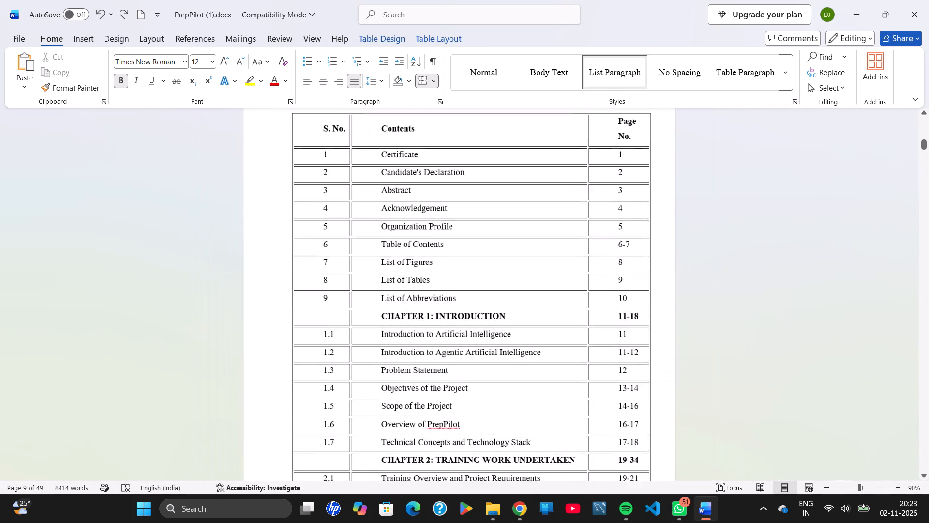
scroll(750, 313, "down", 8, "ctrl")
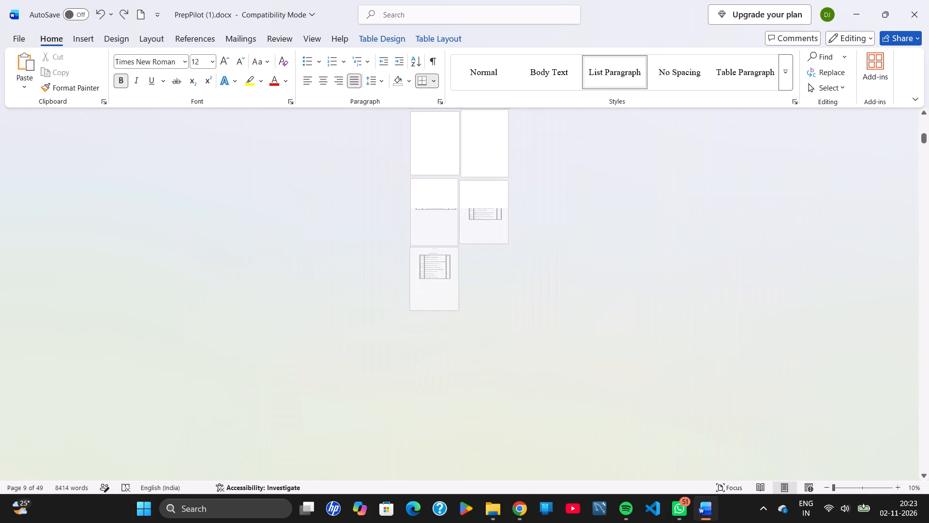
scroll(750, 313, "up", 7, "ctrl")
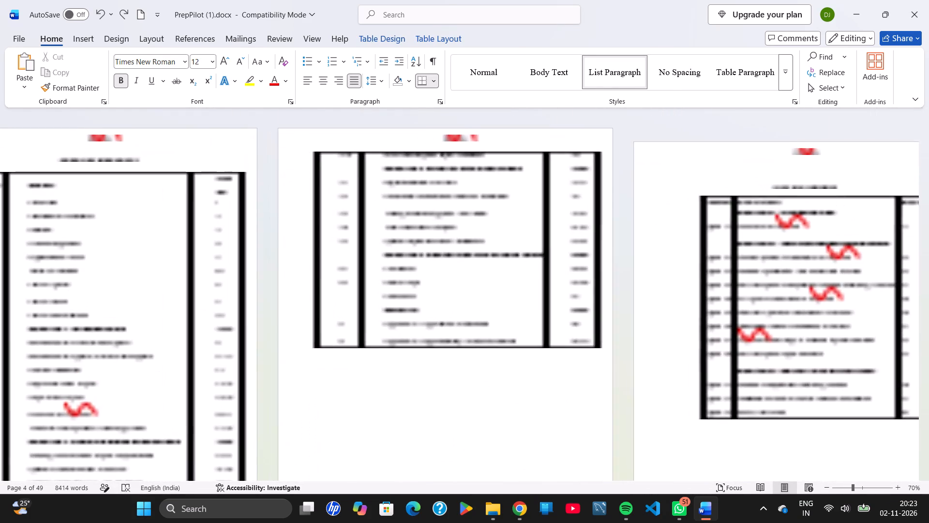
scroll(750, 313, "down", 1)
scroll(750, 313, "down", 1, "ctrl")
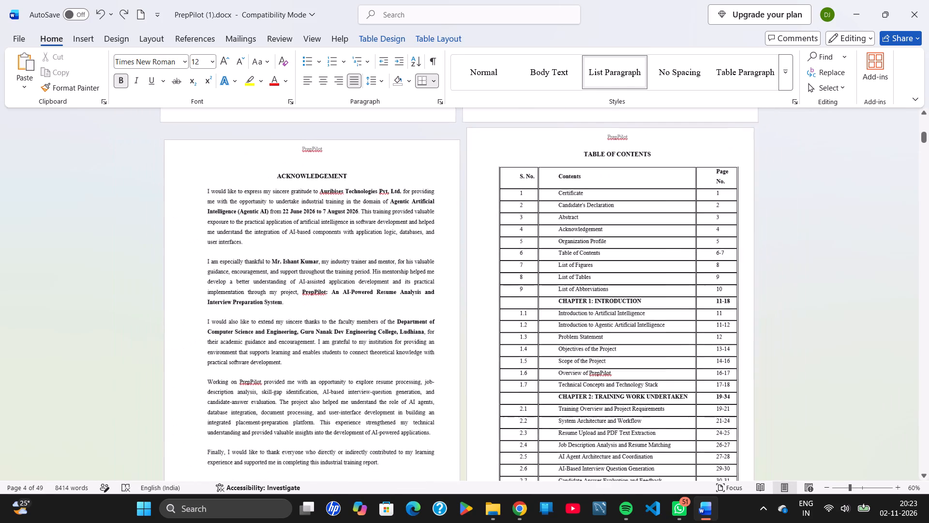
scroll(750, 313, "down", 1)
scroll(750, 313, "down", 3, "ctrl")
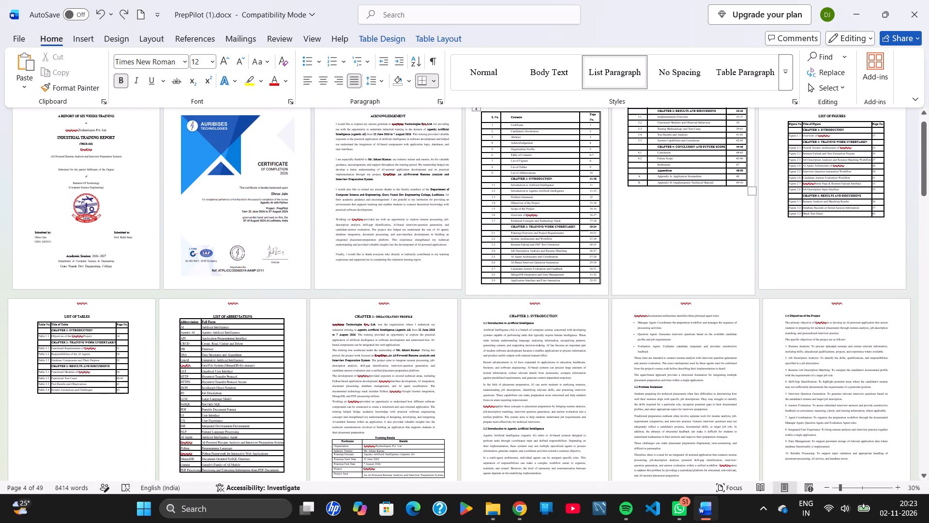
scroll(750, 313, "up", 1, "ctrl")
scroll(750, 313, "up", 1)
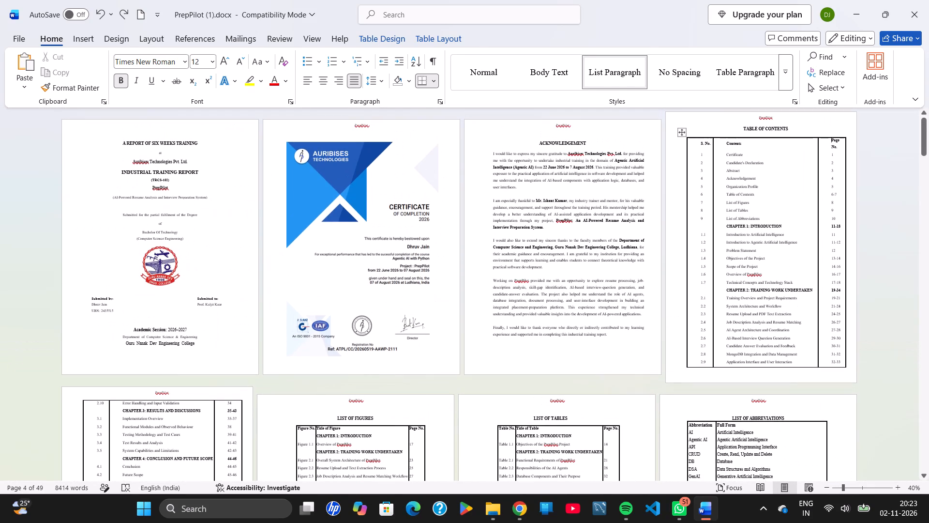
scroll(750, 313, "up", 1, "ctrl")
scroll(750, 313, "up", 1)
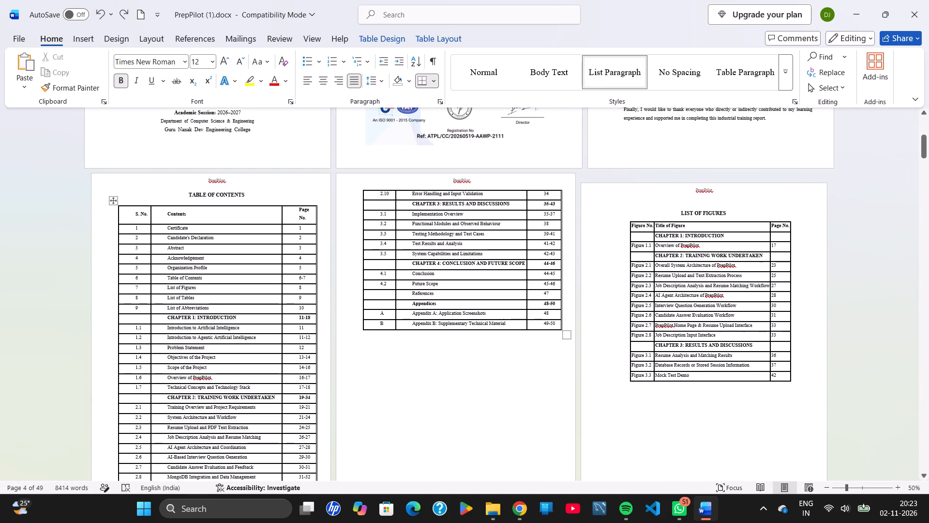
scroll(750, 313, "up", 2)
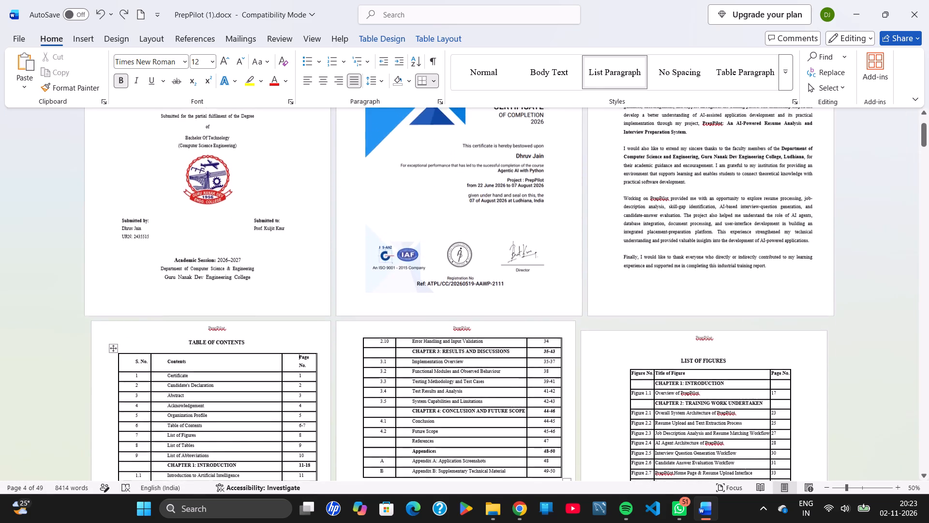
scroll(750, 313, "up", 3)
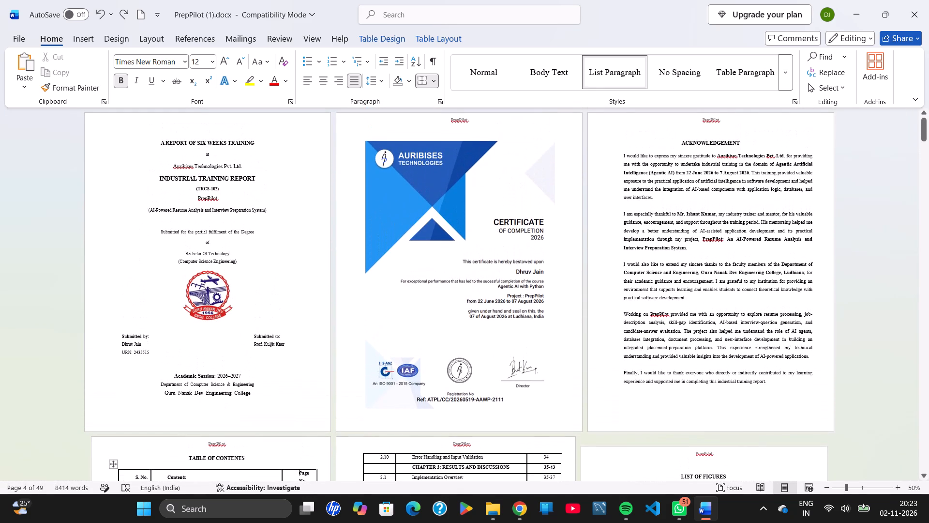
Open the certificate page's header for editing at the end of its PrepPilot text.
left_click(750, 313)
double_click(493, 123)
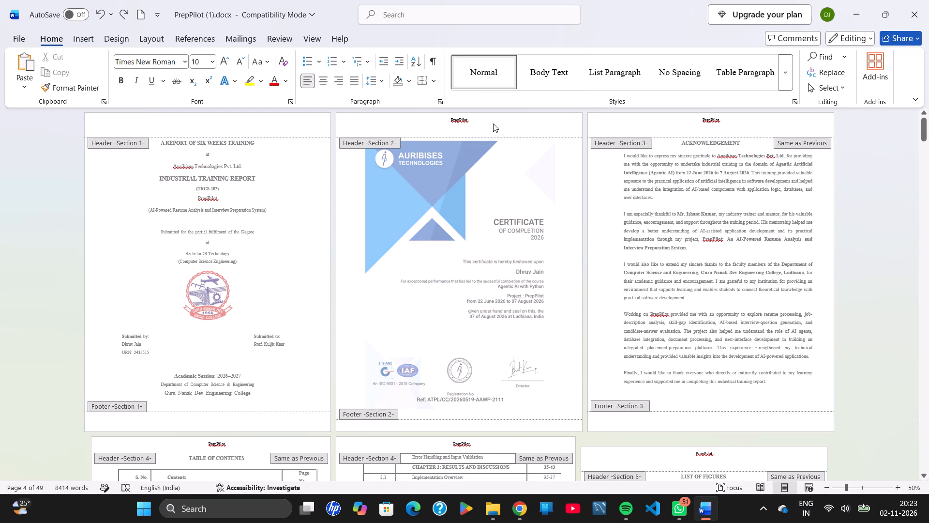
left_click(484, 120)
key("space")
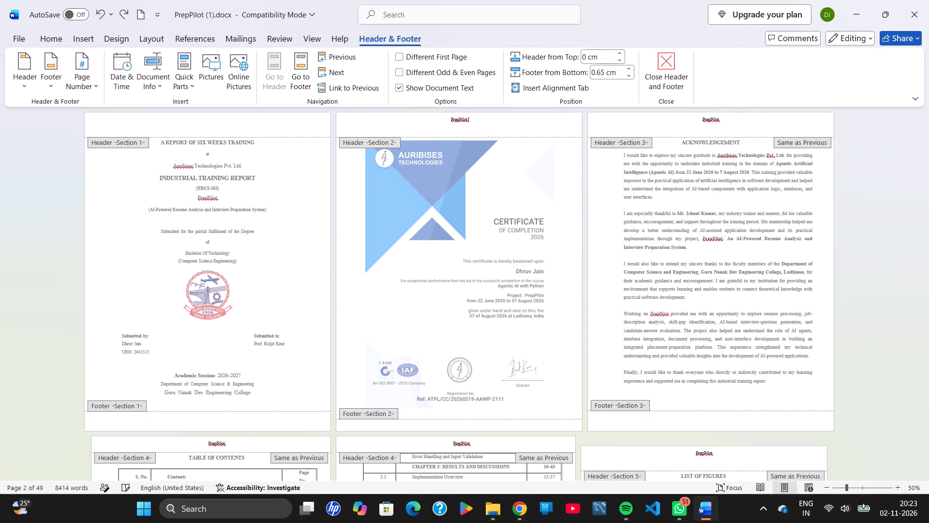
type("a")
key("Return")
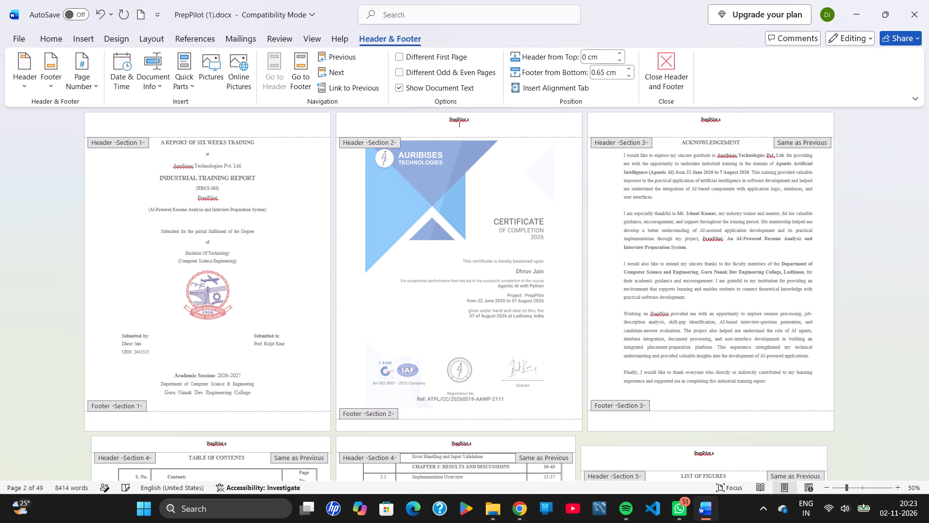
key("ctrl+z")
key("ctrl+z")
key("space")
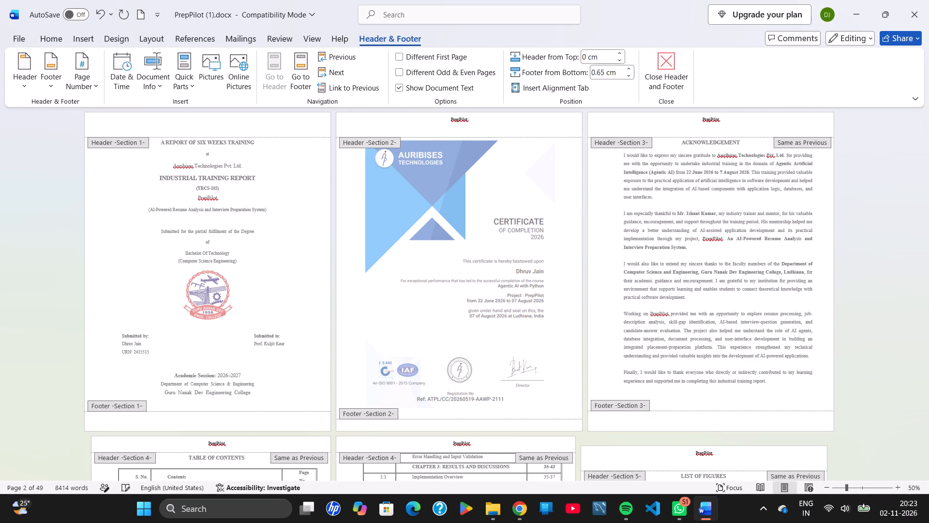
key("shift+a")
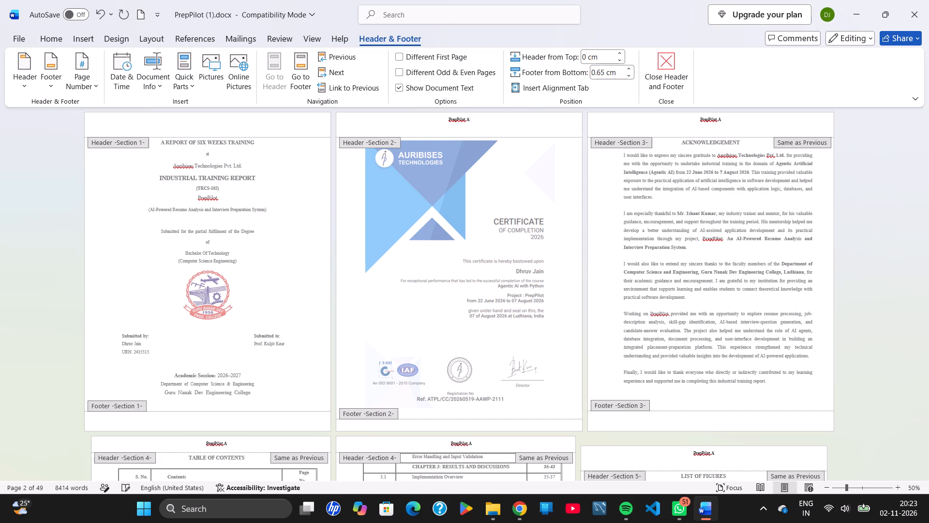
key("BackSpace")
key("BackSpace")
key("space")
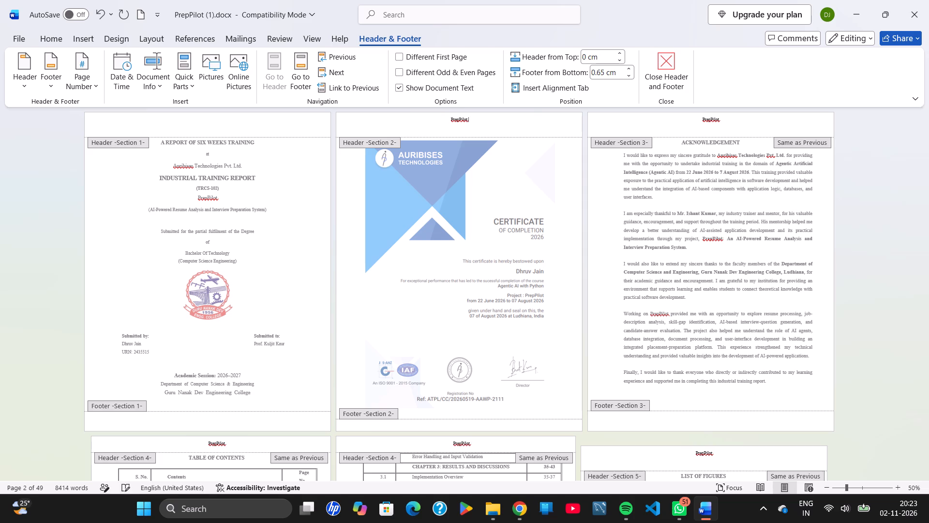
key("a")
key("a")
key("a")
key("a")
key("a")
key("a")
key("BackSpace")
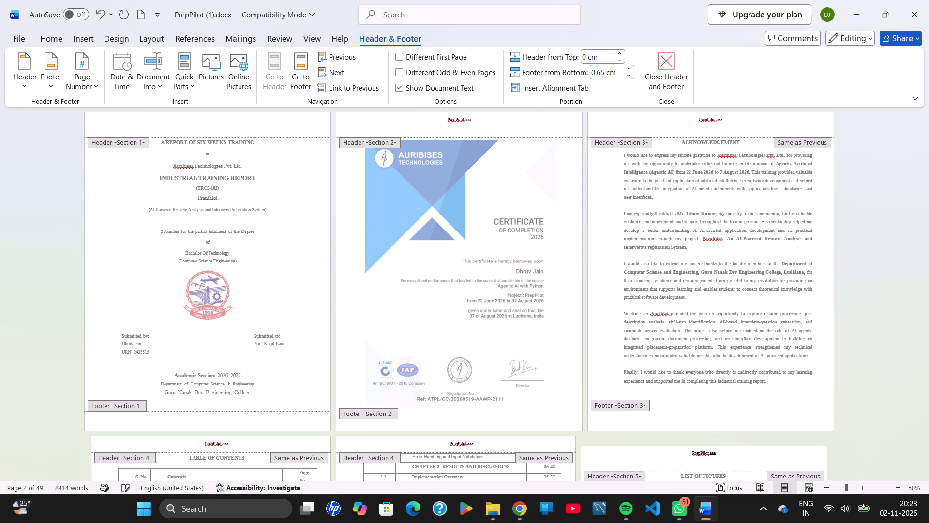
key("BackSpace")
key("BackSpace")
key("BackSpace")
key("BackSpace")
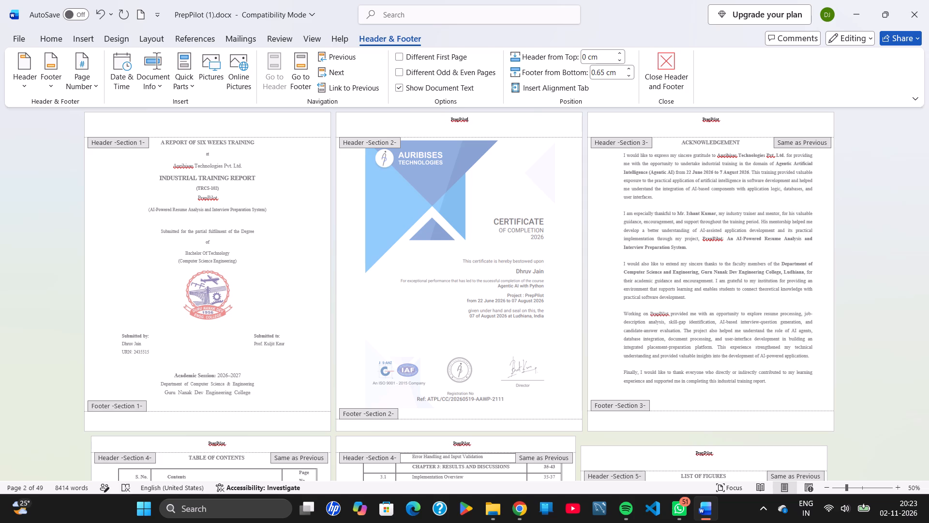
Complete the certificate page's header as PrepPilot AI, with a single space before AI, and return to the document body.
key("BackSpace")
type("t")
key("space")
key("shift+a")
key("shift+i")
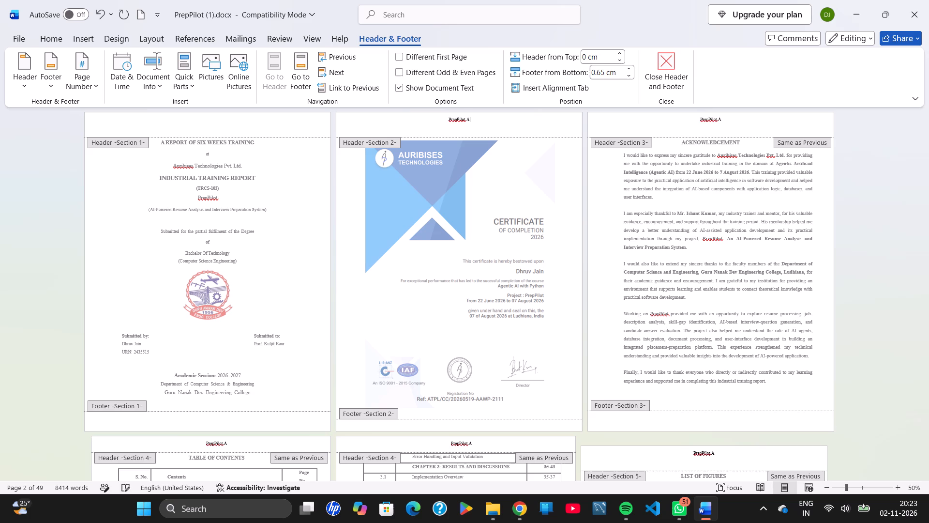
scroll(484, 120, "up", 3, "ctrl")
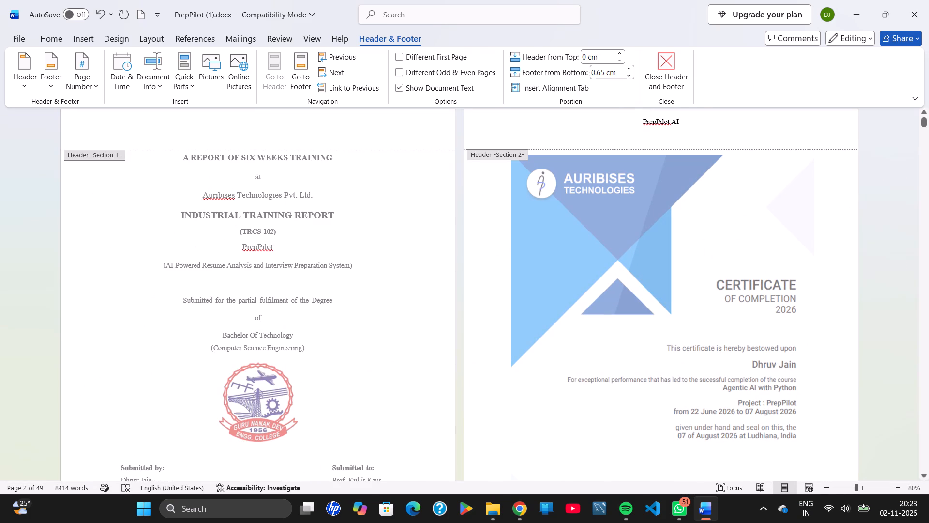
left_click(671, 118)
key("space")
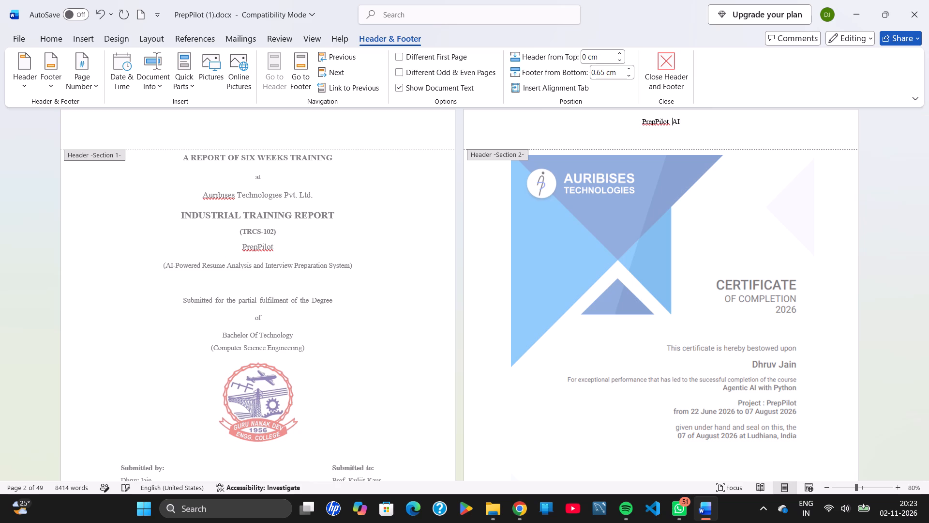
key("BackSpace")
key("BackSpace")
key("space")
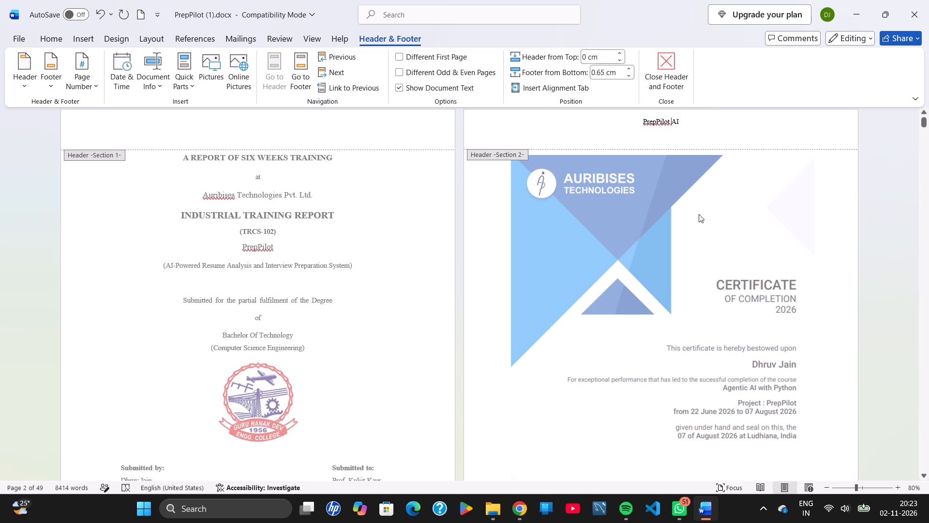
scroll(699, 214, "up", 2, "ctrl")
scroll(699, 214, "down", 5, "ctrl")
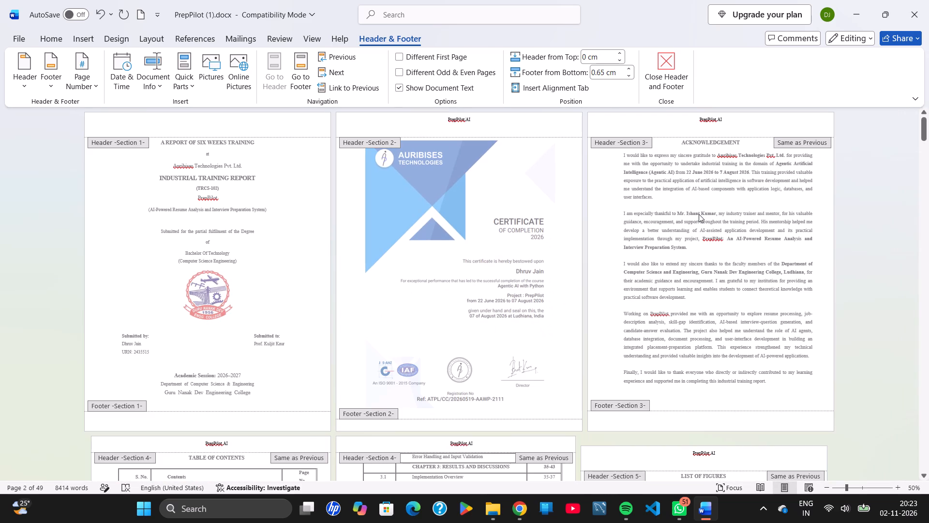
left_click(699, 214)
double_click(868, 251)
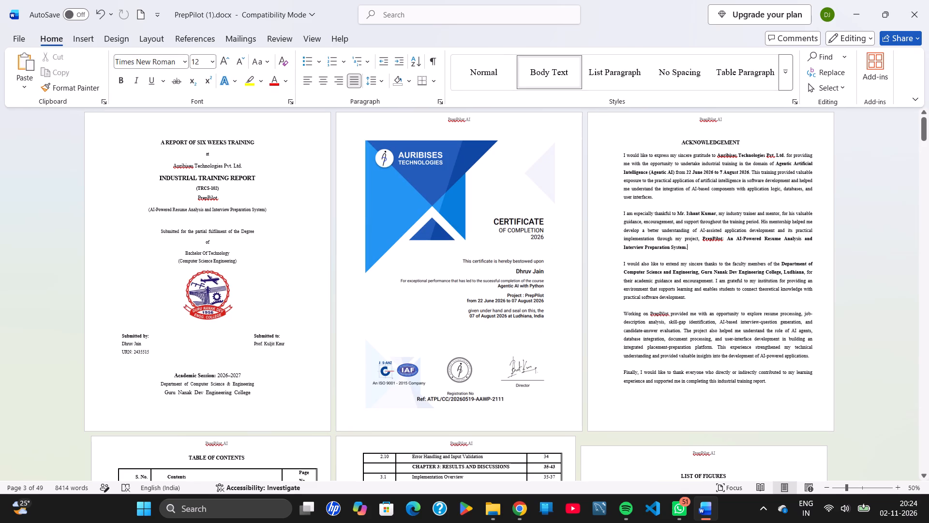
Set the ACKNOWLEDGEMENT heading's font size to 18.
left_click_drag(745, 143, 681, 144)
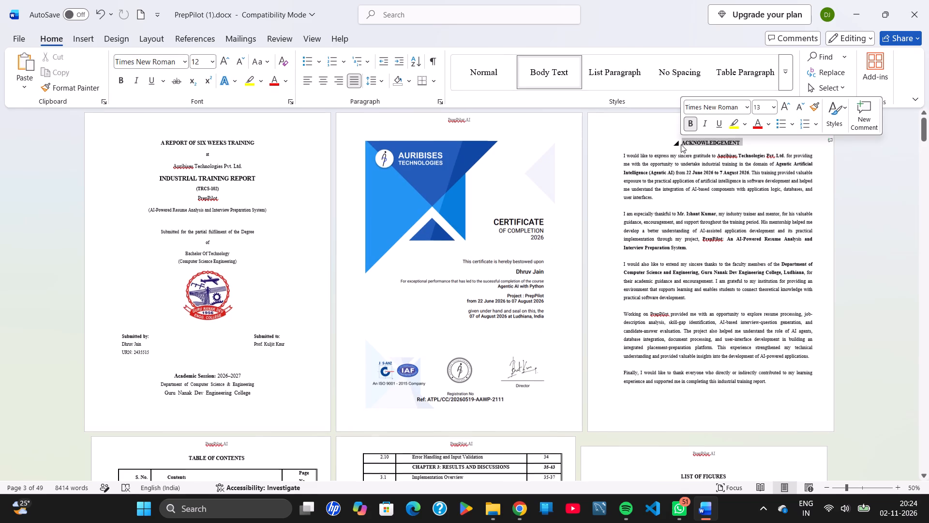
left_click(759, 106)
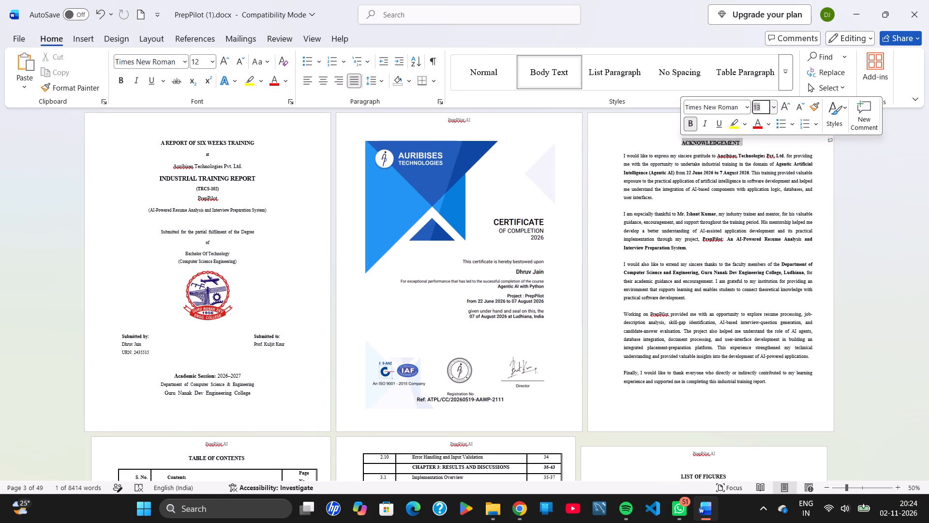
type("18")
key("Return")
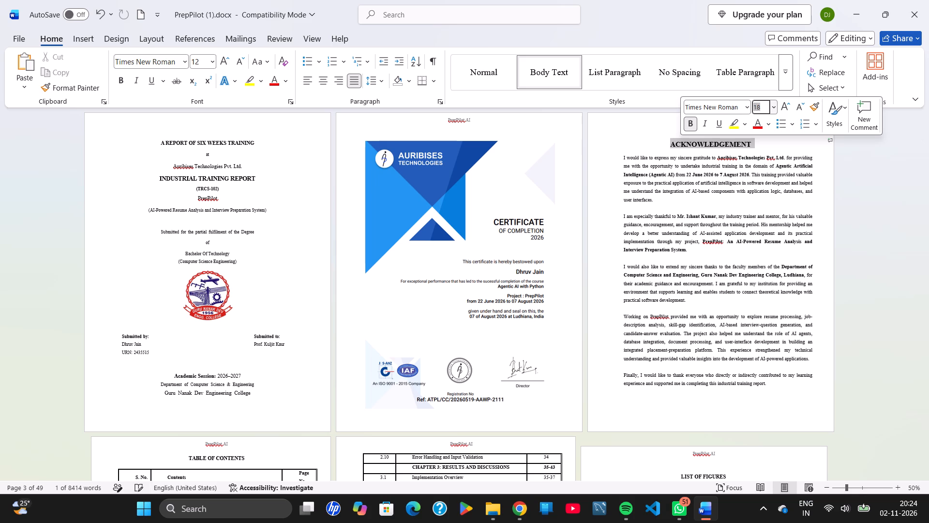
Set the TABLE OF CONTENTS heading's font size to 18.
scroll(762, 246, "down", 1)
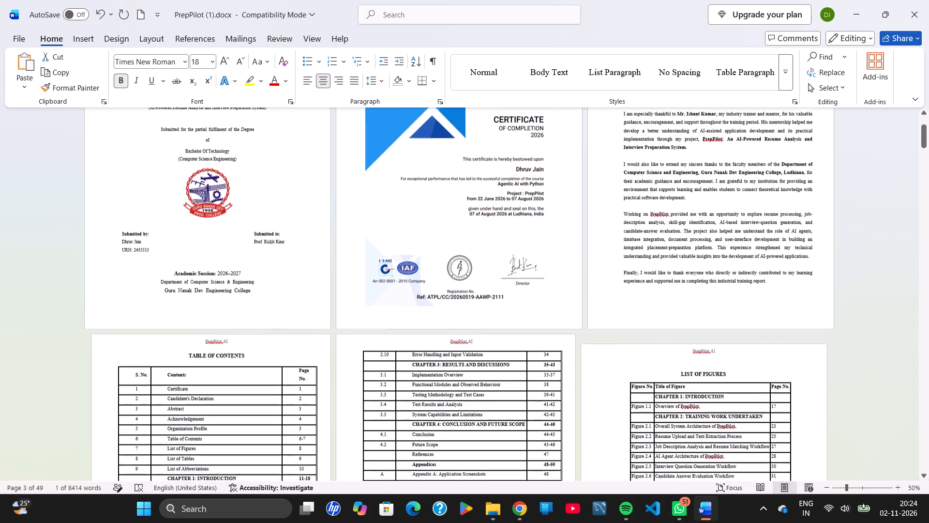
scroll(762, 246, "down", 1)
left_click_drag(248, 259, 189, 261)
left_click(273, 220)
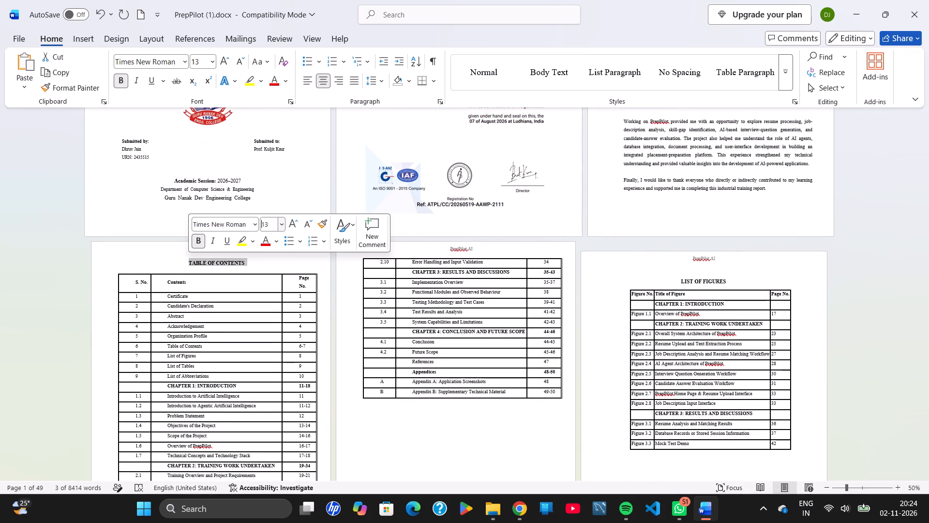
key("1")
key("8")
key("Return")
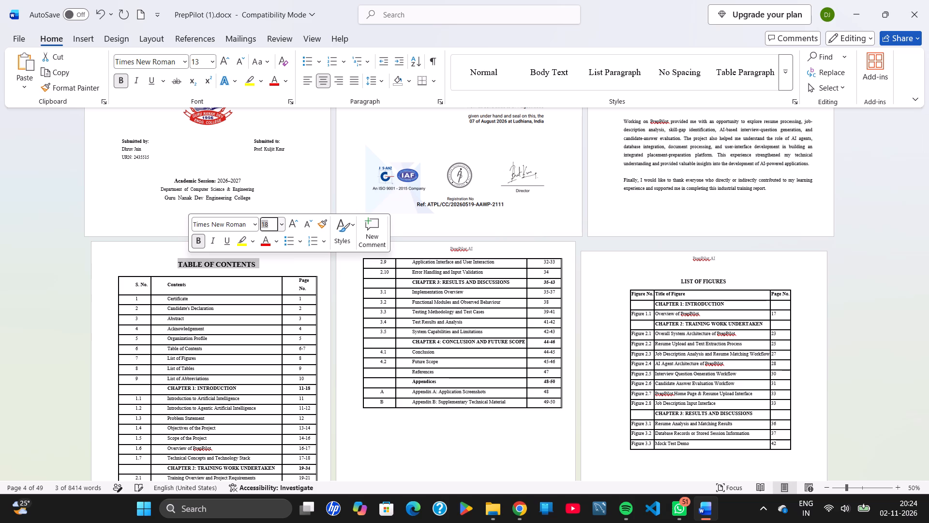
Set the font size of the contents table's header row (S. No., Contents, Page No.) to 16.
left_click_drag(132, 285, 297, 285)
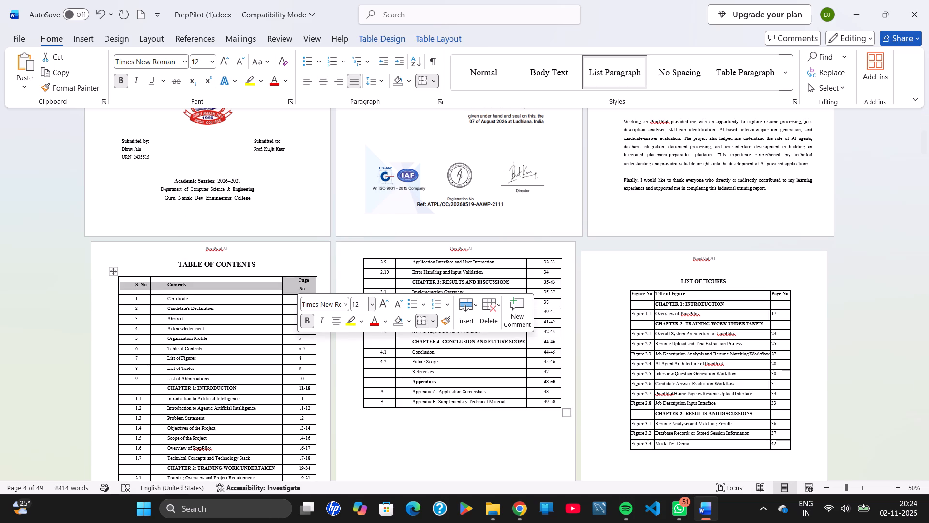
left_click(357, 301)
type("16")
key("Return")
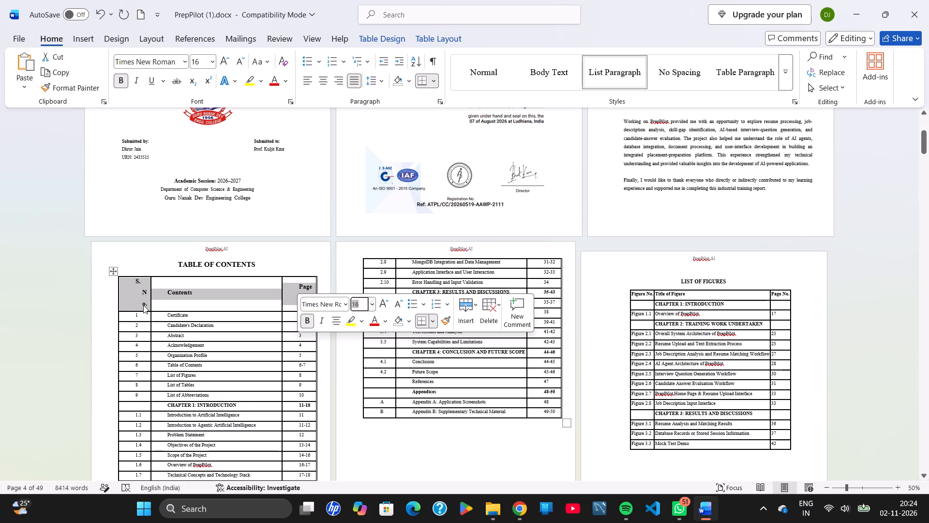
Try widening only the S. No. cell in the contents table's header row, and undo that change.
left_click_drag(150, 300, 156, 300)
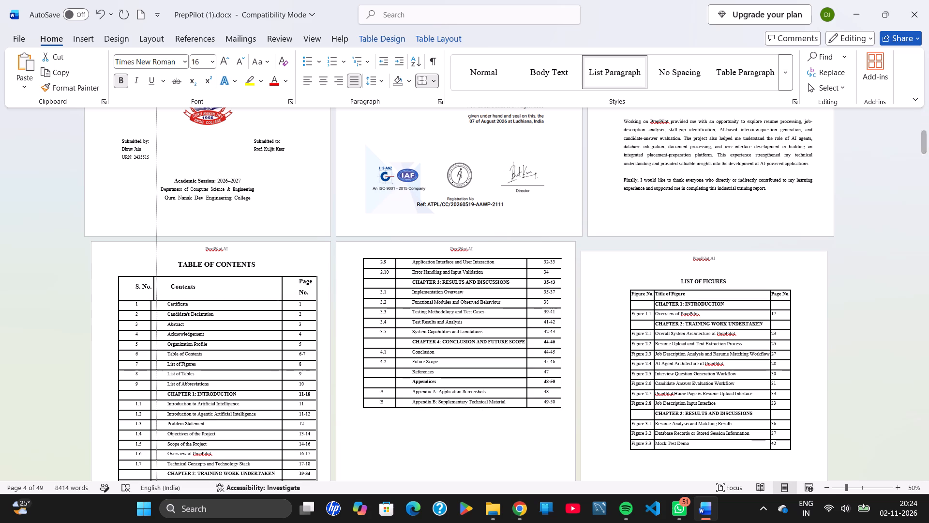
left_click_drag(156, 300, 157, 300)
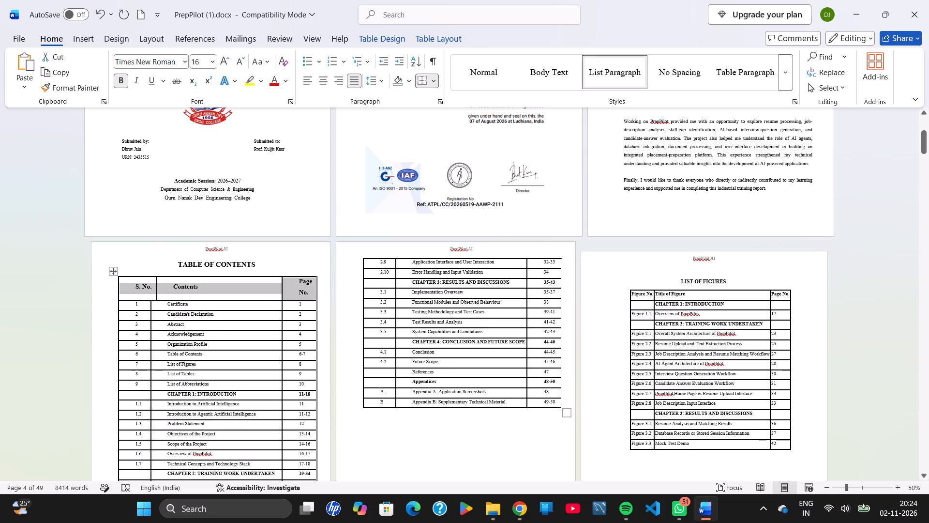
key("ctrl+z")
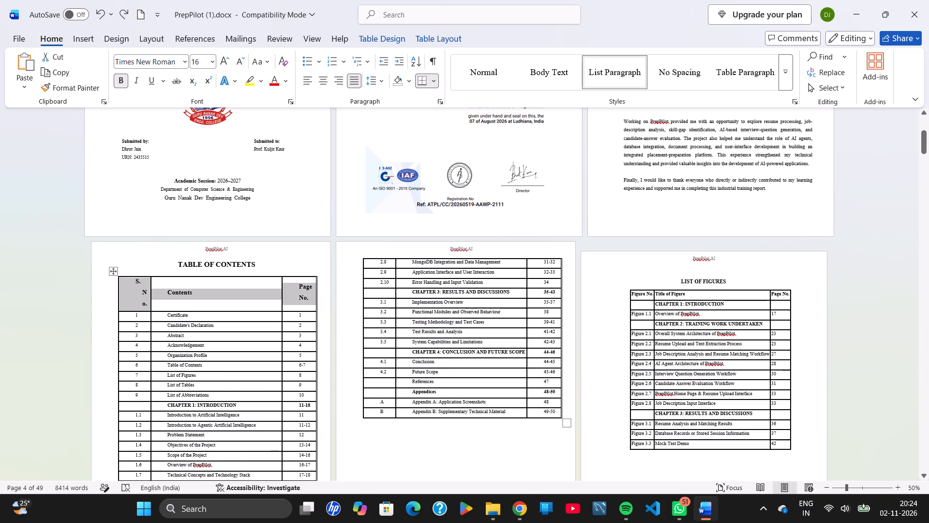
Widen the S. No. column throughout the contents table so that its heading fits on one line.
left_click(150, 324)
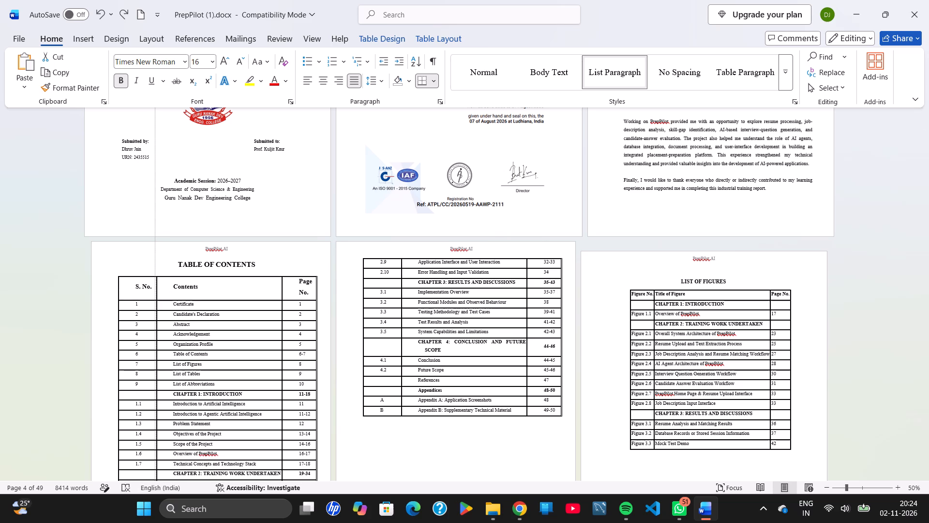
Set the LIST OF FIGURES heading's font size to 18.
scroll(153, 323, "down", 2)
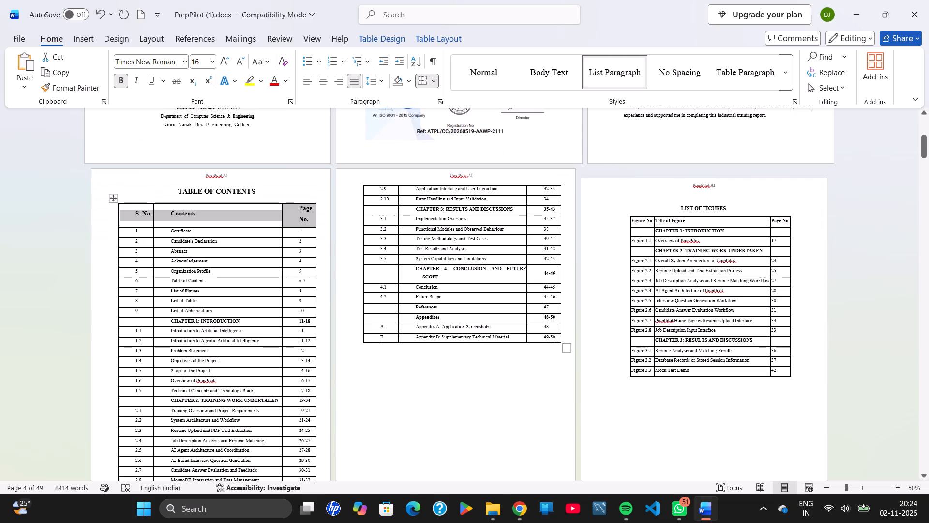
scroll(153, 323, "down", 1)
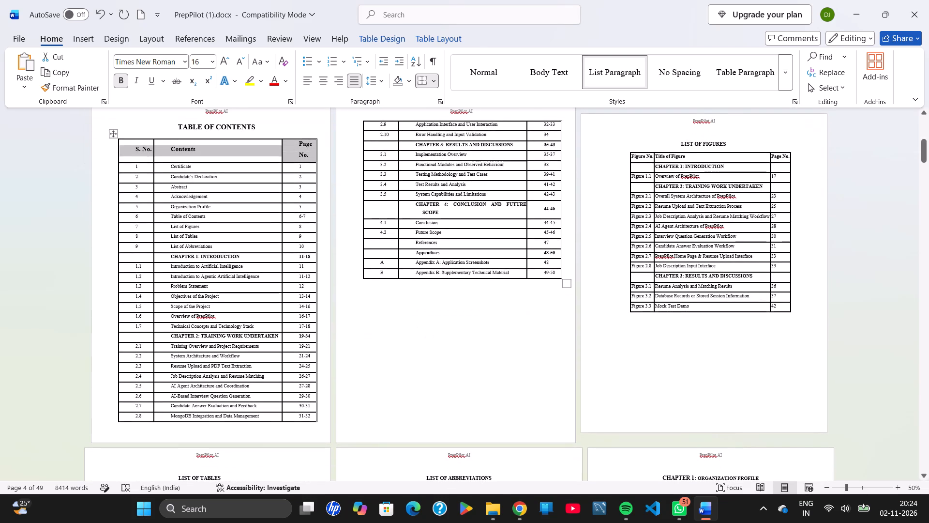
scroll(406, 326, "up", 1)
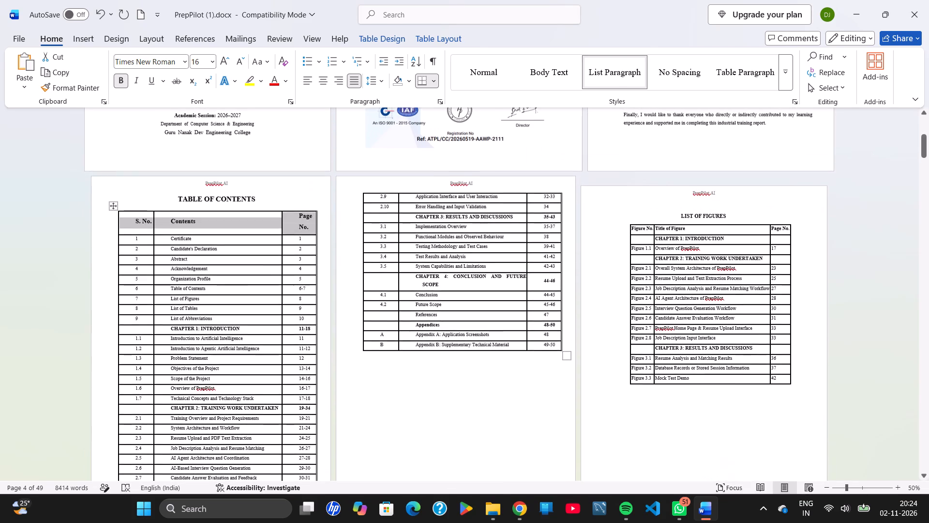
left_click_drag(730, 215, 678, 216)
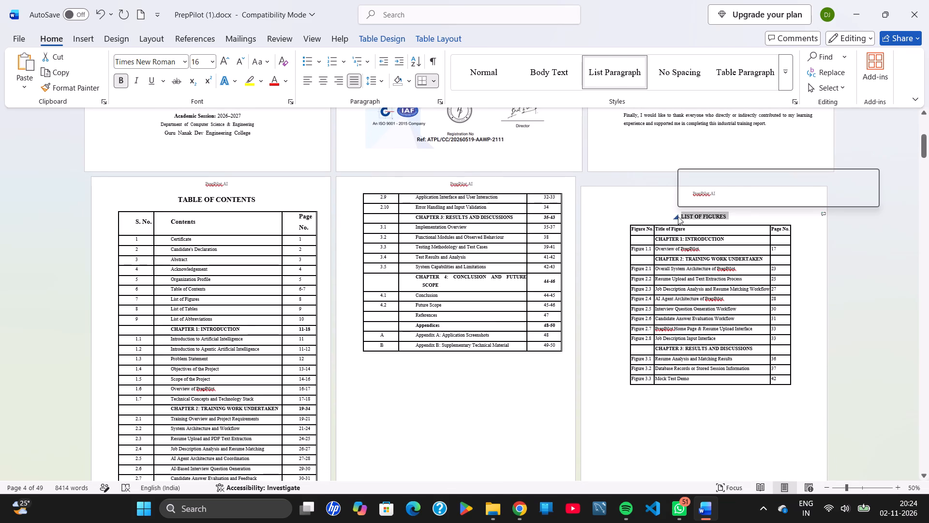
left_click(759, 175)
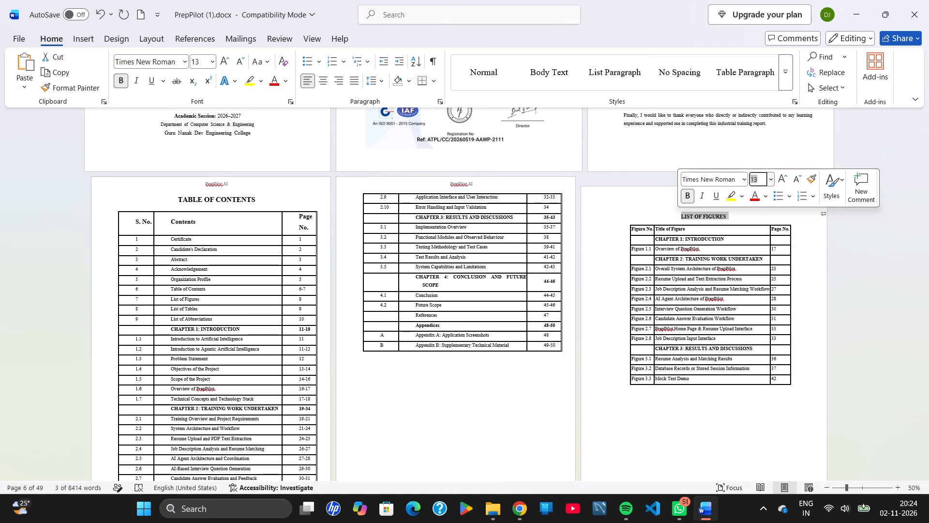
type("18")
key("Return")
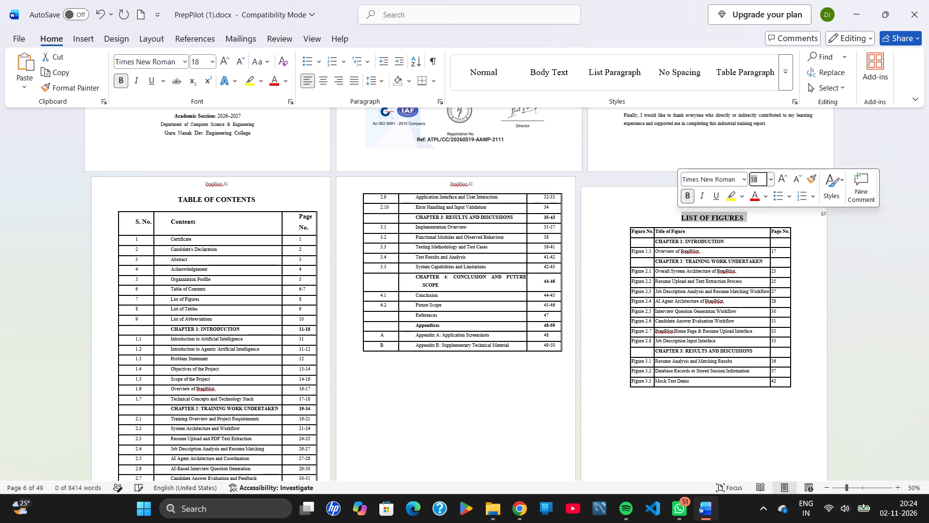
Set the LIST OF ABBREVIATIONS heading's font size to 18.
scroll(759, 175, "down", 6)
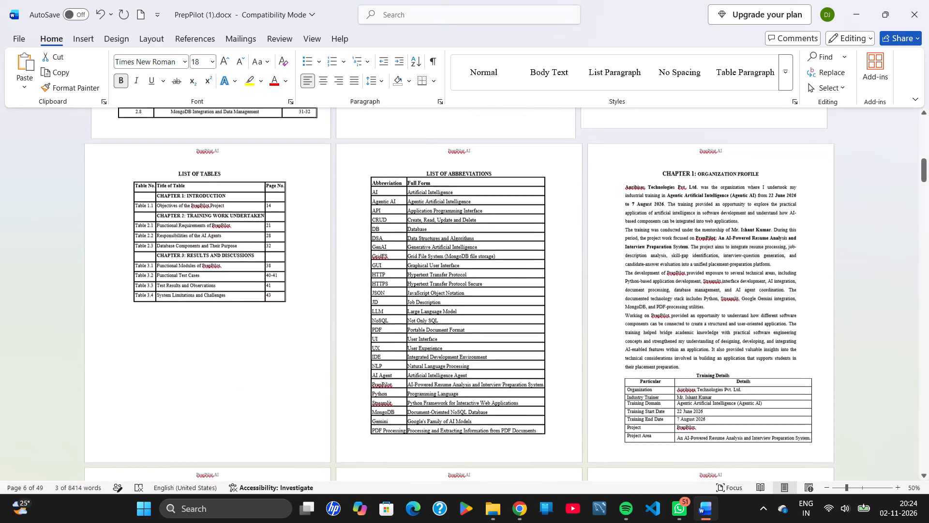
left_click_drag(495, 172, 424, 172)
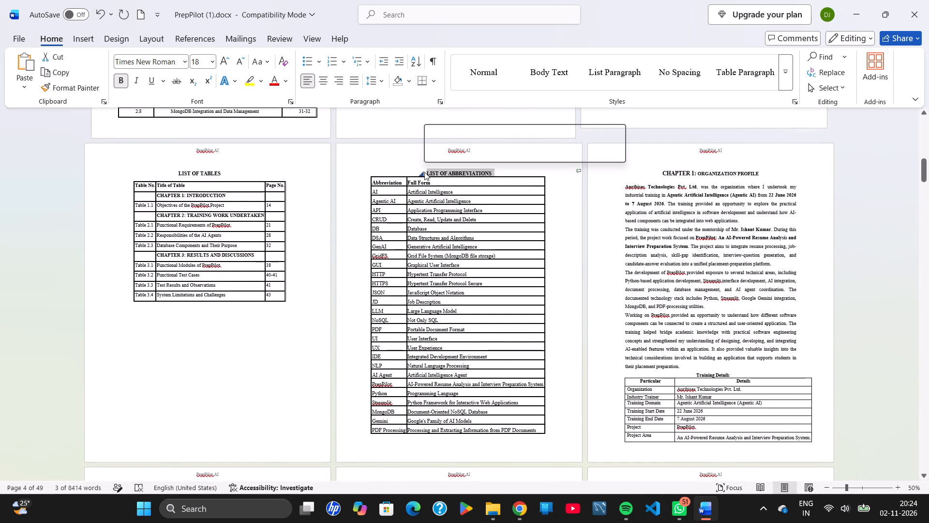
left_click(503, 135)
type("18")
key("Return")
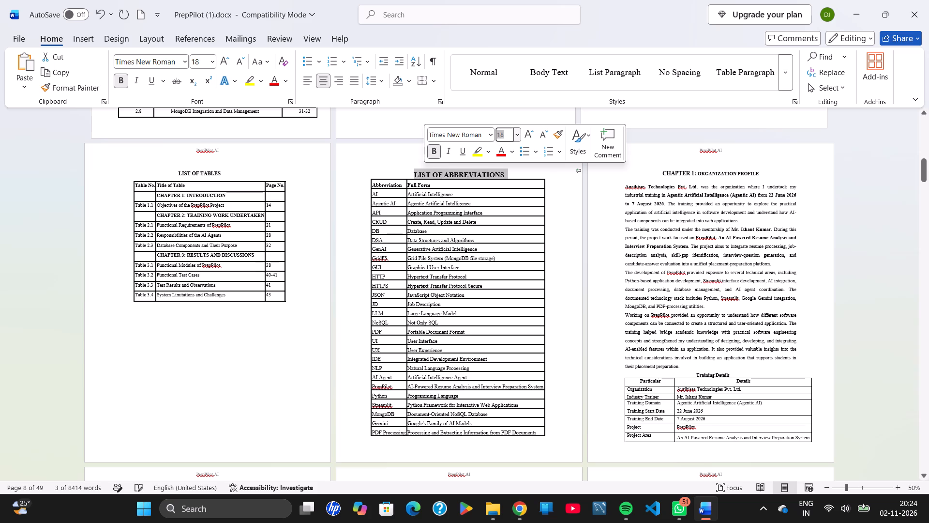
Set the LIST OF TABLES heading's font size to 18.
left_click_drag(229, 169, 180, 169)
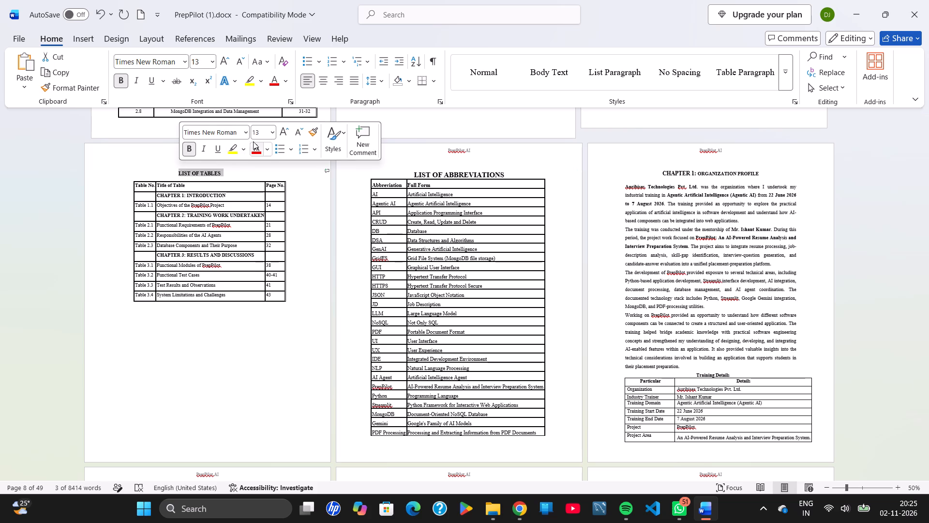
left_click(263, 132)
type("18")
key("Return")
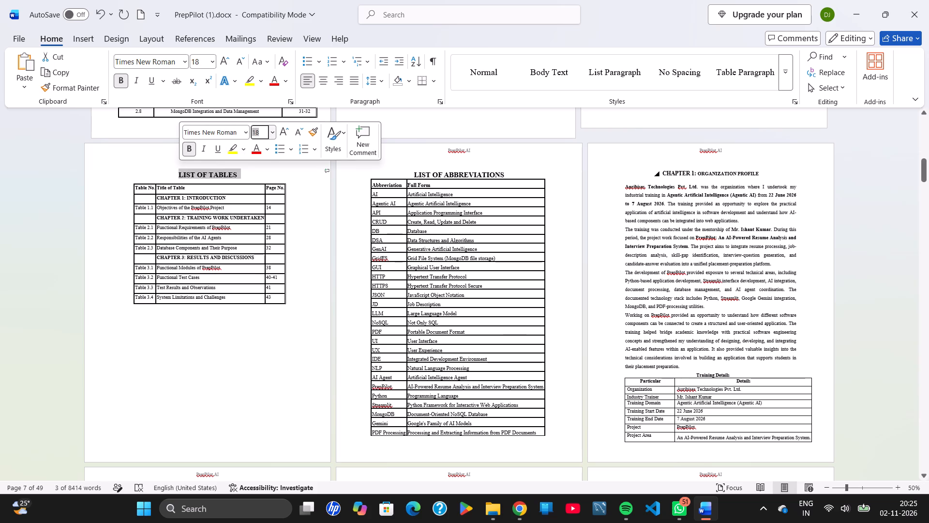
Set the whole CHAPTER 1: ORGANIZATION PROFILE heading to font size 18.
left_click_drag(760, 171, 654, 173)
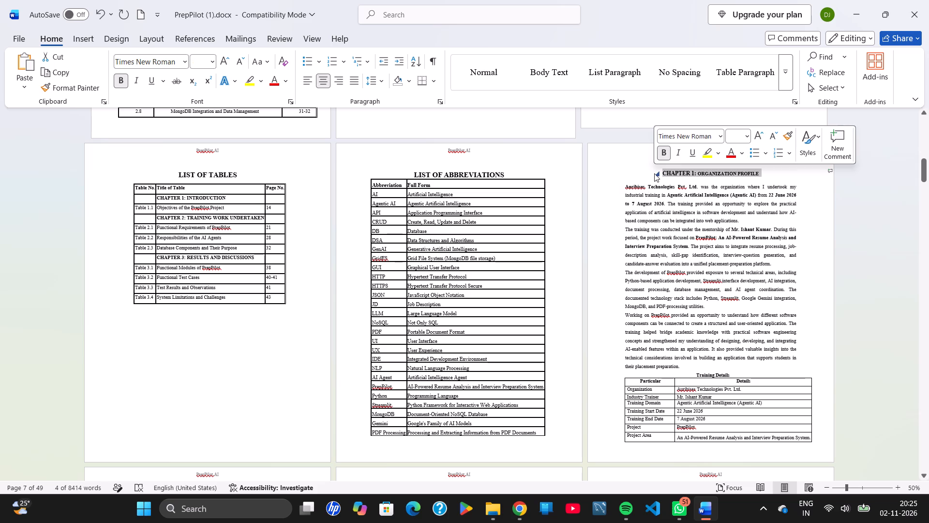
left_click(741, 132)
type("18")
key("Return")
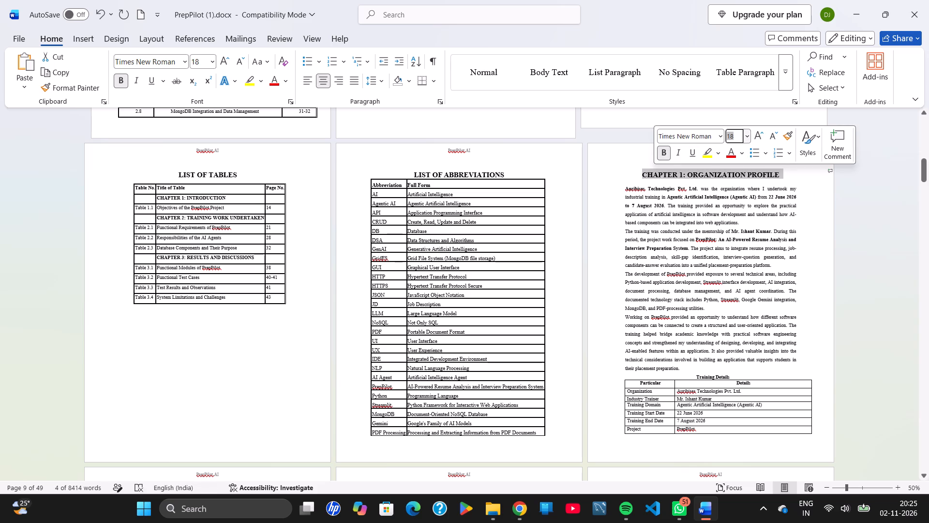
left_click(863, 228)
Copy the Project Area description to the end of the Training Details table's Project entry, separated from PrepPilot by a hyphen and a space.
scroll(740, 279, "down", 1)
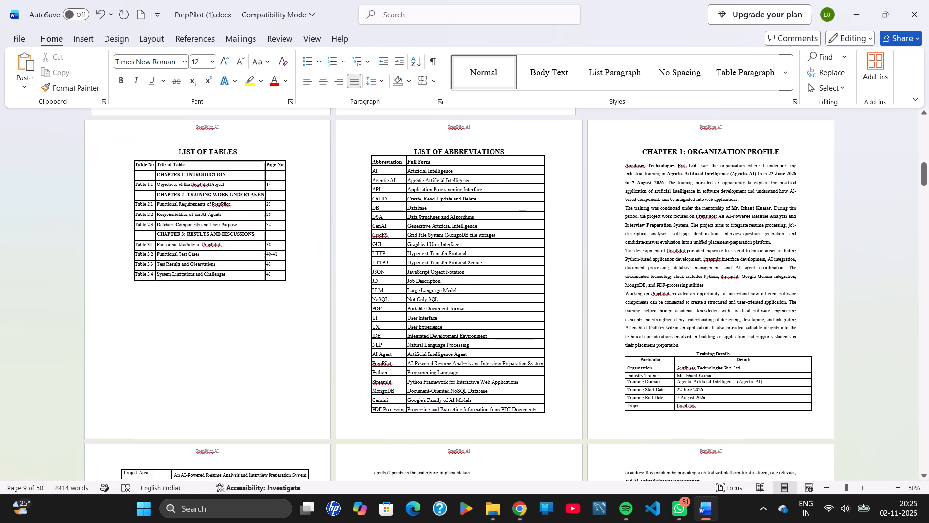
scroll(740, 279, "down", 3)
scroll(740, 279, "up", 1)
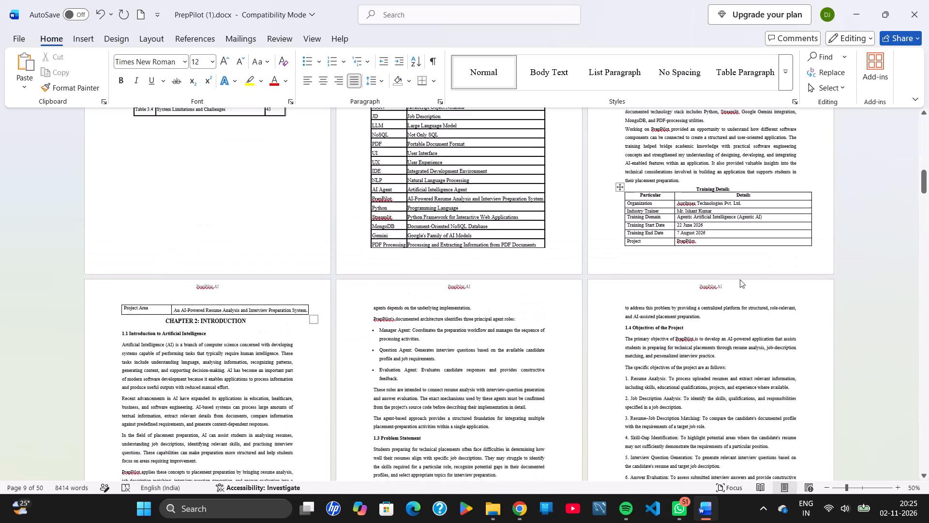
scroll(740, 279, "up", 1)
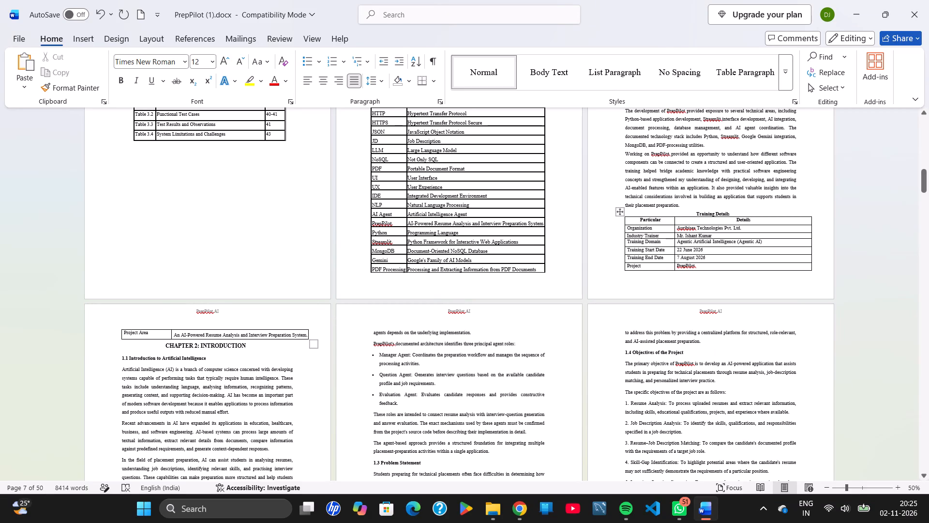
left_click_drag(173, 332, 255, 328)
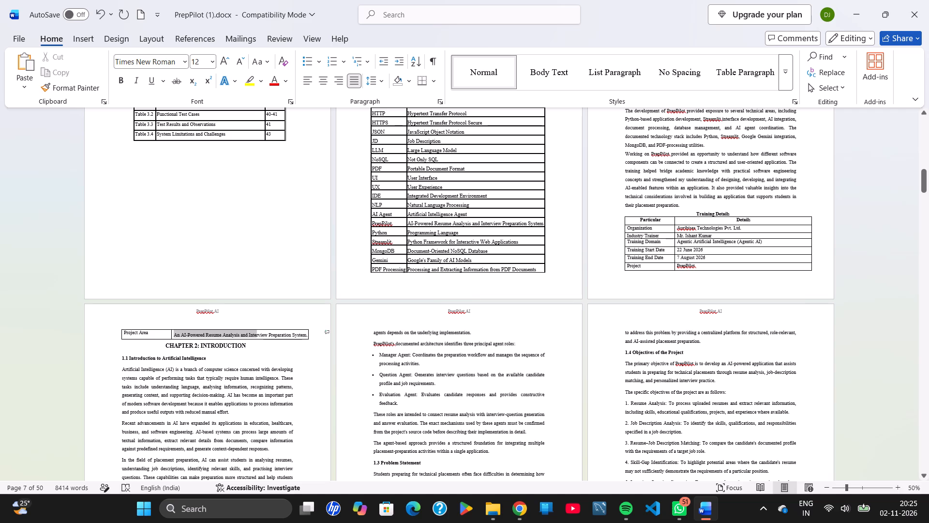
left_click_drag(255, 328, 304, 332)
key("ctrl+c")
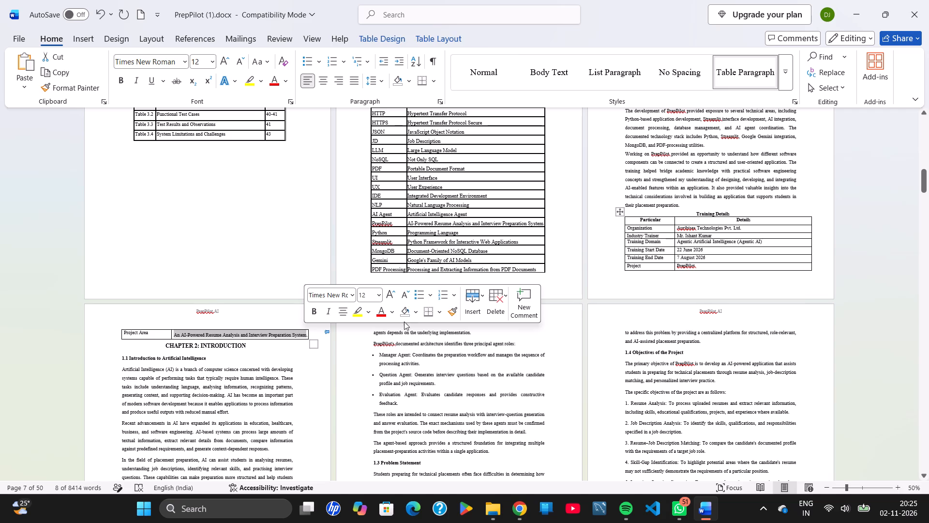
left_click(701, 265)
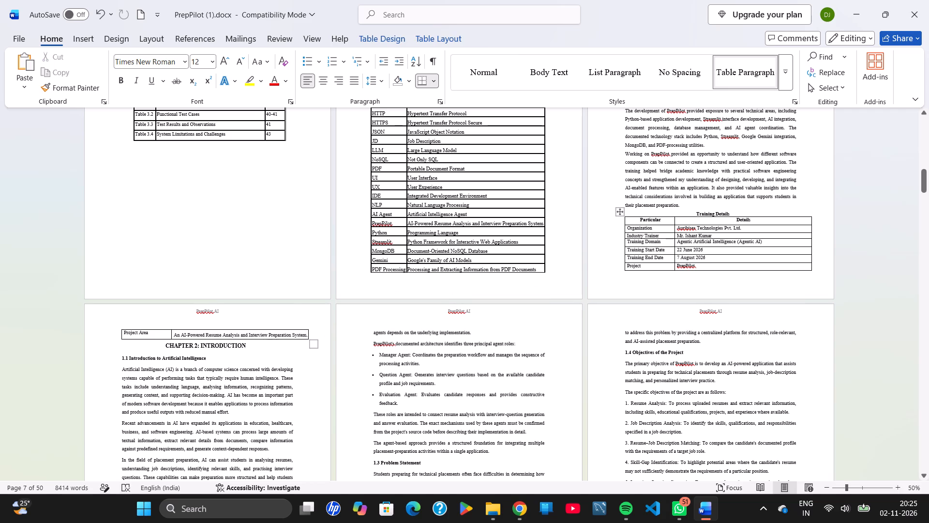
key("ctrl+v")
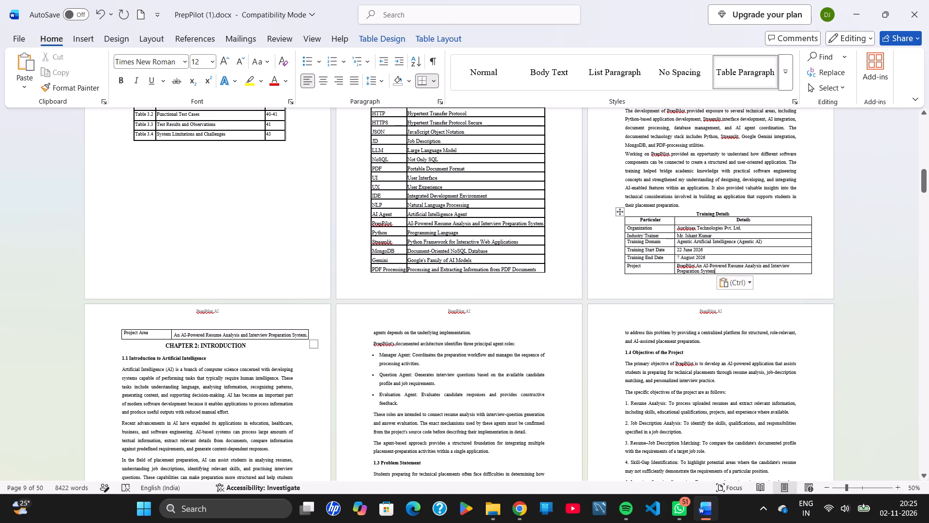
left_click(694, 267)
key("minus")
key("space")
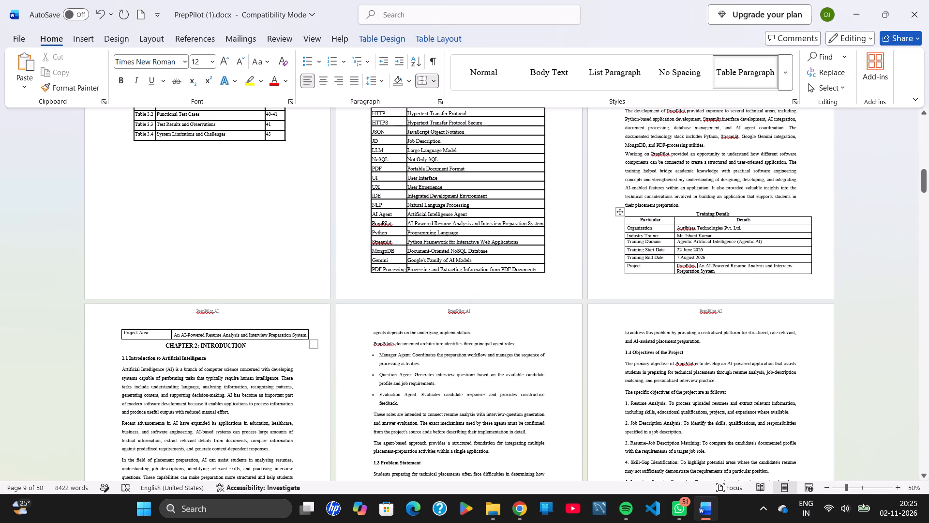
Clear the contents of both cells in the Training Details table's Project Area row.
left_click_drag(306, 334, 132, 337)
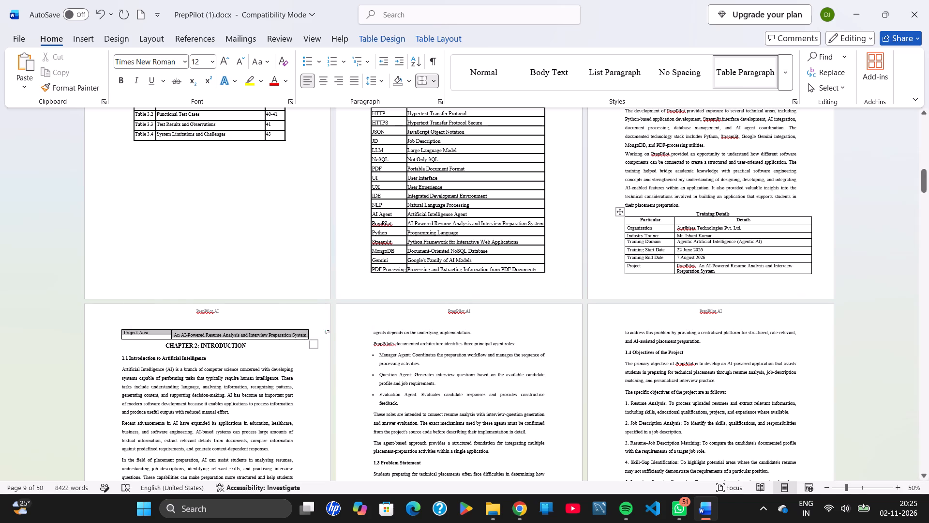
key("Delete")
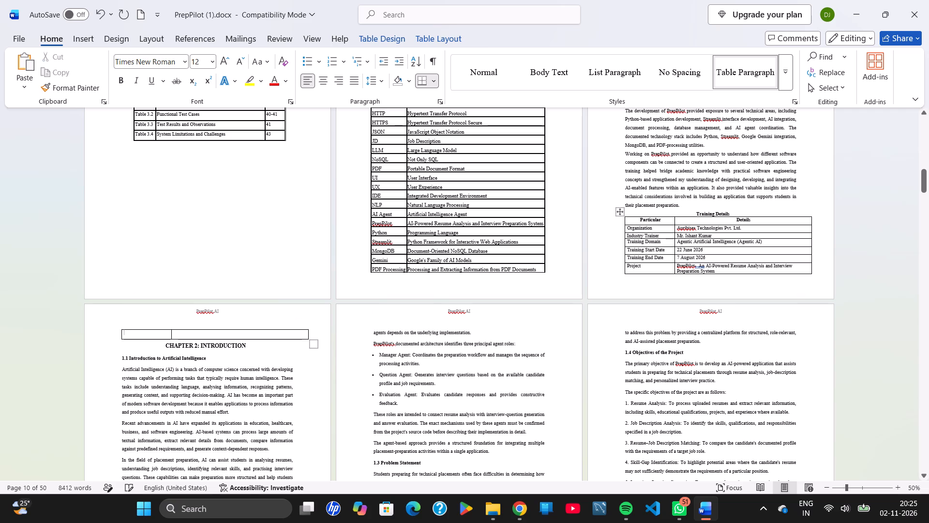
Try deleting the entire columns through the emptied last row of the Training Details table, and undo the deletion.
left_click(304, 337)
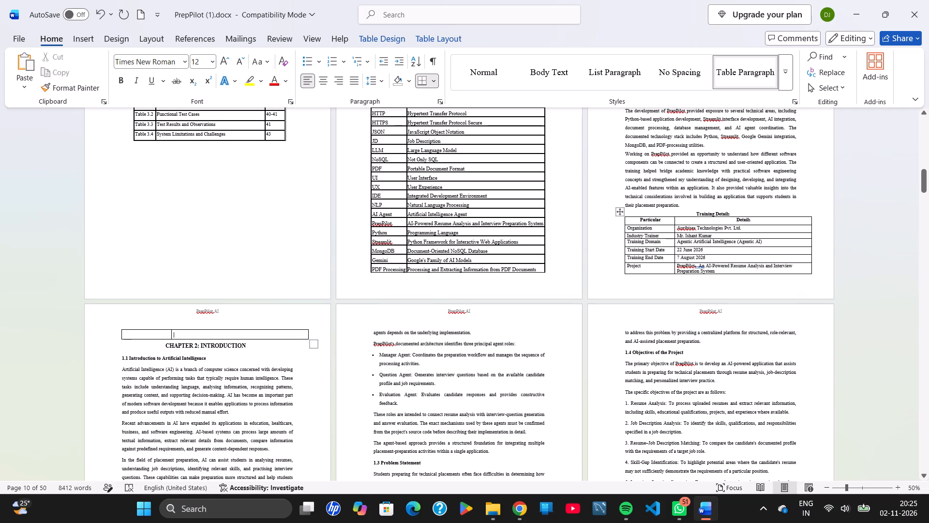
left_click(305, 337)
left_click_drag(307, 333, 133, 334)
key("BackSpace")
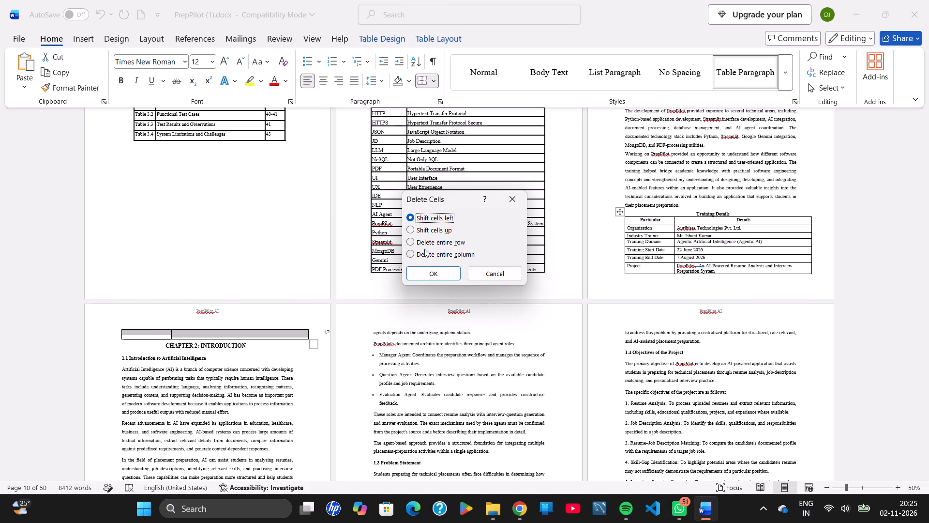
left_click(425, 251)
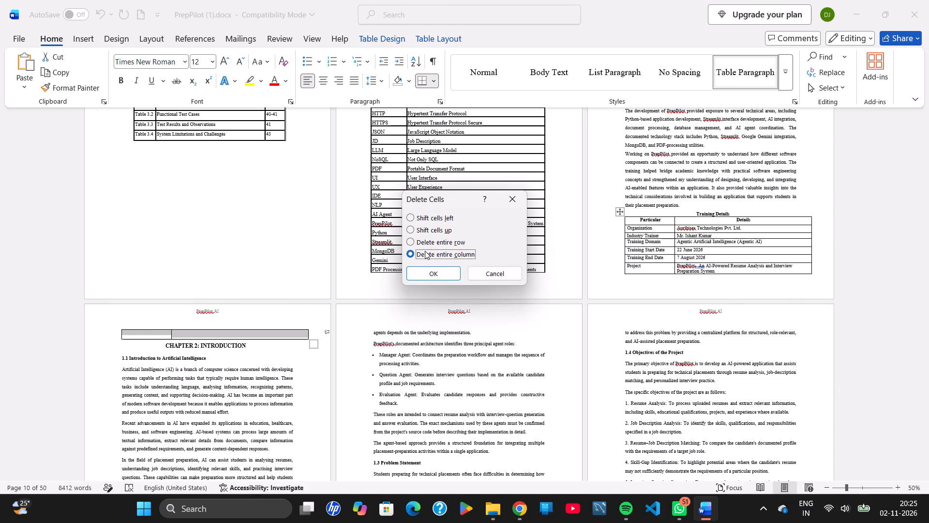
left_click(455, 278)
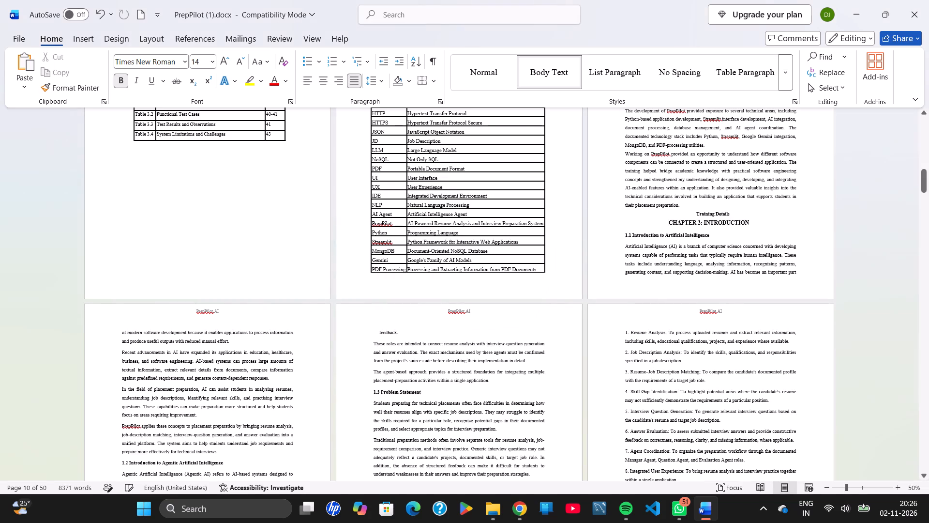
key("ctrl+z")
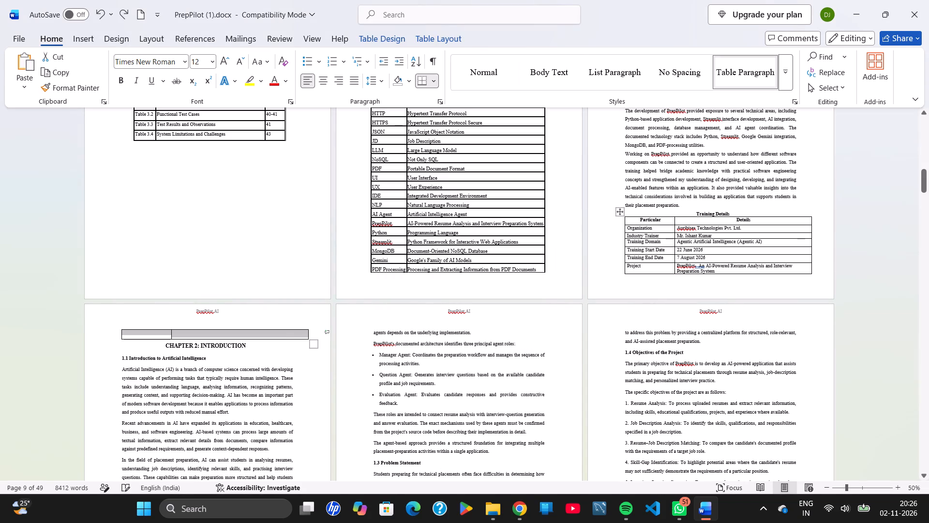
Delete the entire emptied last row of the Training Details table.
key("BackSpace")
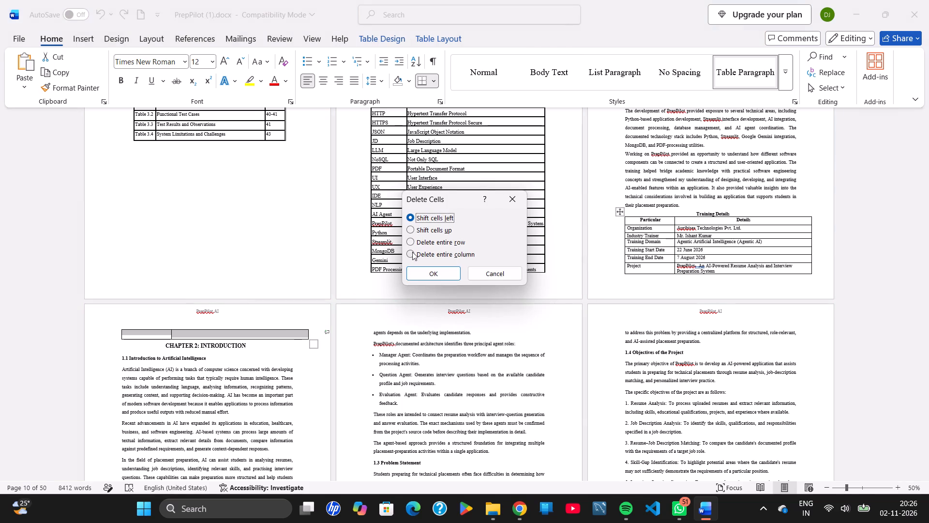
left_click(428, 240)
left_click(430, 269)
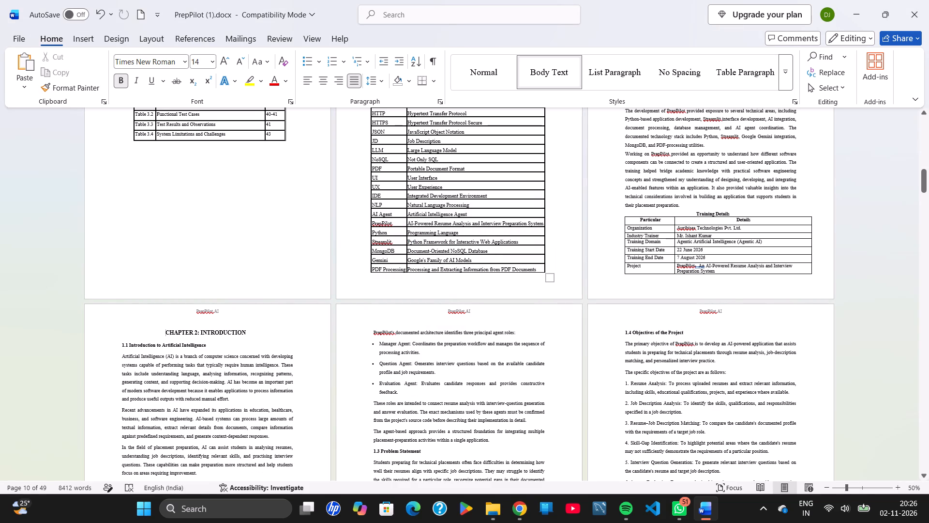
Remove the extra space between the hyphen and "An" in the Training Details table's Project entry.
left_click(697, 255)
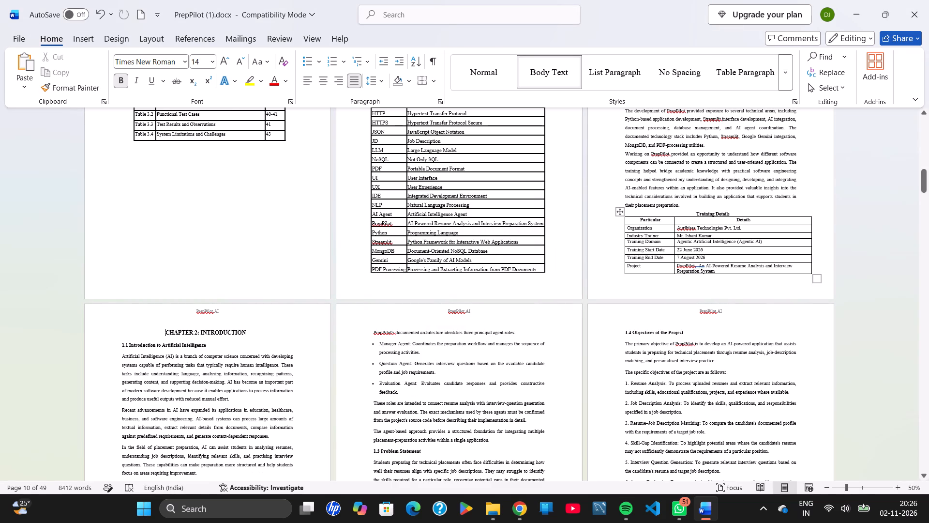
left_click(697, 255)
scroll(697, 255, "up", 8, "ctrl")
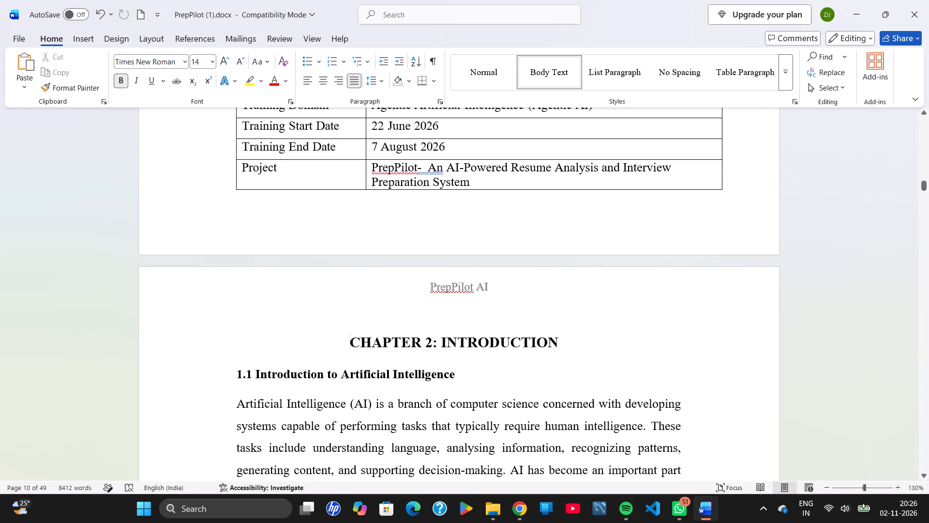
scroll(697, 255, "up", 1)
scroll(697, 255, "down", 2)
scroll(697, 255, "up", 1)
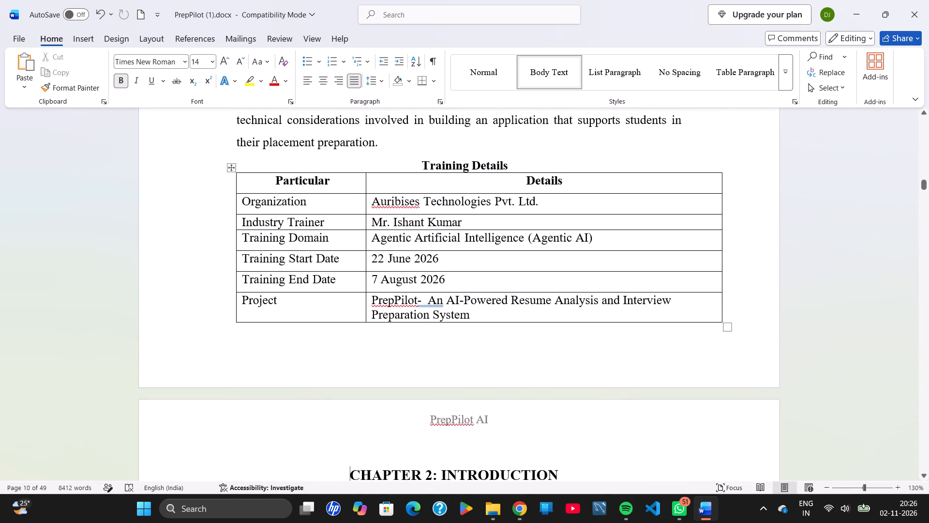
left_click(429, 303)
key("BackSpace")
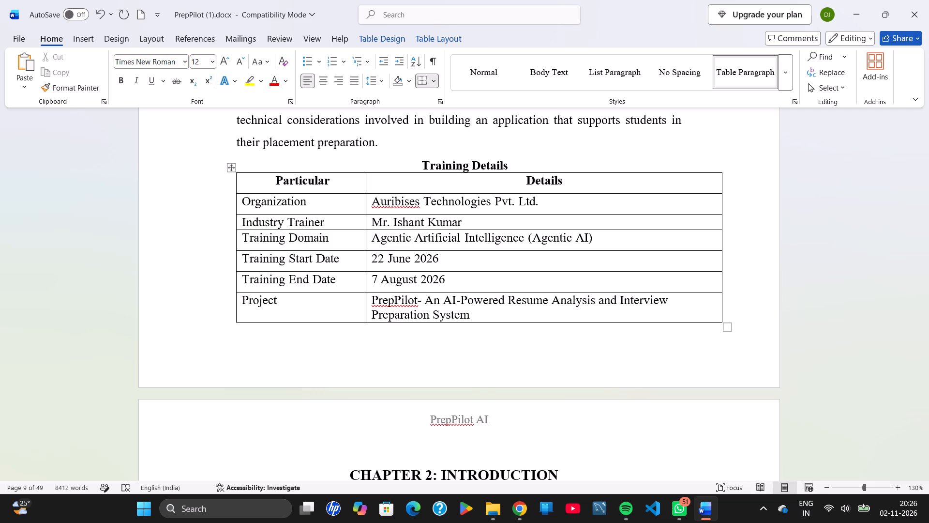
Review the layout and headings on the pages from the List of Tables through the Chapter 2 introduction.
scroll(429, 303, "down", 3)
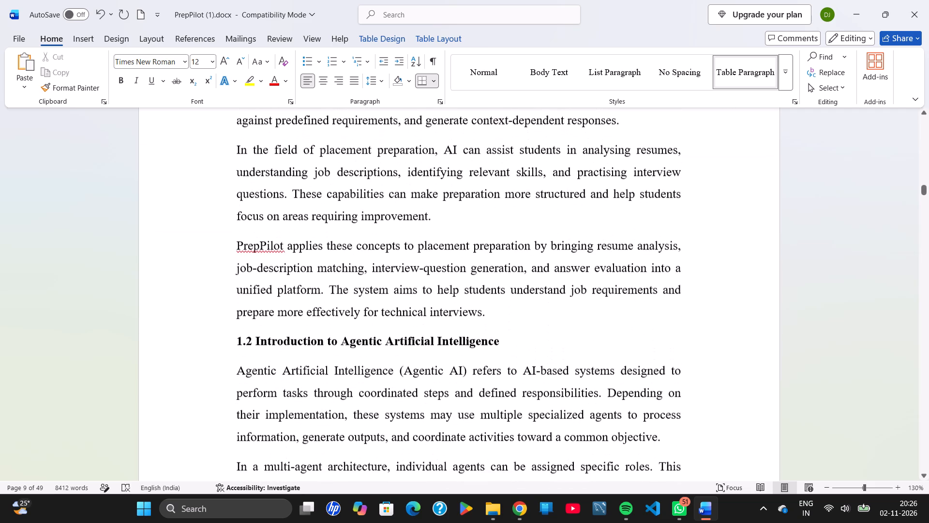
scroll(429, 303, "up", 4, "ctrl")
left_click(429, 303)
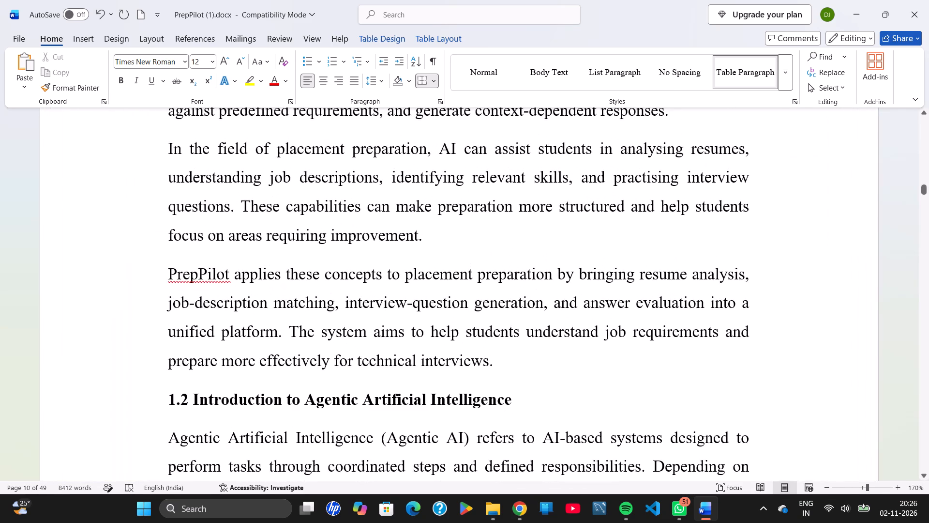
scroll(429, 303, "down", 8, "ctrl")
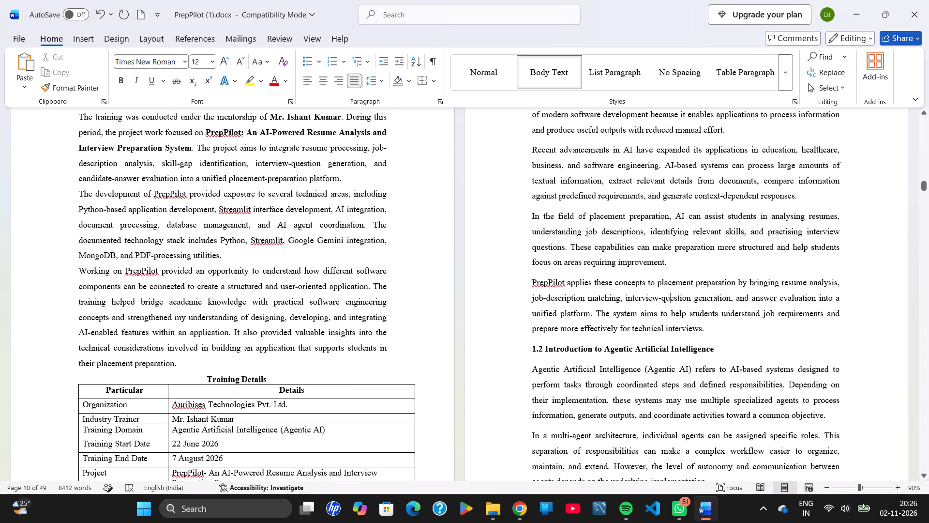
scroll(429, 303, "down", 4, "ctrl")
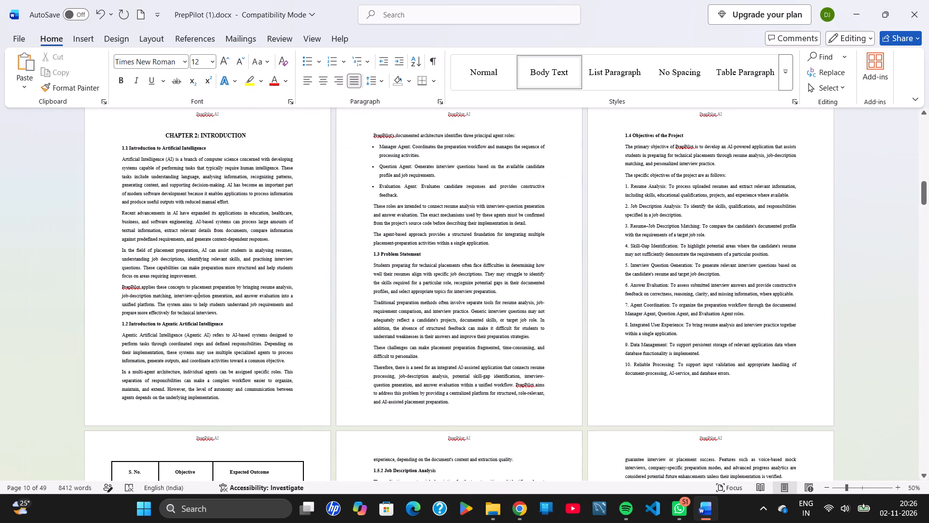
scroll(429, 303, "up", 3)
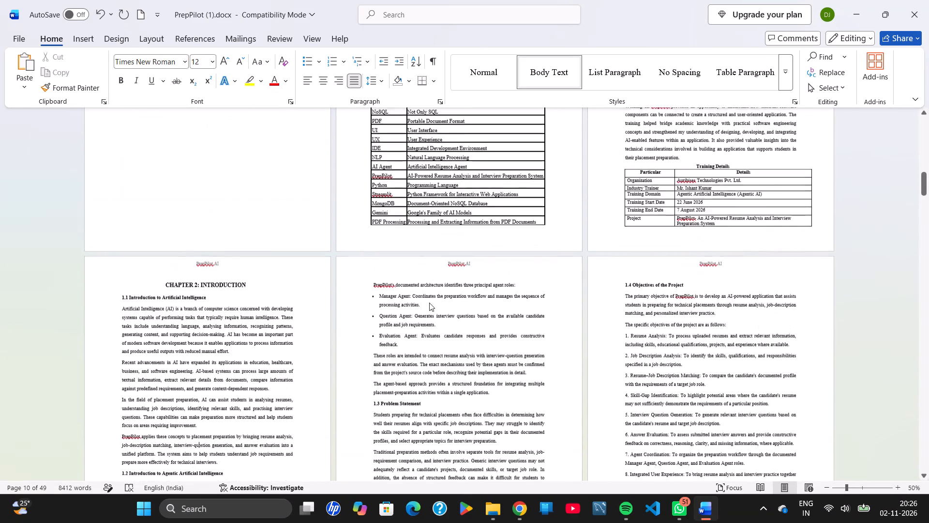
scroll(429, 303, "up", 2)
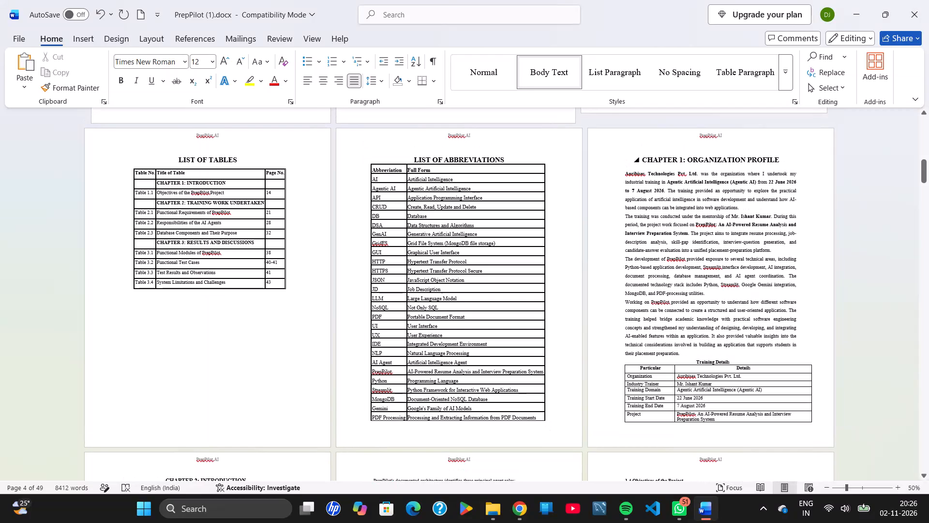
scroll(657, 162, "down", 1)
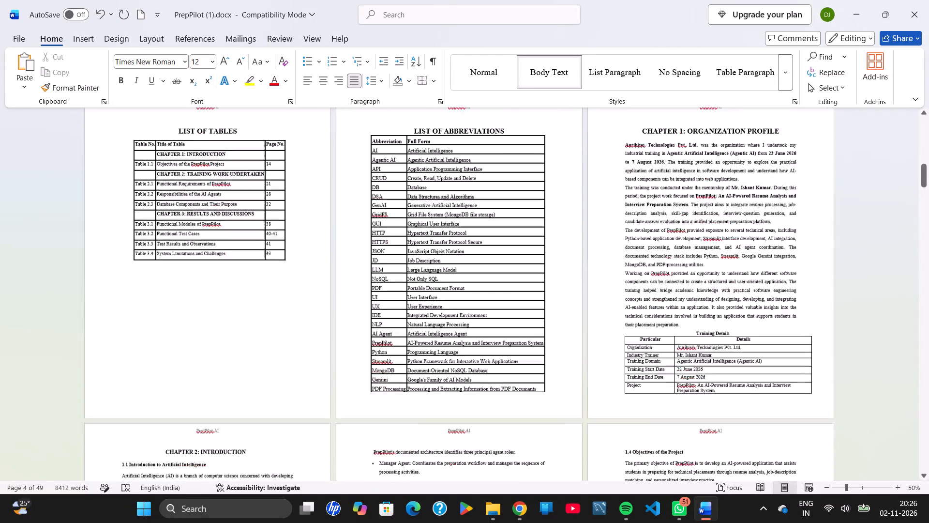
scroll(657, 162, "down", 1)
scroll(657, 162, "right", 1)
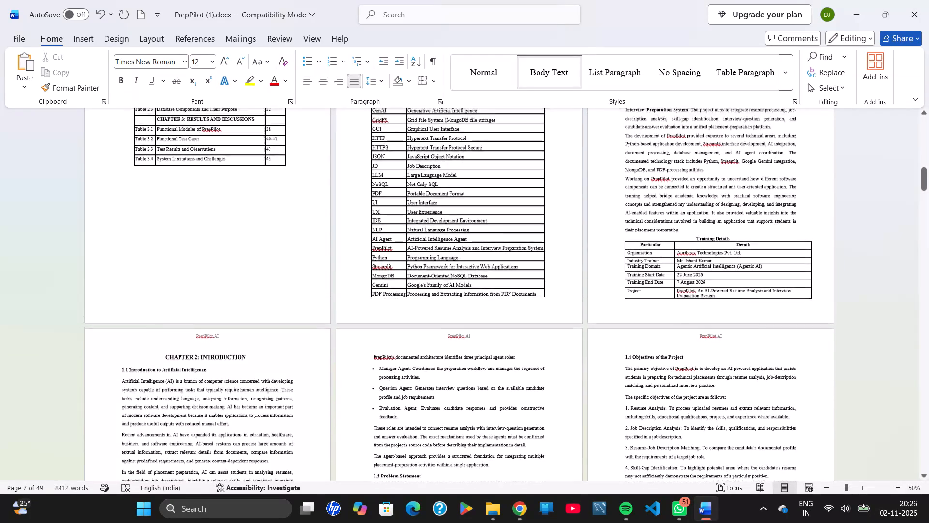
scroll(657, 162, "right", 1)
scroll(657, 162, "down", 1)
scroll(657, 162, "up", 2)
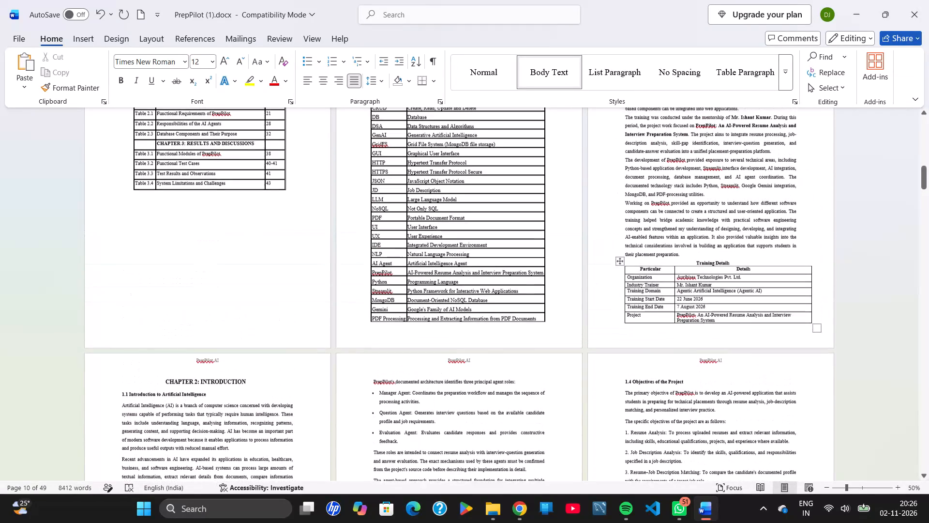
scroll(657, 162, "down", 1)
scroll(657, 162, "up", 1)
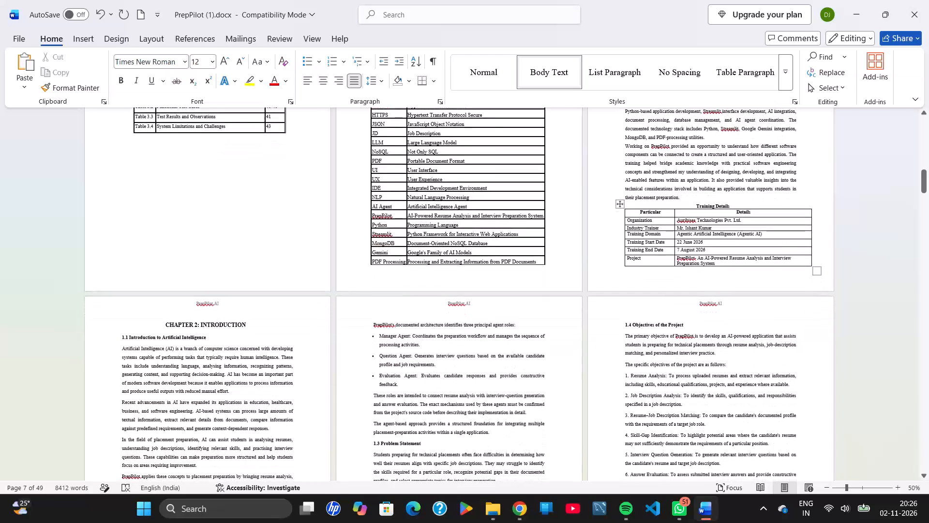
scroll(657, 162, "up", 2)
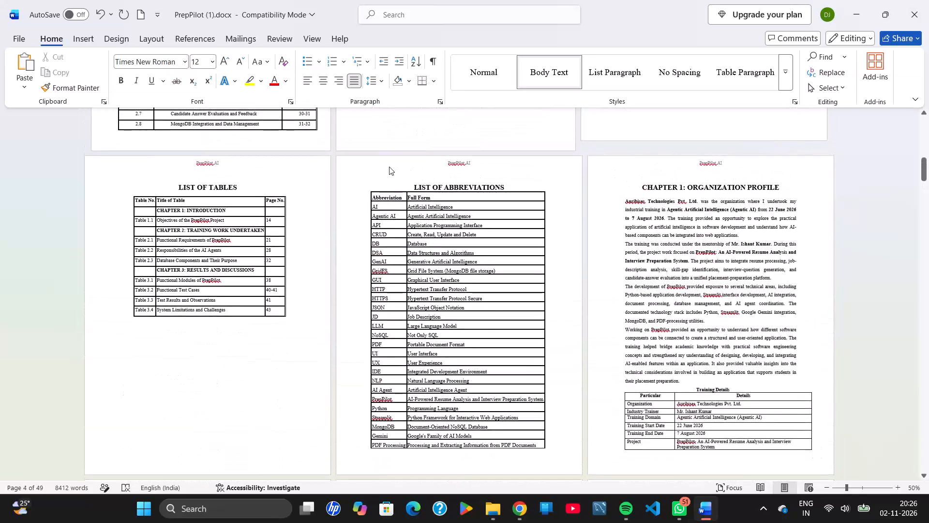
scroll(389, 167, "down", 2)
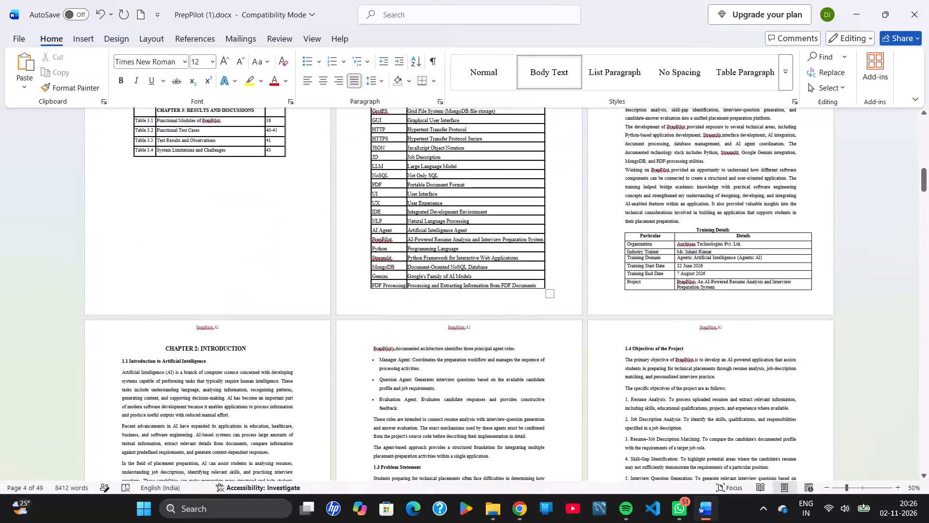
scroll(389, 167, "down", 1)
scroll(389, 167, "up", 2)
scroll(389, 167, "down", 1)
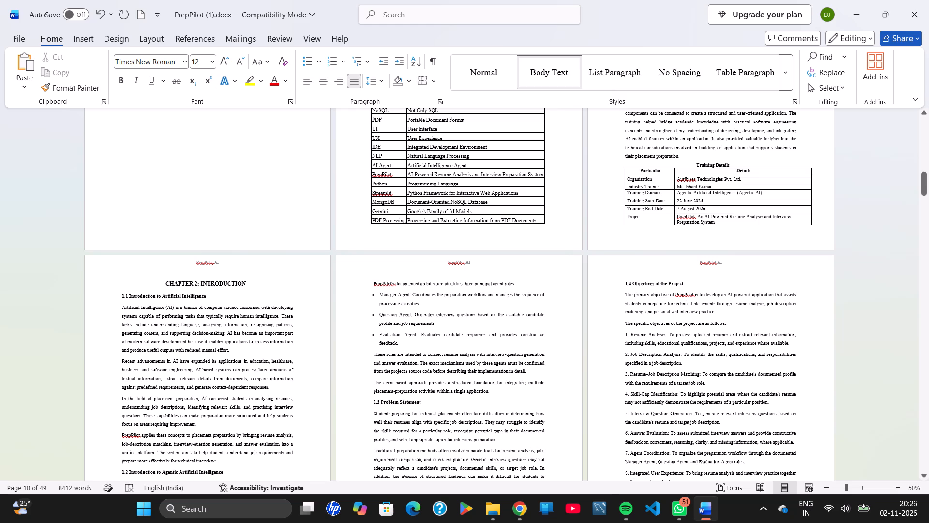
Set the CHAPTER 2: INTRODUCTION heading to font size 18.
left_click_drag(251, 282, 173, 284)
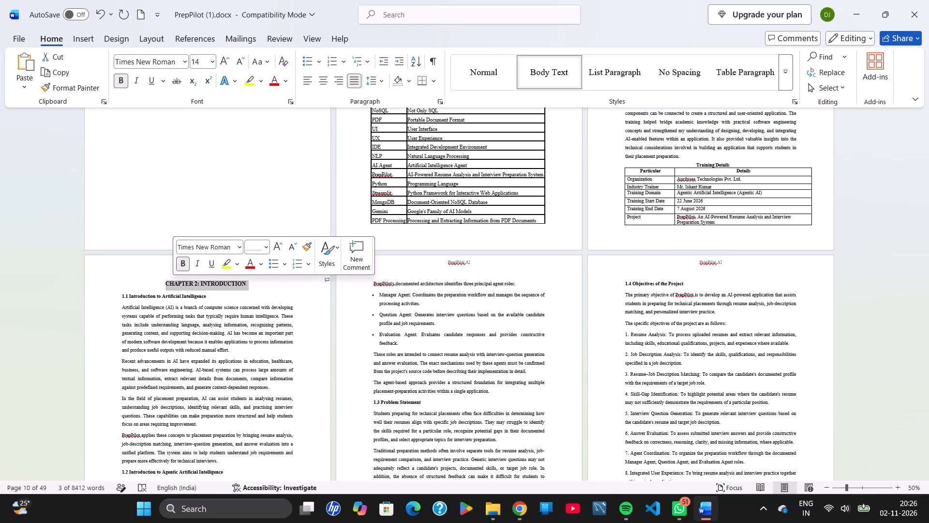
left_click(255, 246)
type("18")
key("backslash")
key("BackSpace")
key("Return")
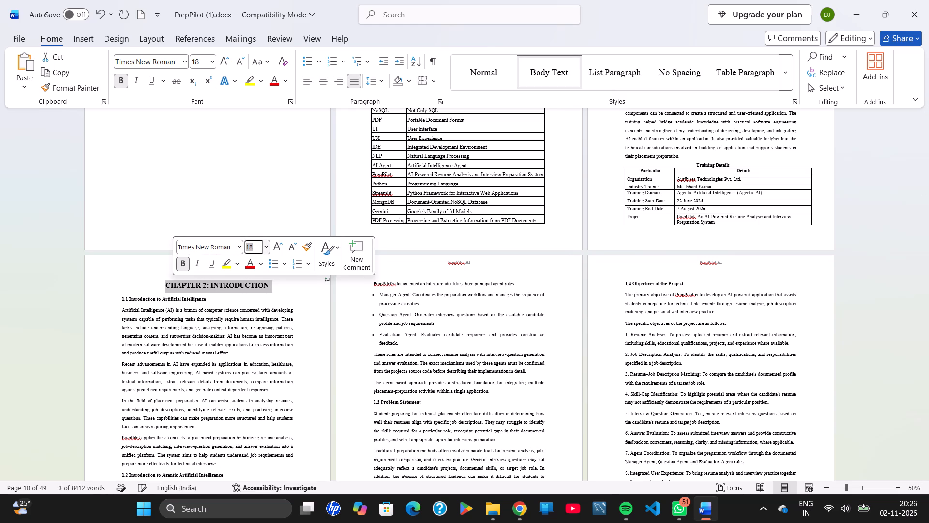
Set the 1.1 Introduction to Artificial Intelligence subheading to font size 16.
left_click_drag(211, 301, 121, 298)
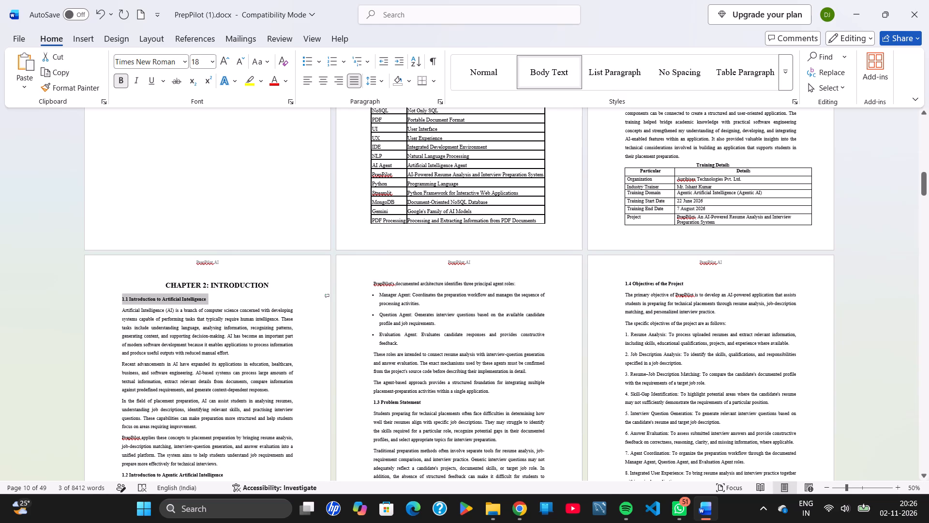
left_click_drag(121, 298, 121, 298)
left_click(206, 260)
type("16")
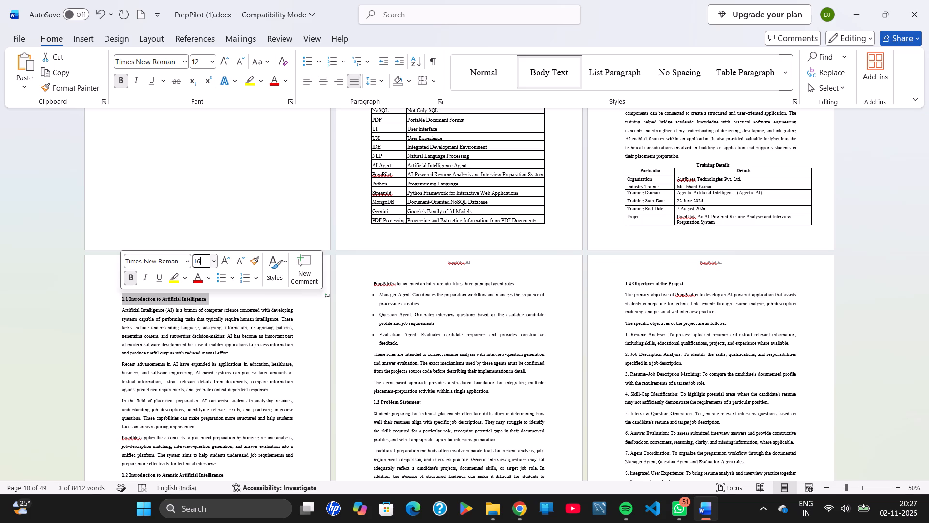
key("Return")
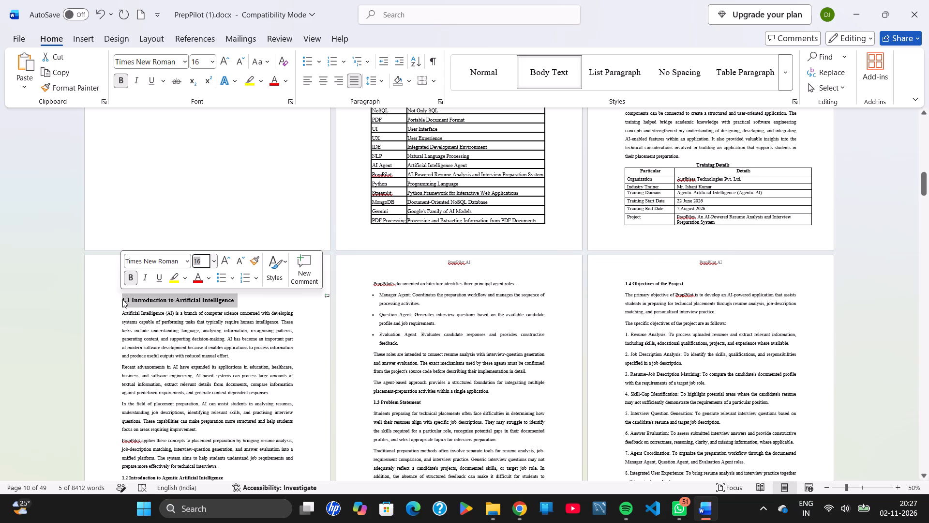
Renumber the Introduction to Artificial Intelligence subheading under Chapter 2 as 2.1.
key("Left")
left_click(140, 302)
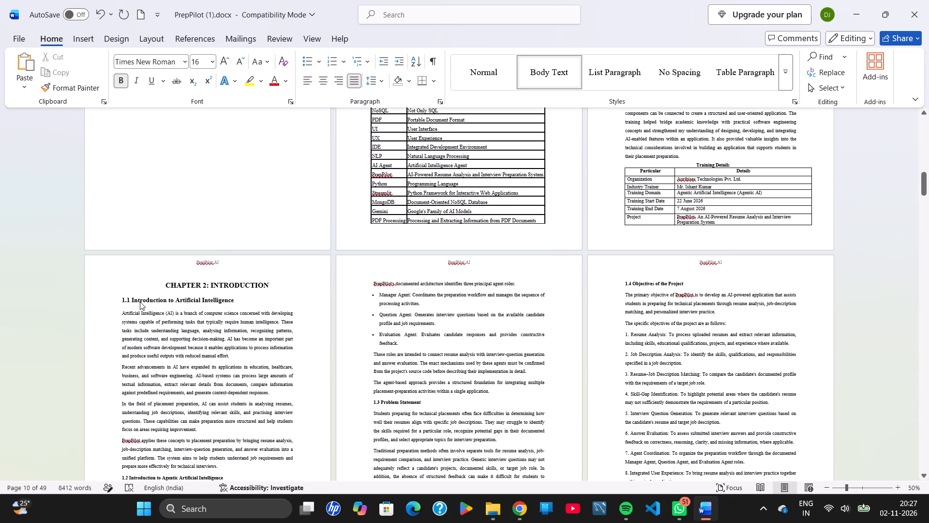
key("Left")
key("Left")
key("Left")
key("Left")
key("Left")
key("Left")
key("BackSpace")
key("2")
Set the 1.2 Introduction to Agentic Artificial Intelligence subheading to font size 16.
scroll(255, 306, "down", 1)
left_click_drag(229, 397, 220, 397)
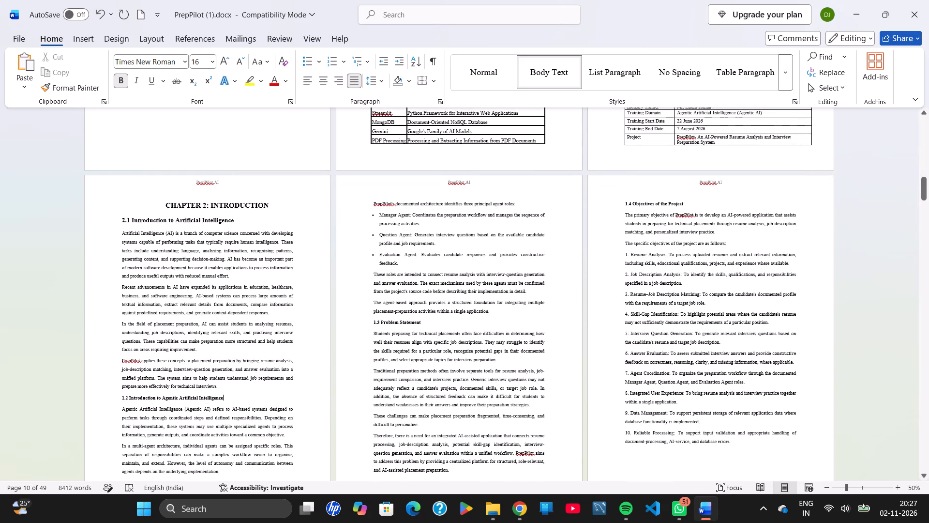
left_click_drag(220, 397, 123, 399)
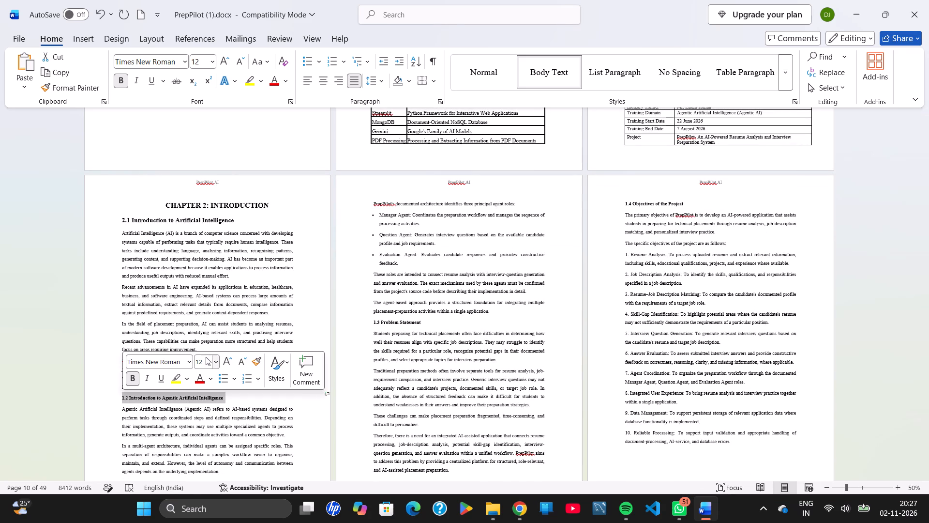
left_click(206, 357)
left_click(204, 363)
type("16")
key("Return")
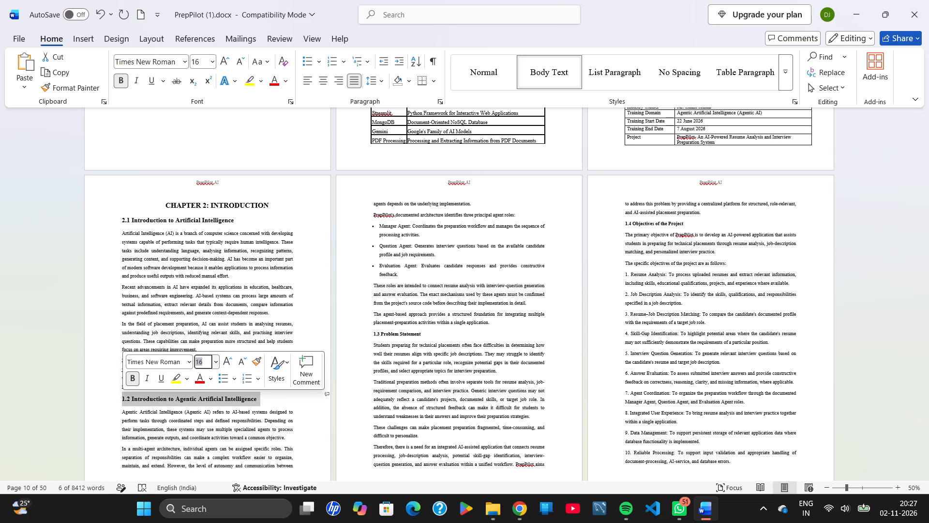
Renumber the Introduction to Agentic Artificial Intelligence subheading as 2.2 to match Chapter 2.
key("Left")
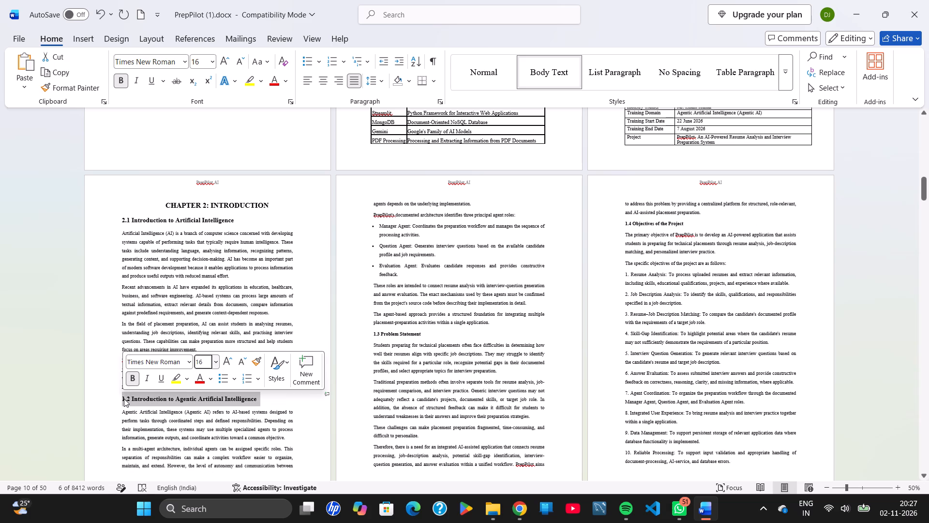
left_click(124, 399)
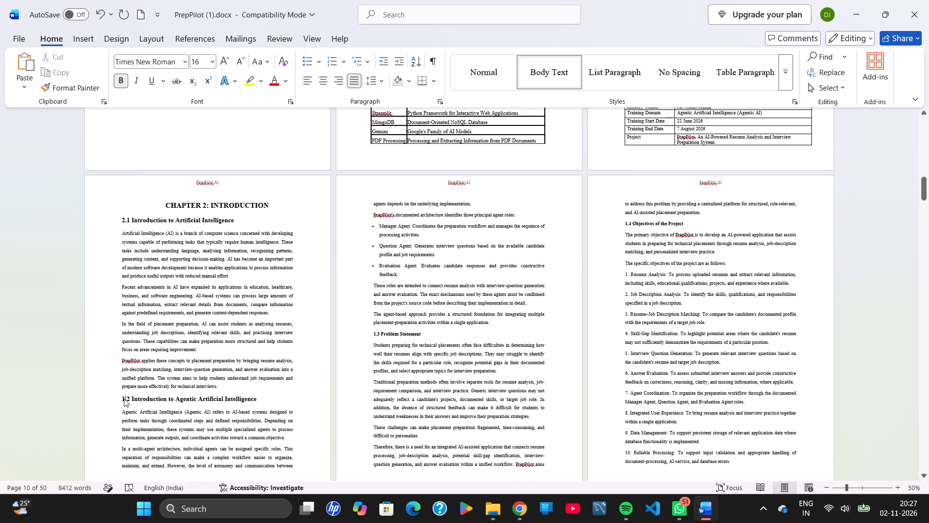
key("BackSpace")
key("2")
Set the 1.3 Problem Statement subheading to font size 16.
left_click_drag(425, 333, 375, 338)
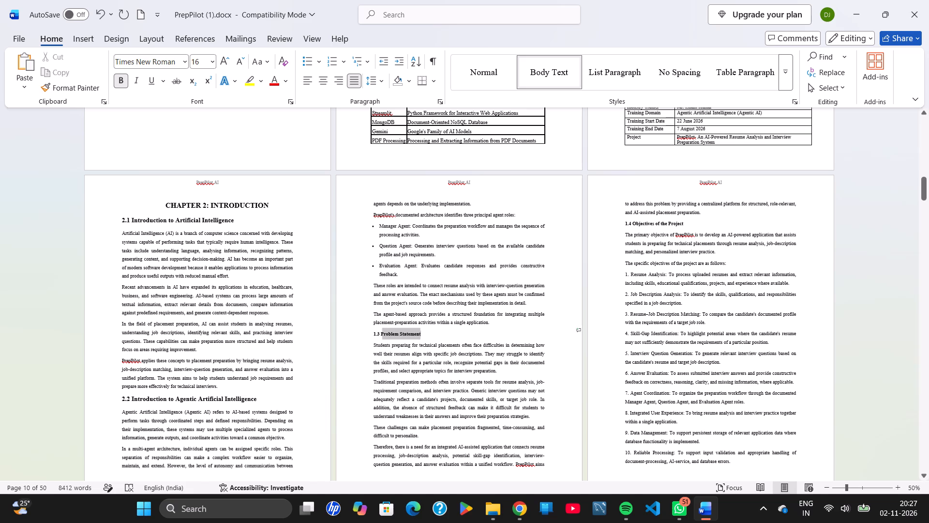
left_click_drag(375, 338, 366, 337)
left_click(445, 301)
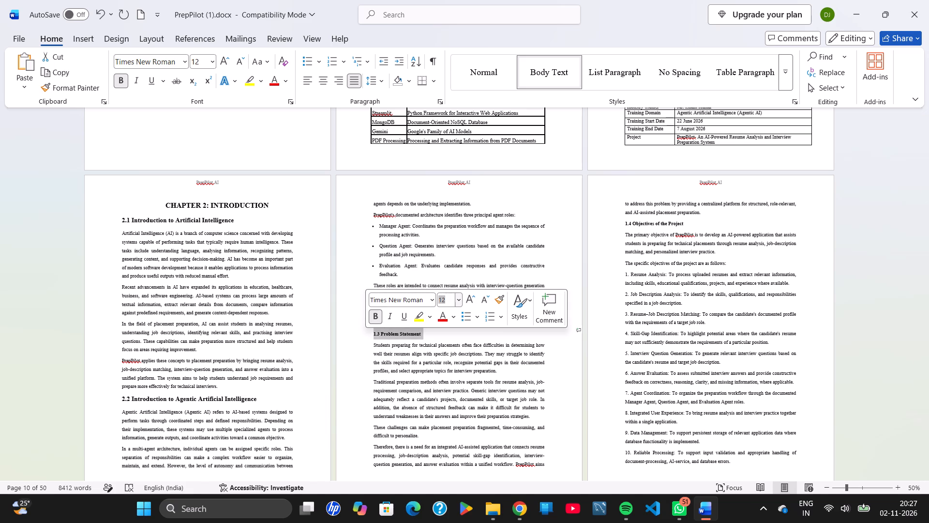
type("16")
key("Return")
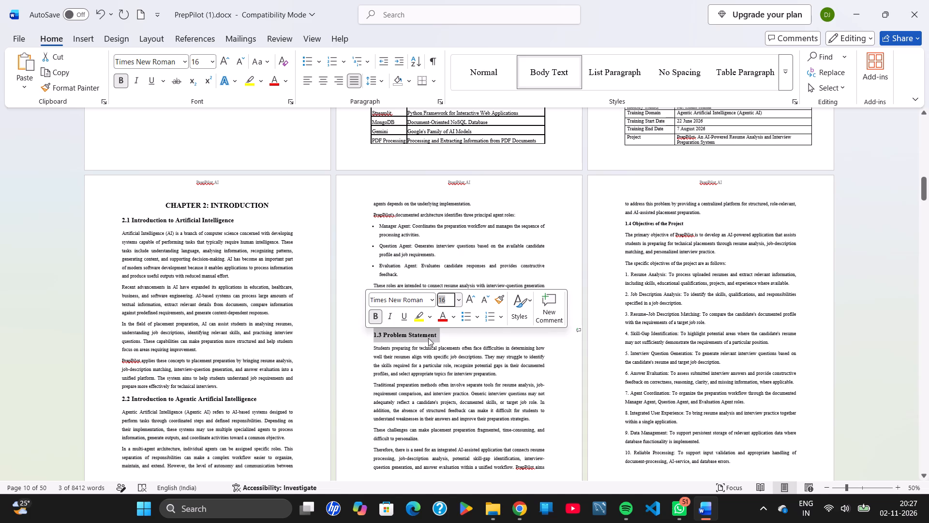
Renumber the Problem Statement subheading as 2.3 to match Chapter 2.
left_click(398, 333)
key("Left")
key("Left")
key("Left")
key("Left")
key("Left")
key("Left")
key("Left")
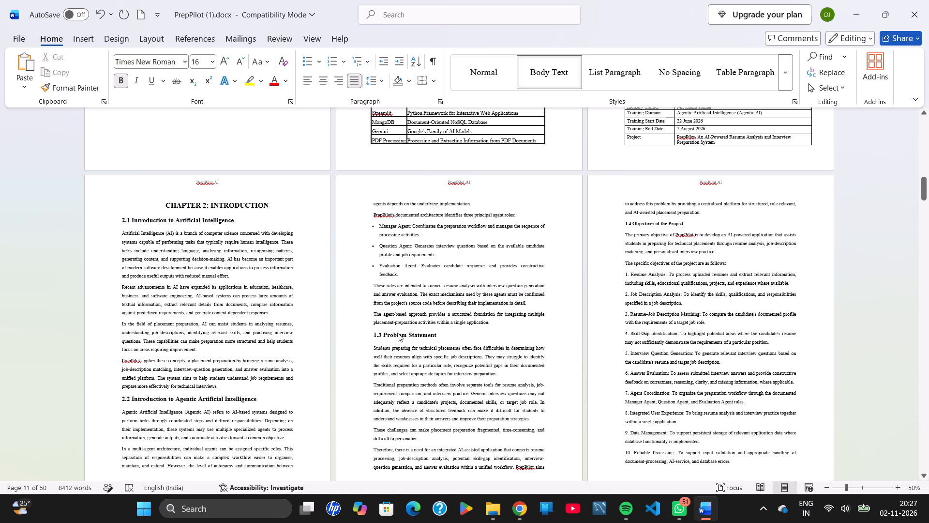
key("Left")
key("BackSpace")
key("2")
Renumber the Objectives of the Project subheading as 2.4 to match Chapter 2.
left_click(626, 222)
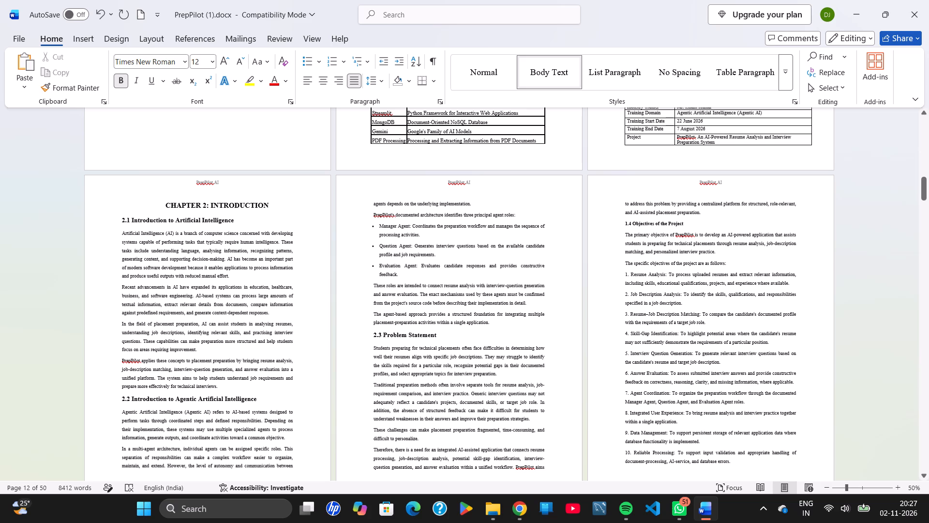
key("Delete")
key("2")
Set the whole 2.4 Objectives of the Project subheading to font size 16.
key("Left")
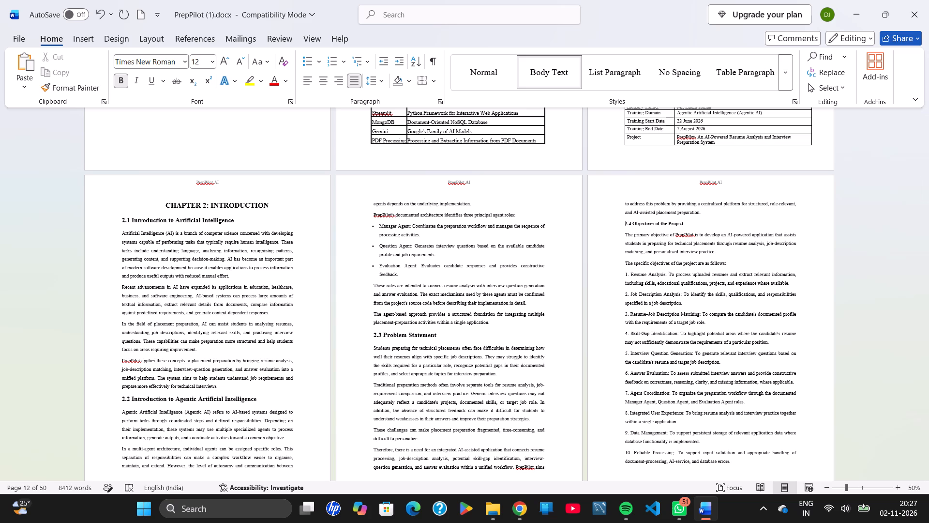
key("ctrl+shift+Right")
key("ctrl+shift+Right")
key("ctrl+shift+Right")
key("ctrl+shift+Right")
key("ctrl+shift+Right")
key("ctrl+shift+Right")
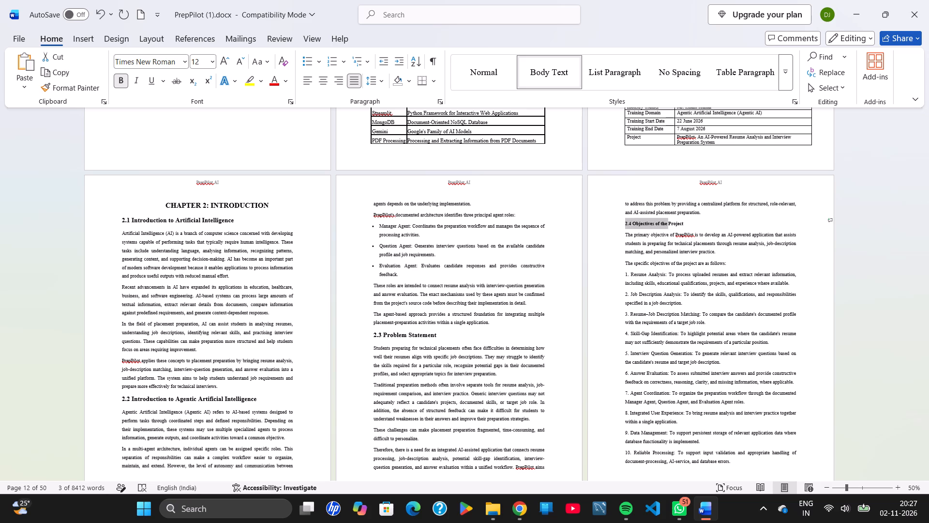
key("ctrl+shift+Right")
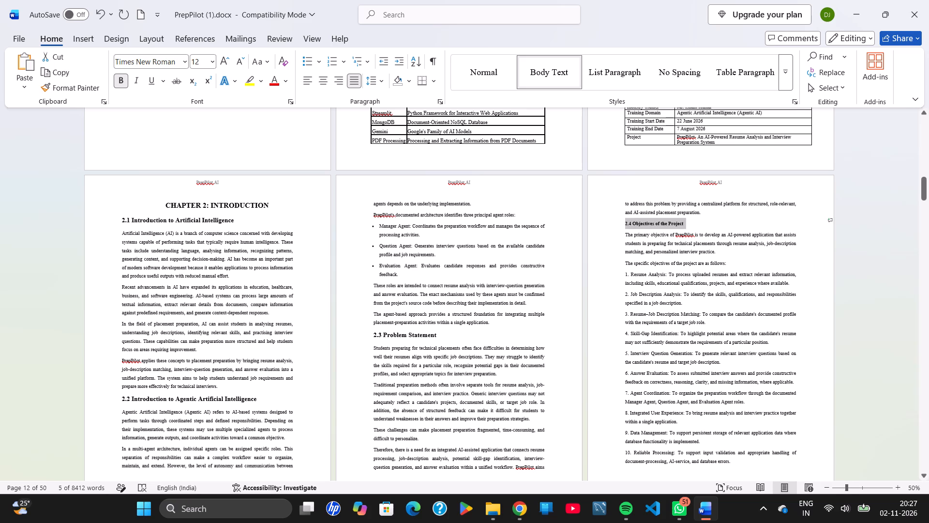
key("ctrl+equal")
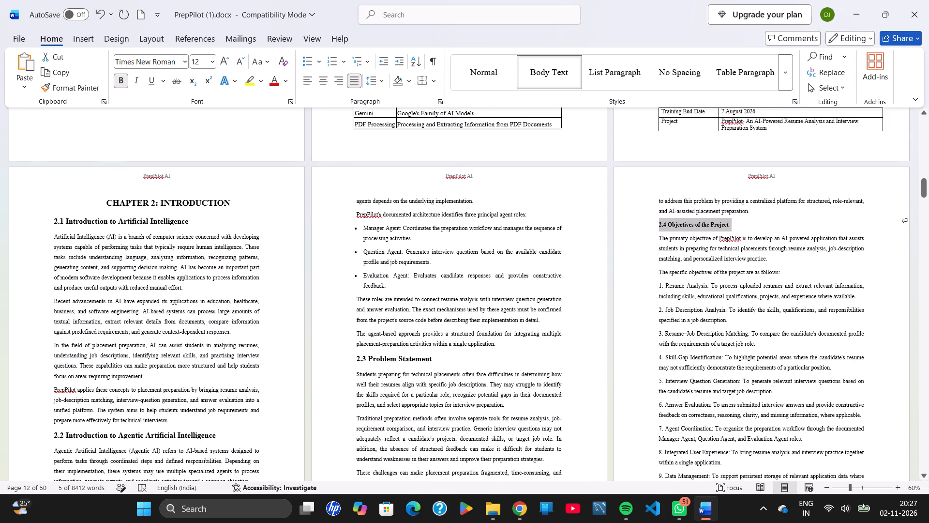
key("ctrl+minus")
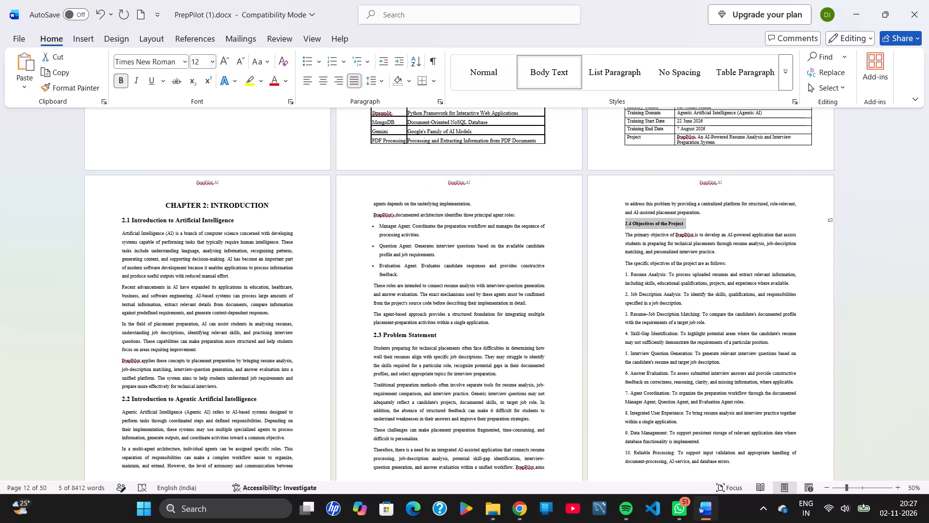
left_click(202, 58)
type("14")
key("BackSpace")
key("6")
key("Return")
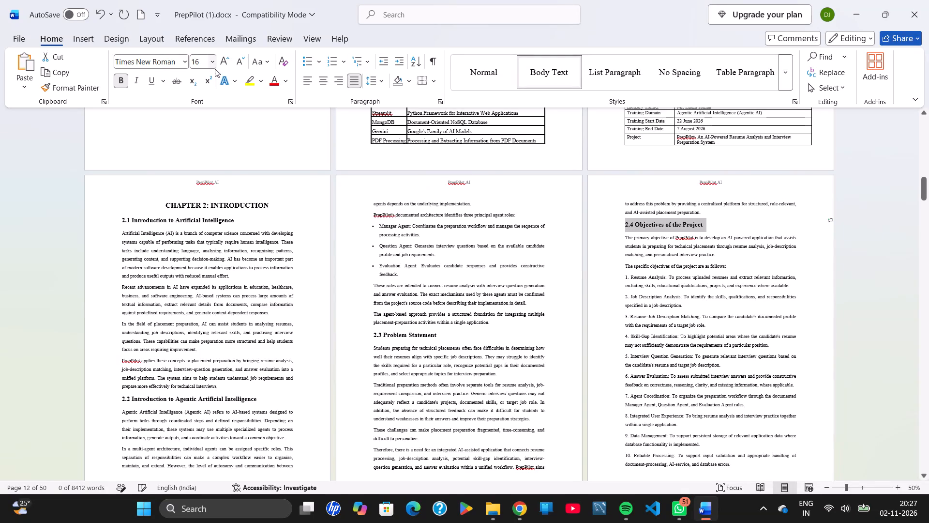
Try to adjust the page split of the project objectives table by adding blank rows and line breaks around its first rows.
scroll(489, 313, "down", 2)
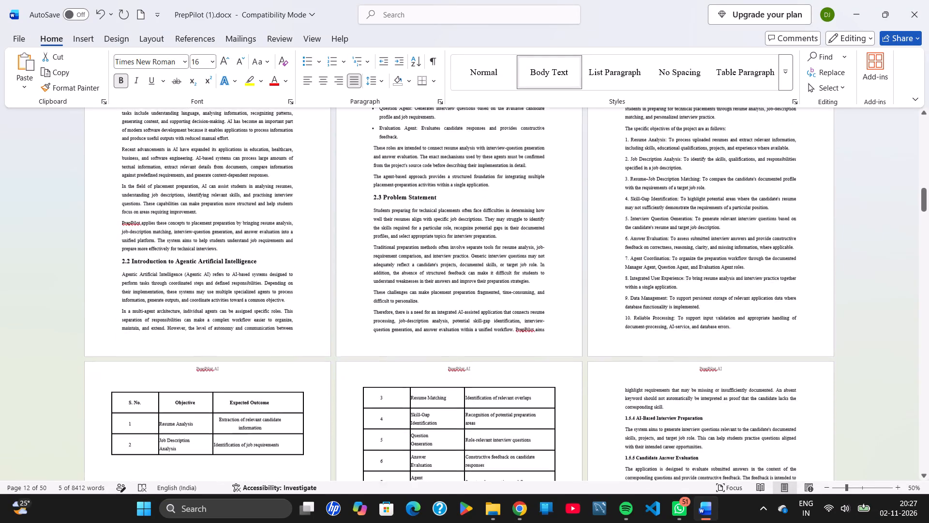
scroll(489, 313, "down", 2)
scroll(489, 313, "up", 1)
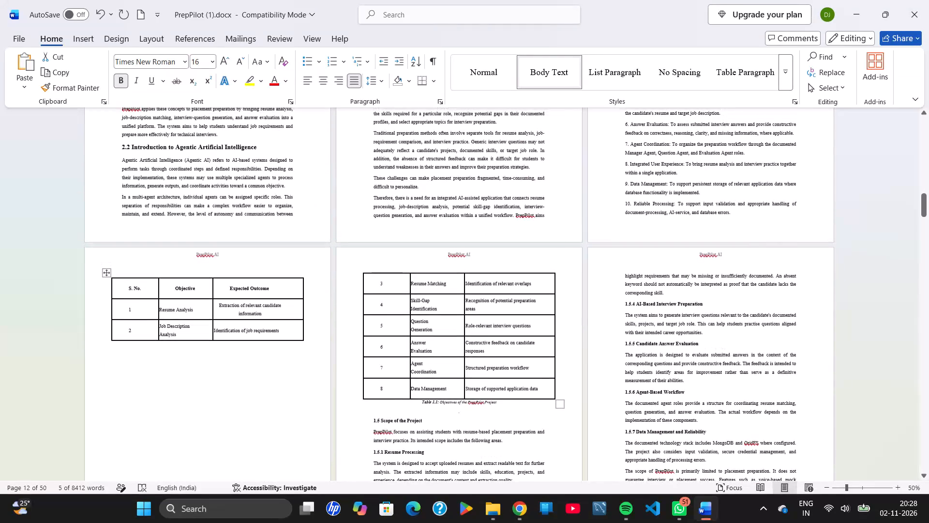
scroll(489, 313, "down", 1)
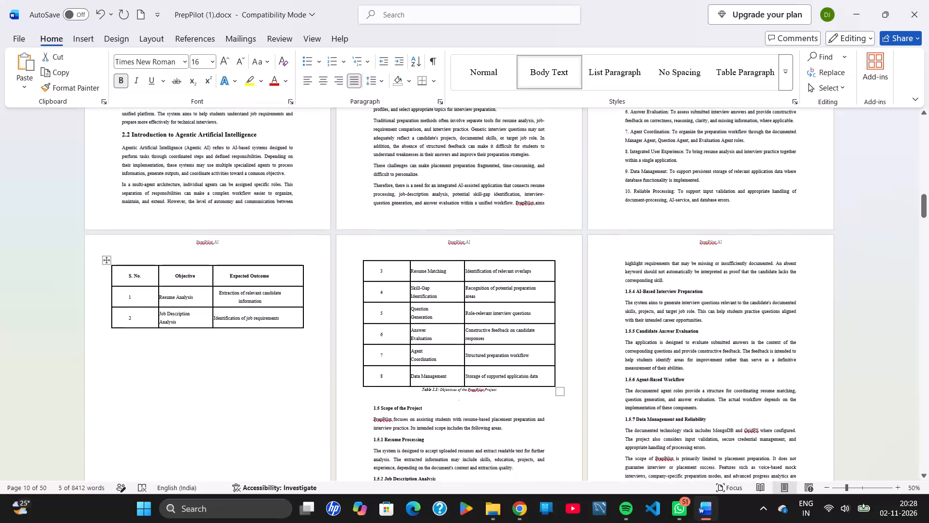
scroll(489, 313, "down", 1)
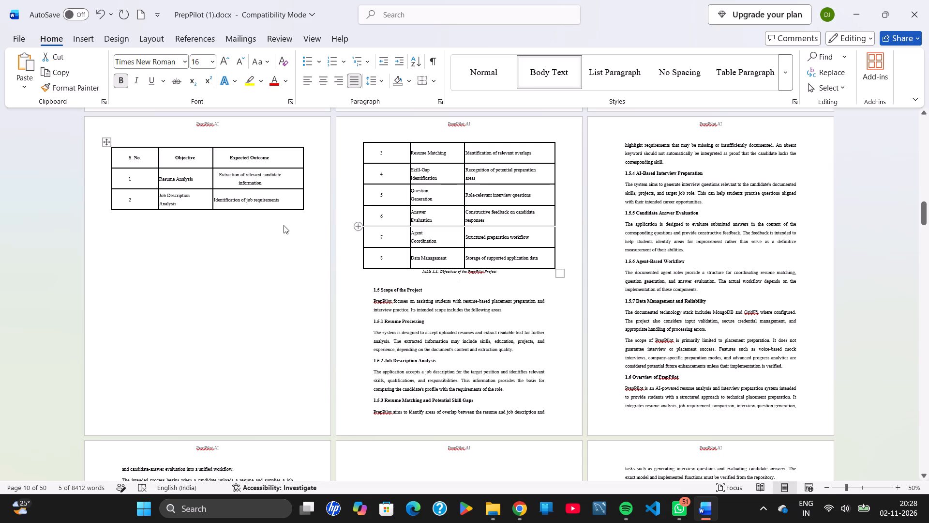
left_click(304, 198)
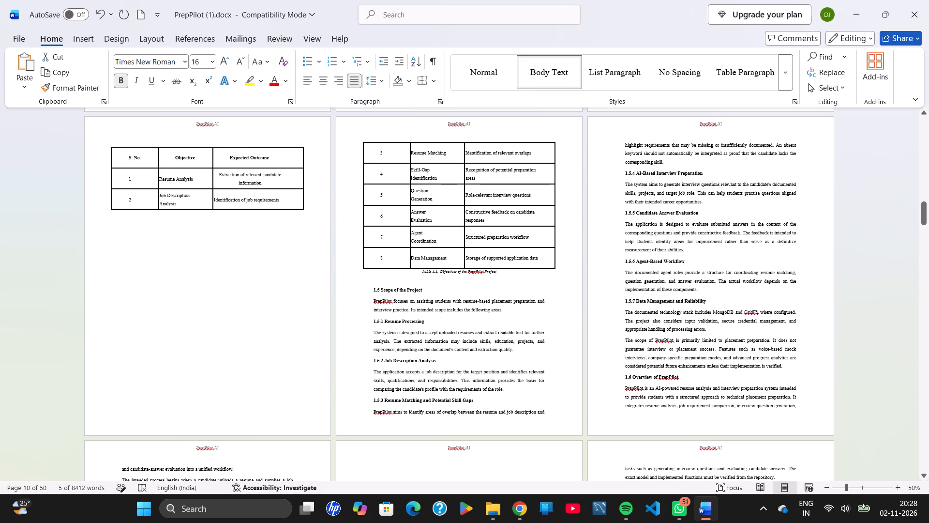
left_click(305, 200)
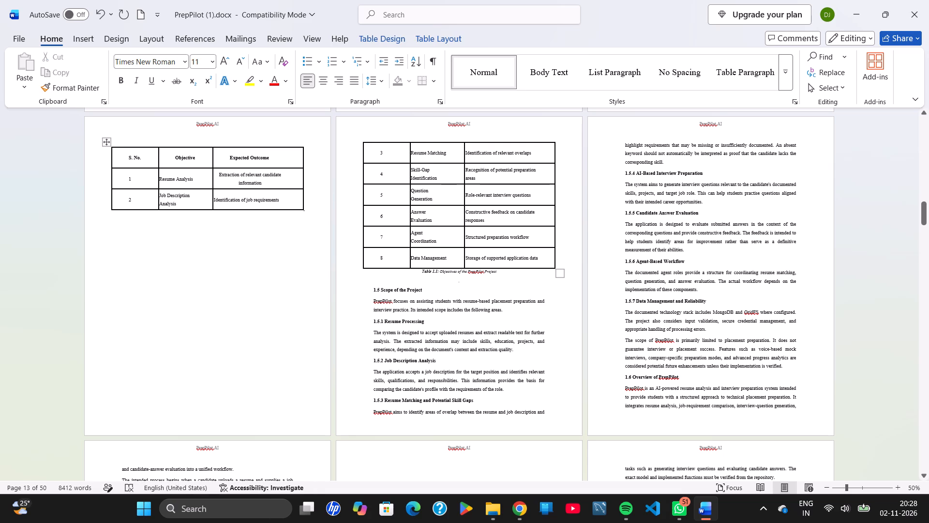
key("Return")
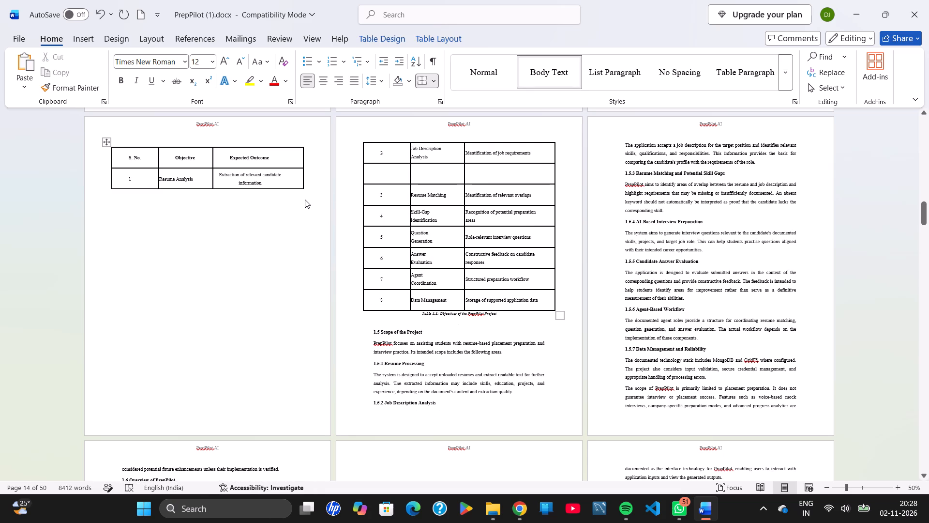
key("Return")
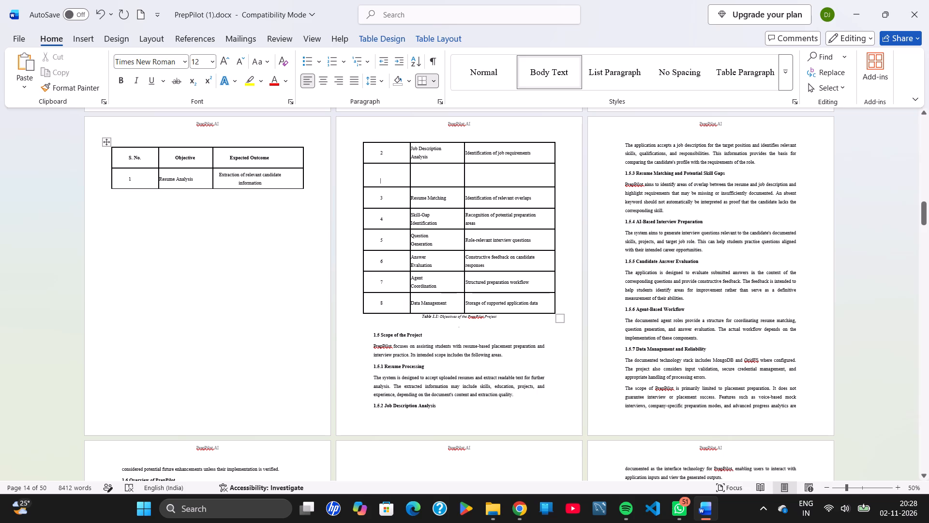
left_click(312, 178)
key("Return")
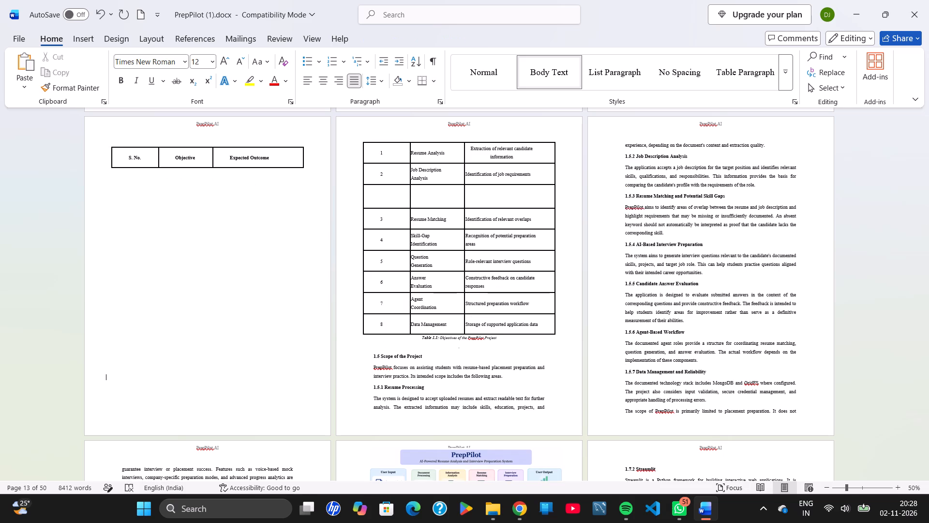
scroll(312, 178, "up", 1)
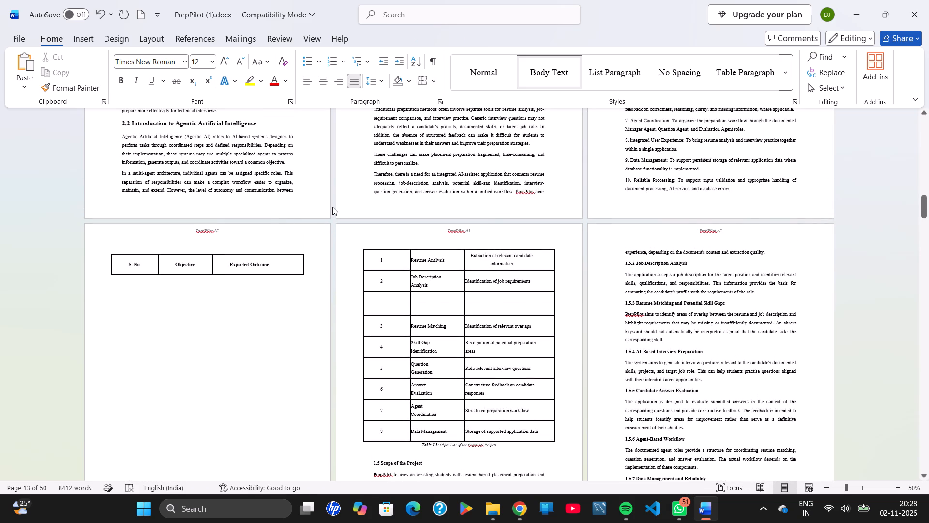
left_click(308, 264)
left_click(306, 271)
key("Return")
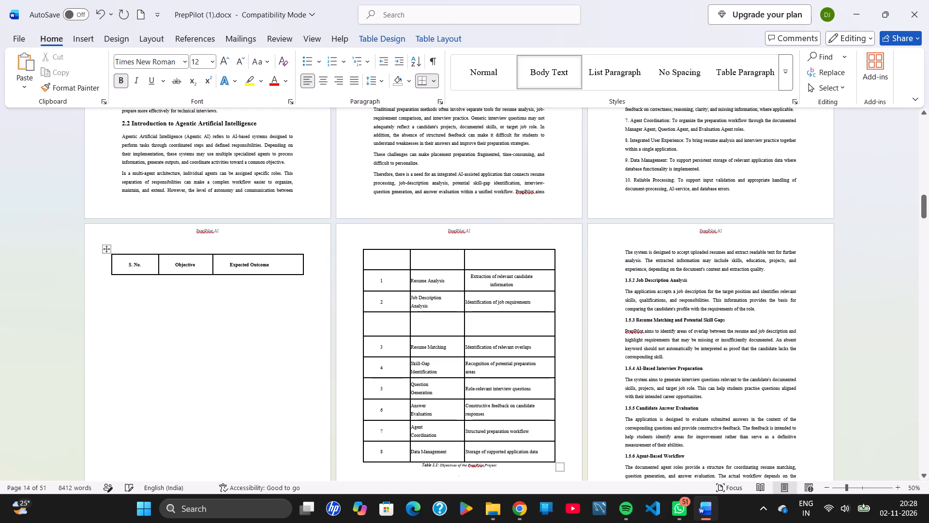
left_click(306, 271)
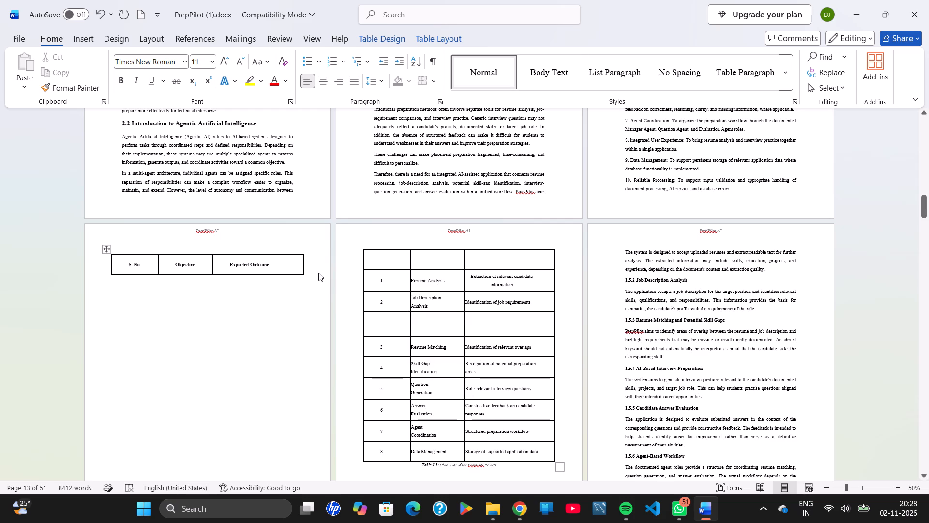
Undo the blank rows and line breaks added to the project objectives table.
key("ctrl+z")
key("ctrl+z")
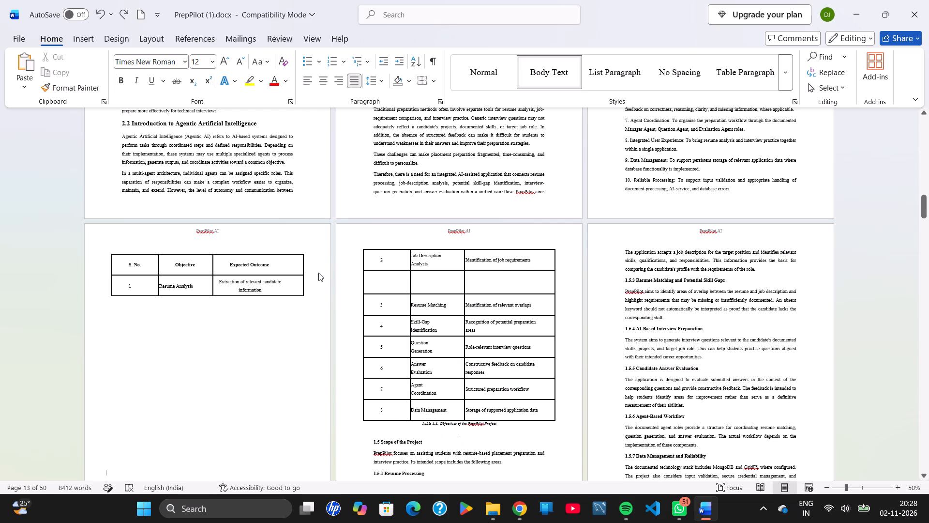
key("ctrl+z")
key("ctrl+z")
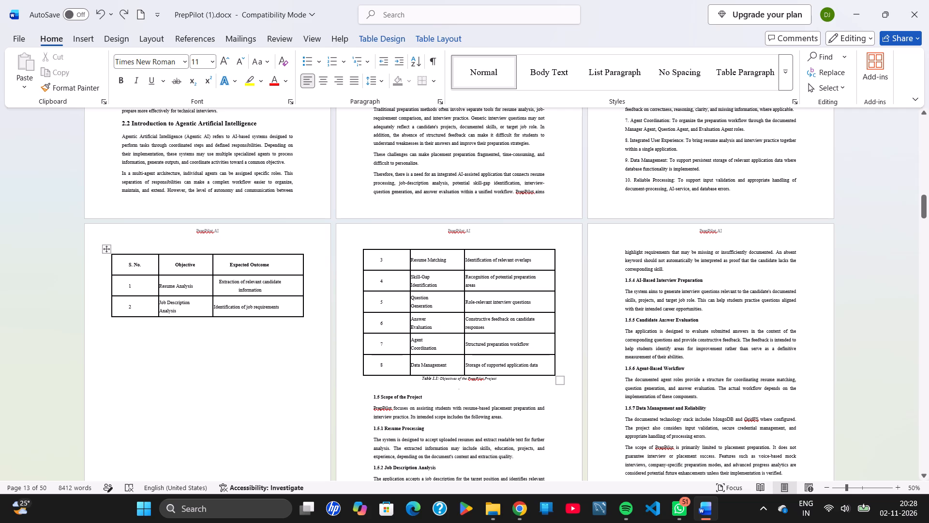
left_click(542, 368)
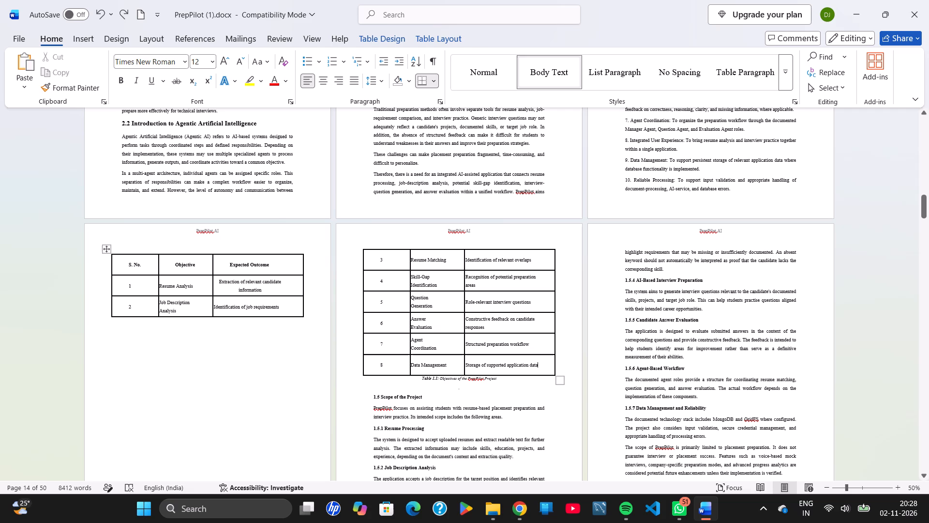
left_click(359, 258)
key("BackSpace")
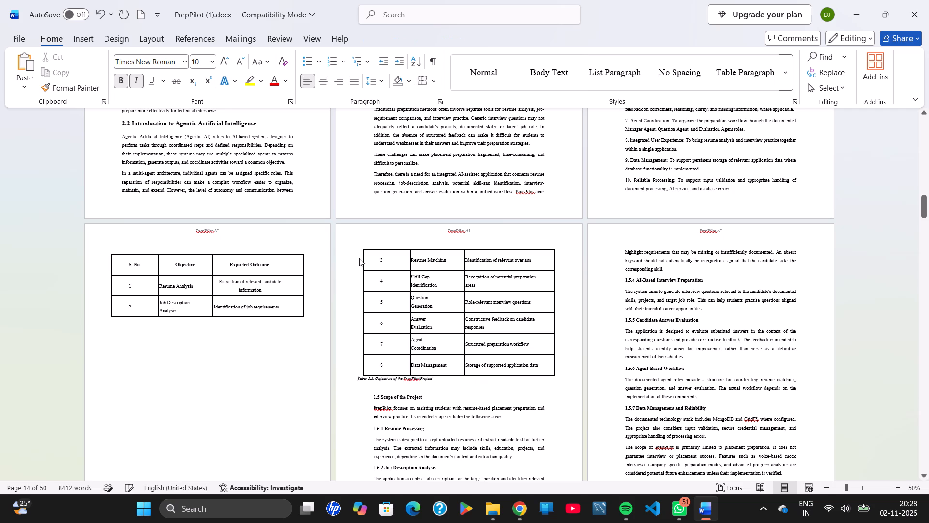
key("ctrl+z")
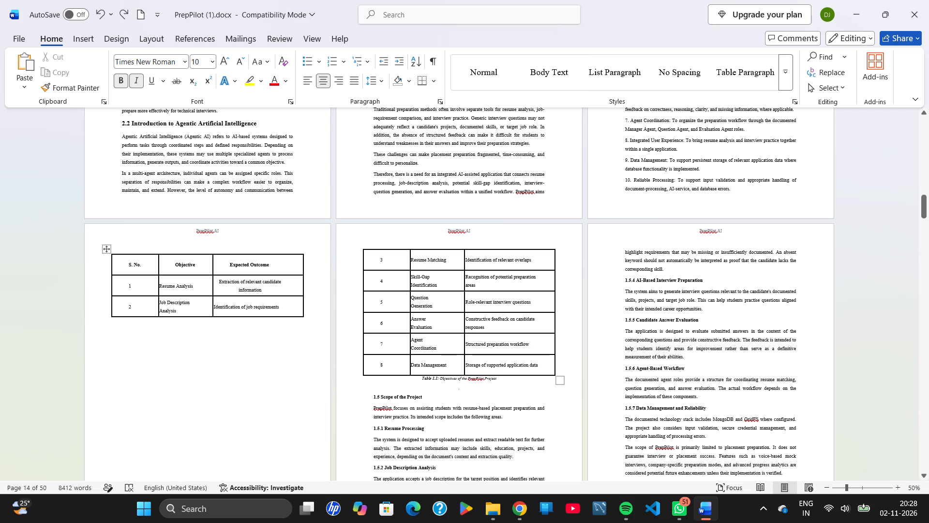
Remove the blank lines before the project objectives table so its rows stay on one page, keeping the full stop after "database errors".
scroll(314, 377, "down", 1)
double_click(255, 406)
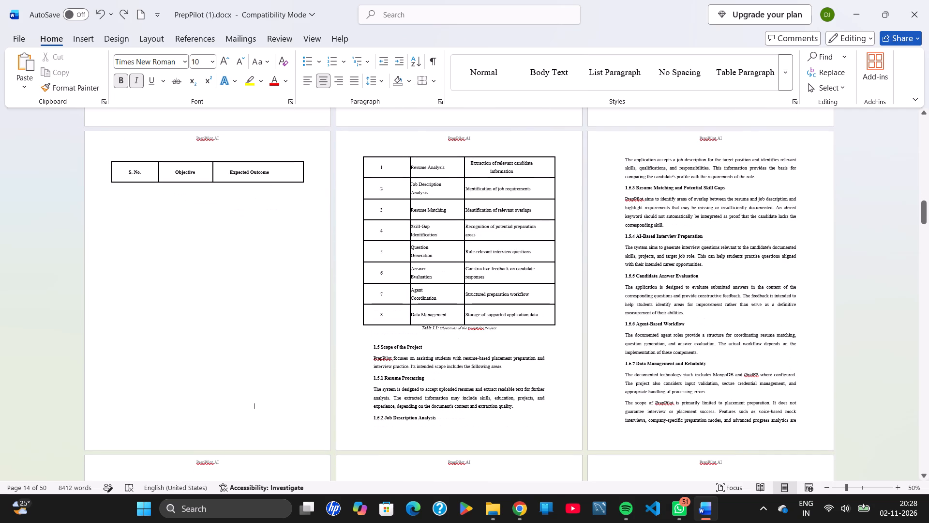
double_click(255, 406)
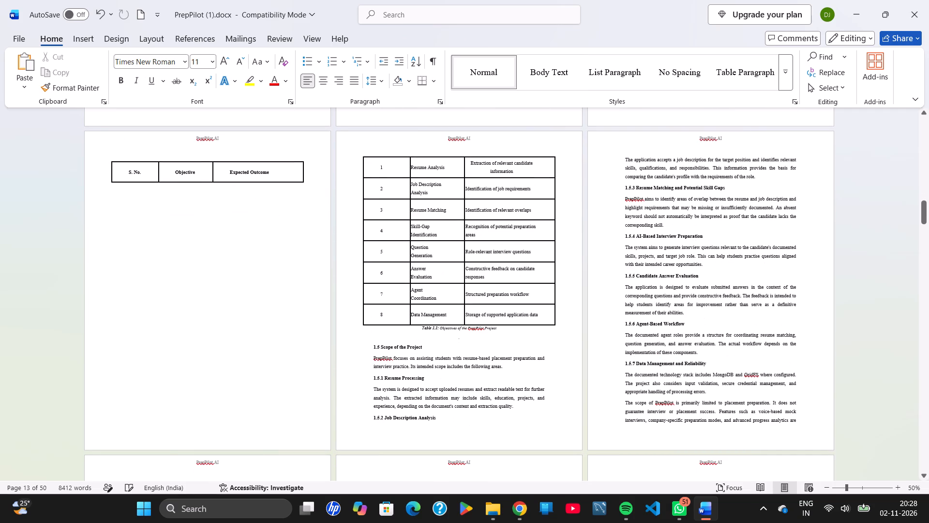
key("BackSpace")
key("BackSpace")
key("BackSpace")
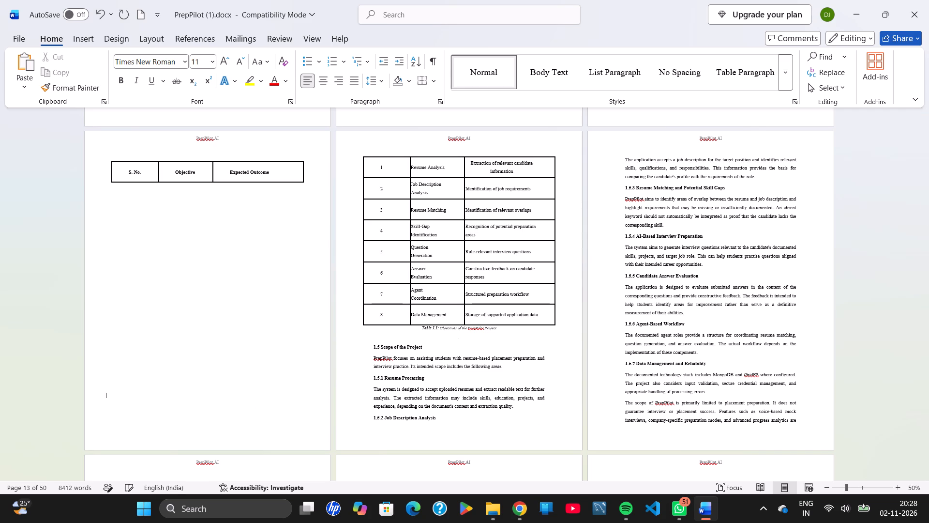
key("BackSpace")
key("BackSpace")
key("BackSpace")
key("BackSpace")
key("BackSpace")
key("BackSpace")
key("BackSpace")
key("BackSpace")
key("BackSpace")
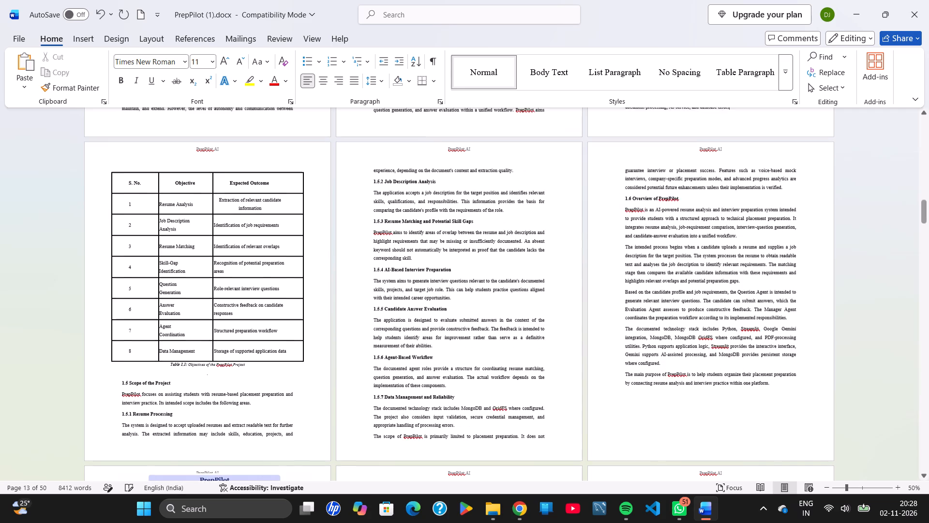
key("ctrl+z")
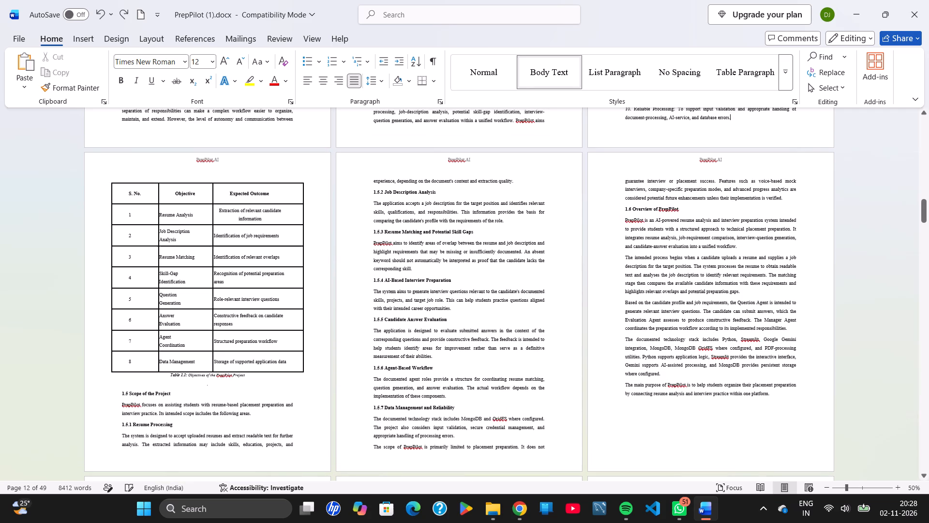
key("ctrl+z")
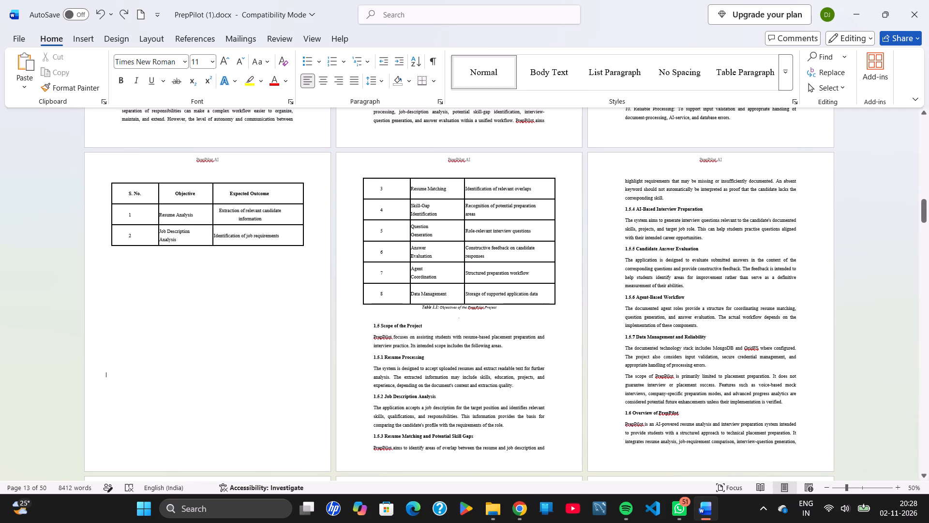
key("BackSpace")
scroll(255, 406, "up", 1)
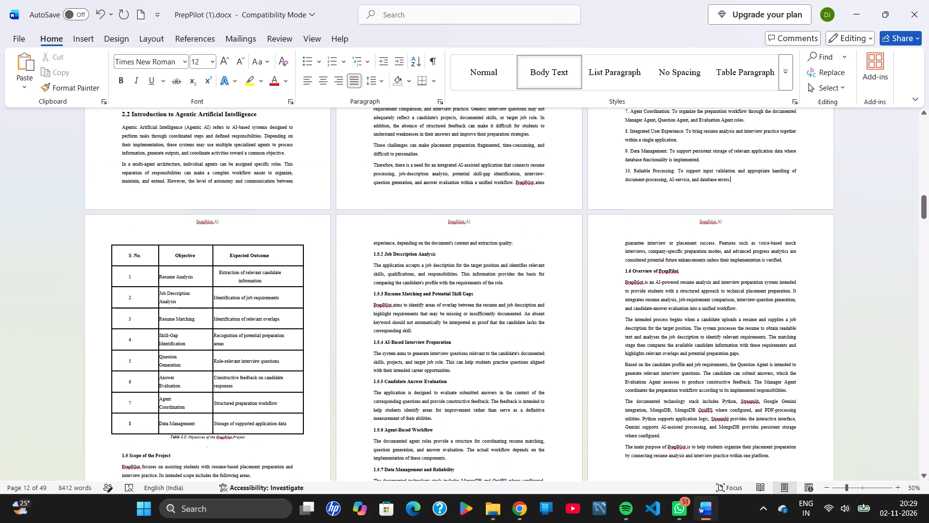
key("BackSpace")
key("period")
Set the Scope of the Project heading below the objectives table to font size 16.
scroll(364, 405, "down", 1)
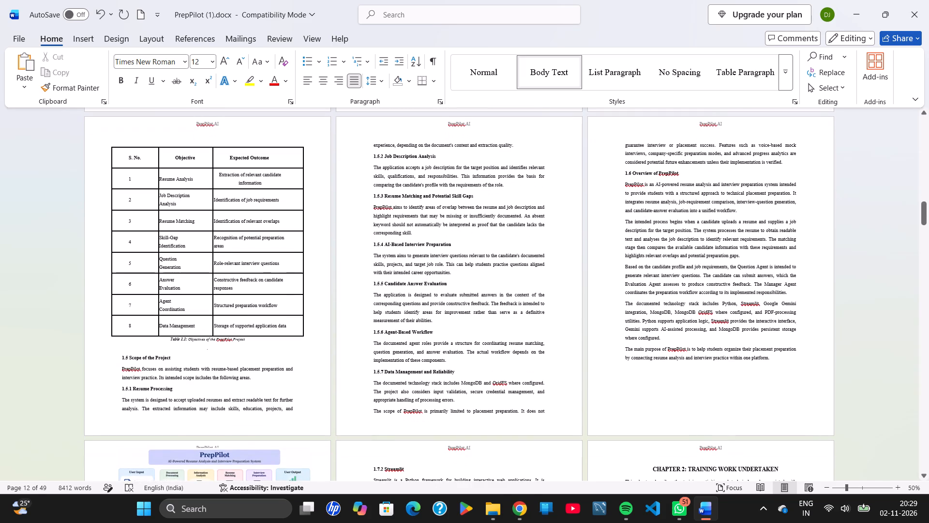
left_click_drag(180, 357, 120, 358)
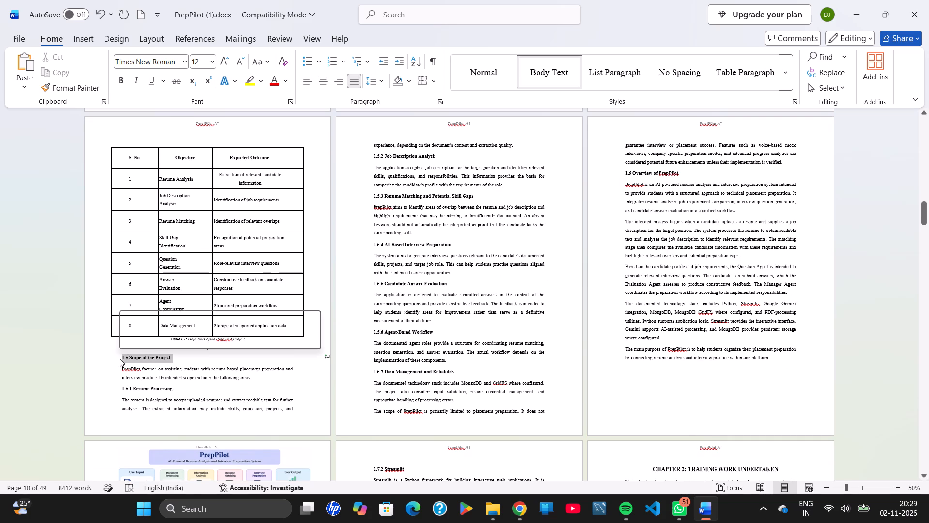
left_click(198, 322)
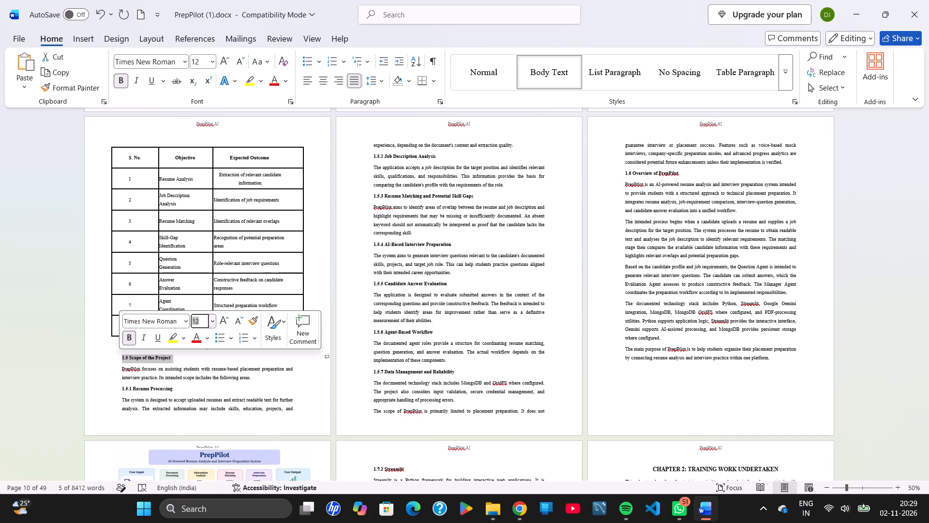
type("16")
key("Return")
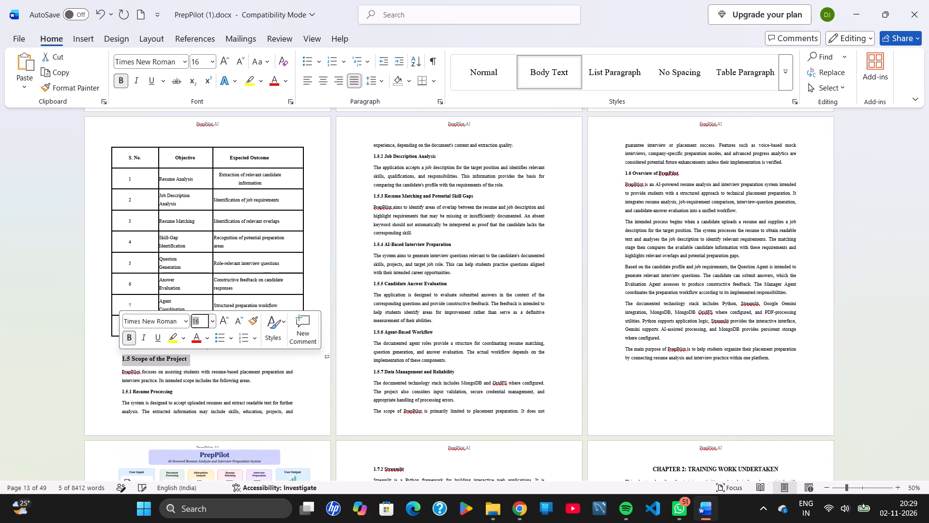
Renumber the Scope of the Project heading as 2.5 and its Resume Processing subheading as 2.5.1.
left_click(125, 360)
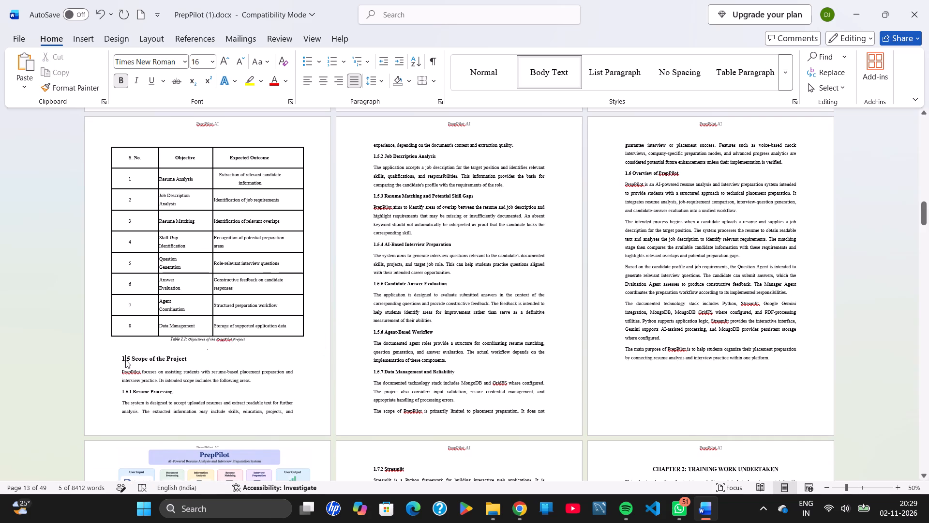
key("BackSpace")
key("2")
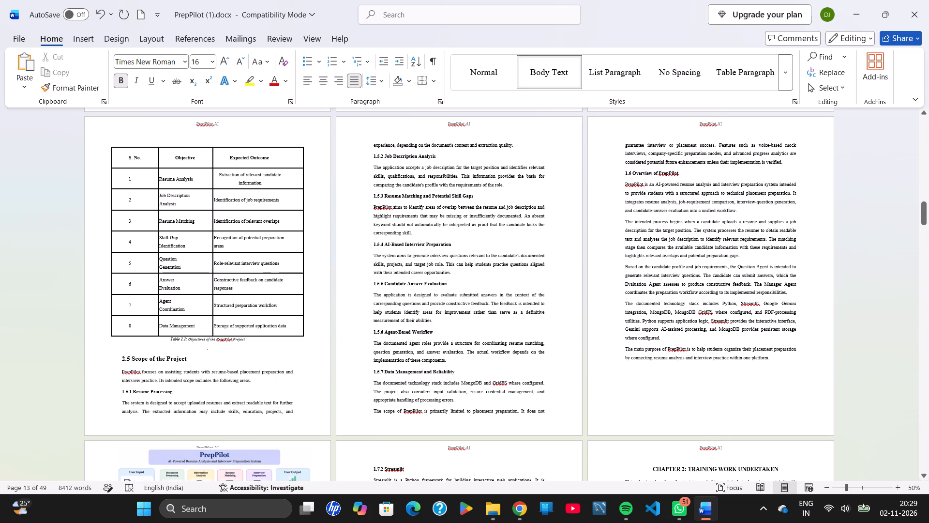
left_click(123, 393)
key("BackSpace")
key("2")
Set the whole 2.5.1 Resume Processing subheading to font size 14.
key("Left")
key("ctrl+shift+Right")
key("ctrl+shift+Right")
key("ctrl+shift+Right")
key("ctrl+shift+Right")
key("ctrl+shift+Right")
key("ctrl+shift+Right")
key("ctrl+shift+Right")
key("ctrl+shift+Right")
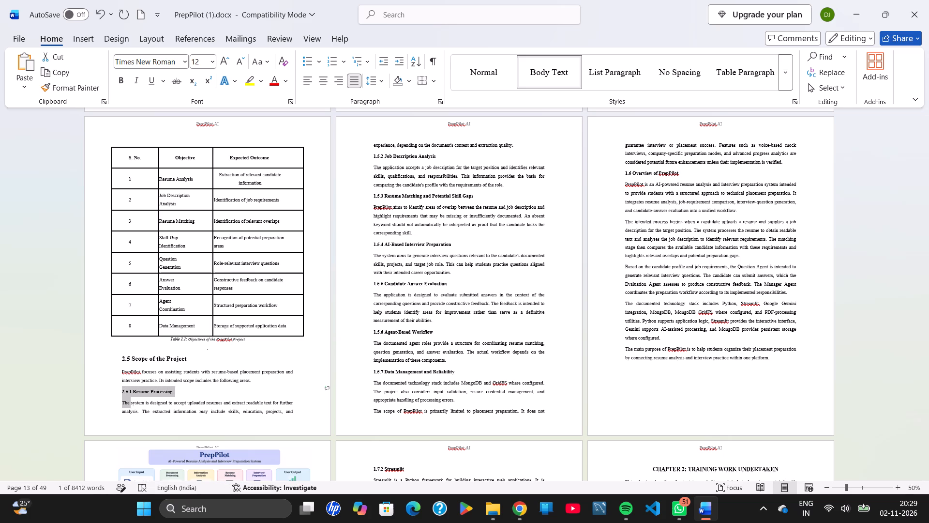
key("ctrl+shift+Left")
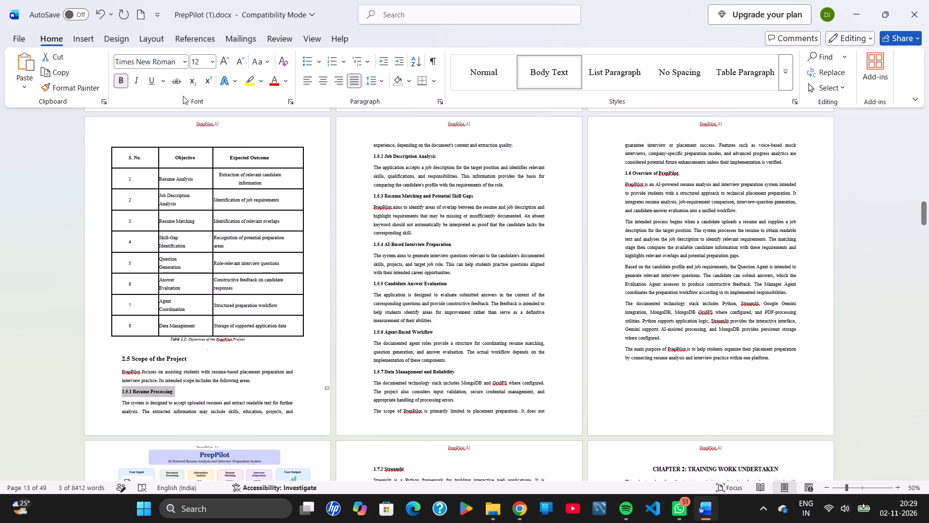
left_click(205, 62)
type("14")
key("Return")
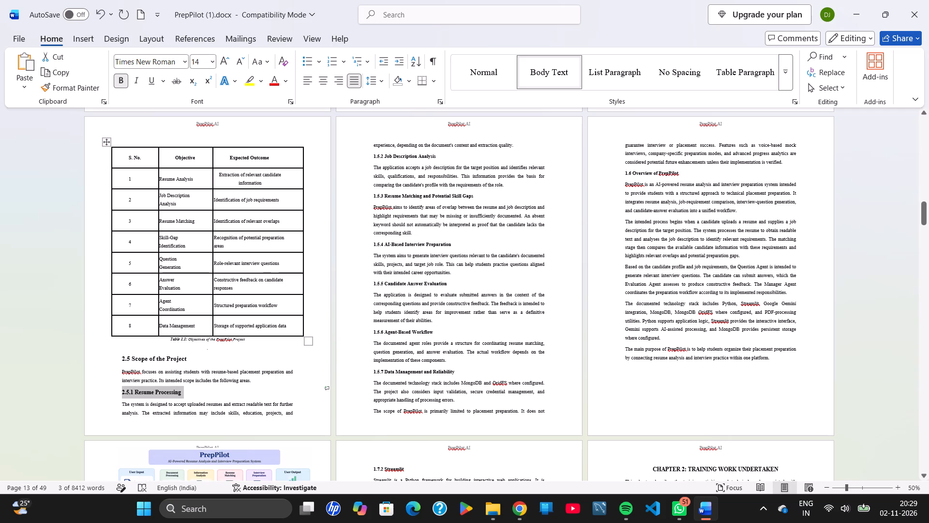
left_click(169, 352)
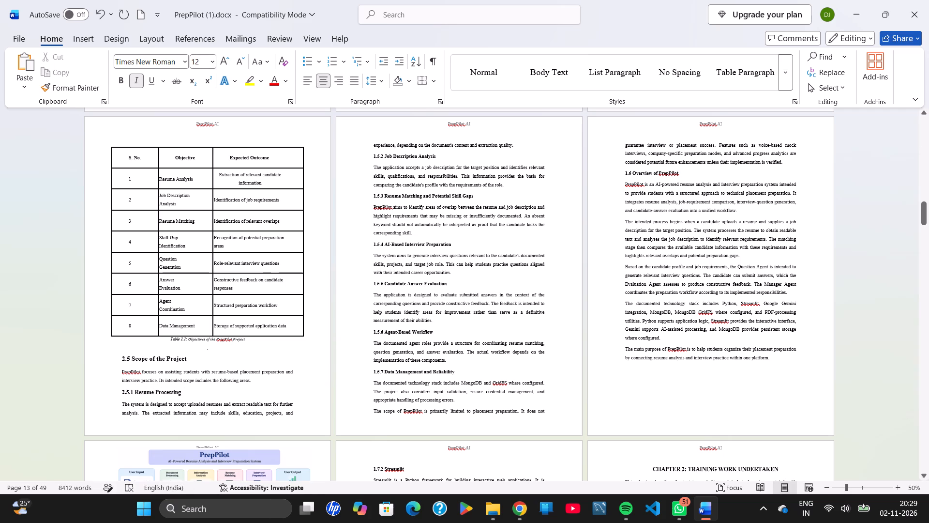
left_click(174, 359)
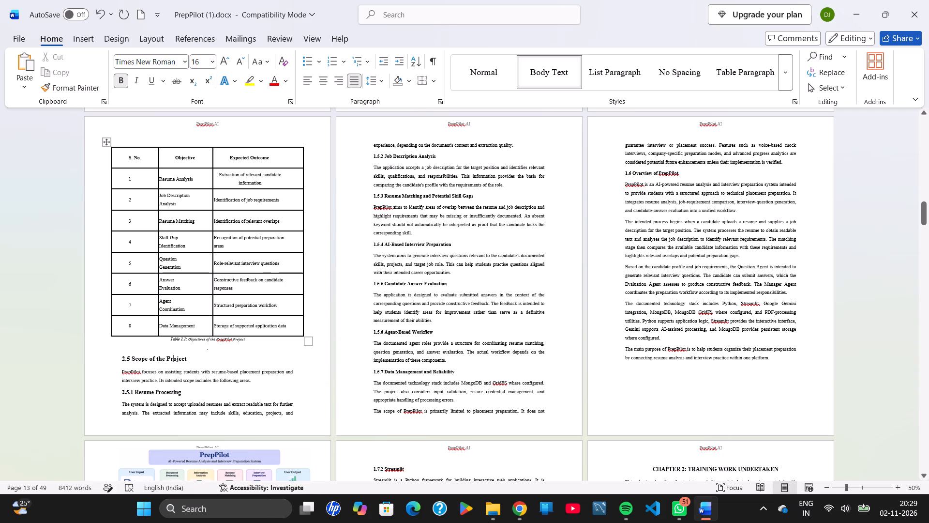
Renumber the Job Description Analysis, Resume Matching and Potential Skill Gaps, and AI-Based Interview Preparation subheadings as 2.5.2, 2.5.3 and 2.5.4.
left_click(377, 156)
key("Left")
key("BackSpace")
key("2")
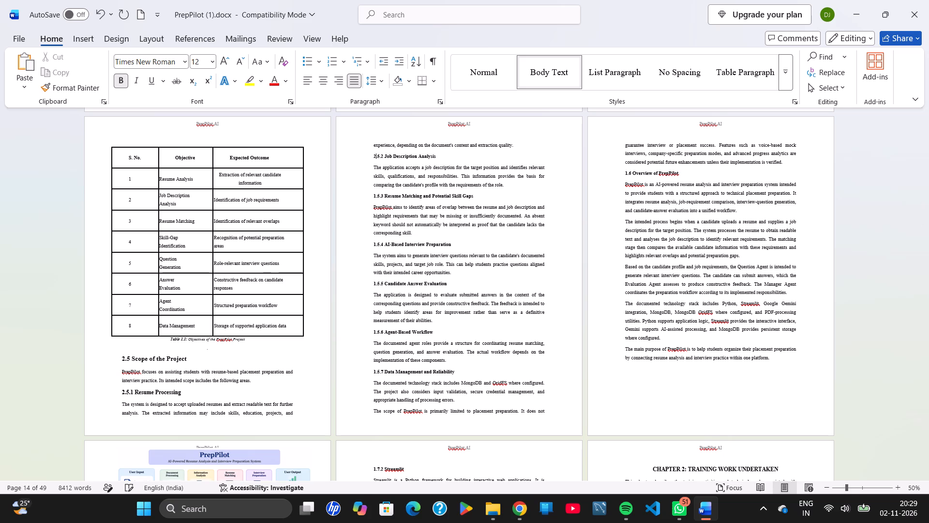
left_click(376, 197)
key("BackSpace")
key("2")
left_click(375, 246)
key("BackSpace")
key("2")
Renumber the Candidate Answer Evaluation, Agent-Based Workflow, and Data Management and Reliability subheadings as 2.5.5, 2.5.6 and 2.5.7.
left_click(376, 284)
key("BackSpace")
key("2")
left_click(375, 331)
key("BackSpace")
key("ctrl+z")
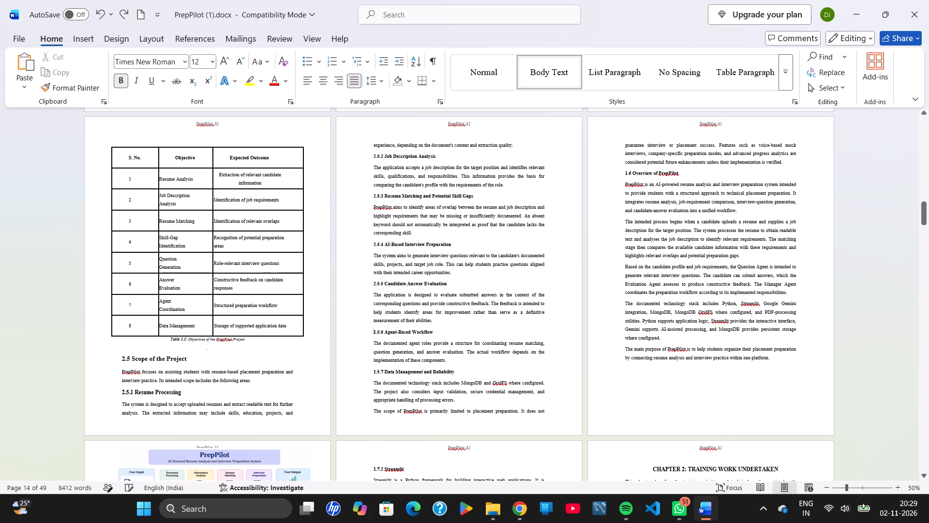
key("Delete")
key("2")
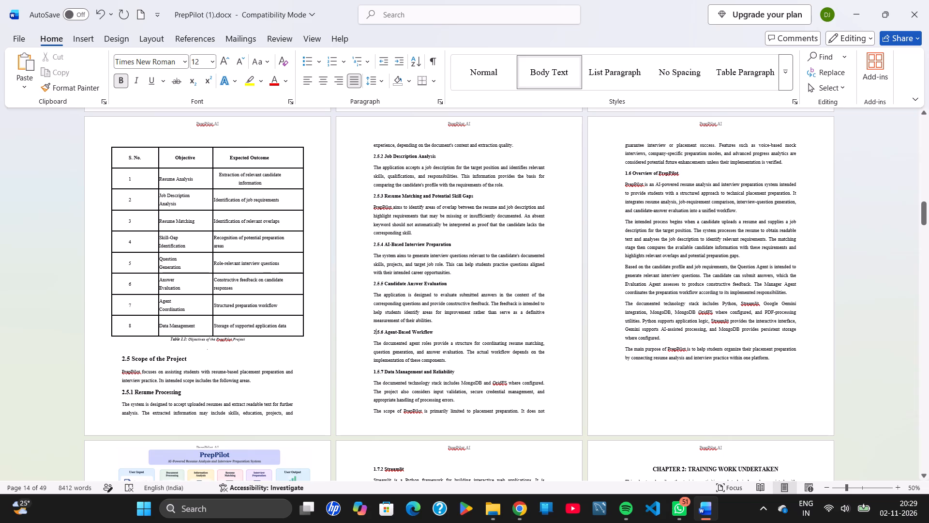
left_click(376, 371)
key("BackSpace")
key("2")
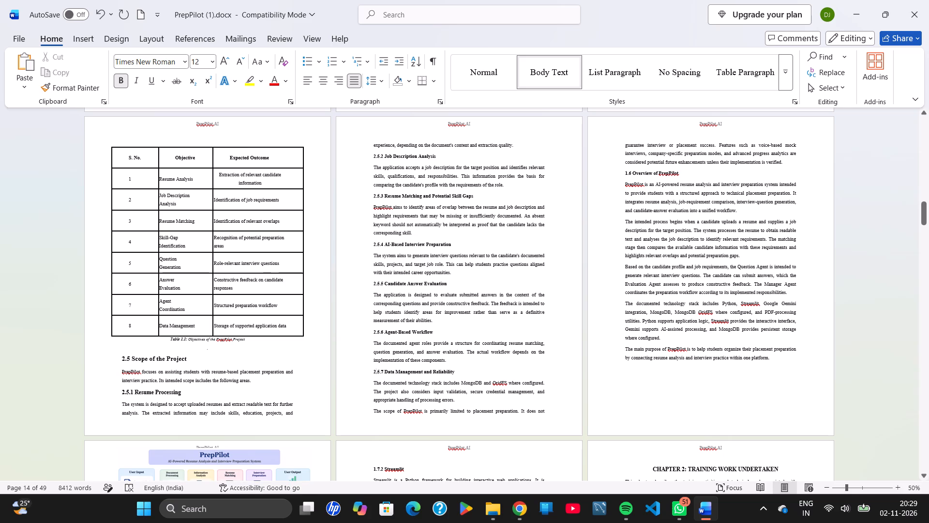
Set the 2.5.2 Job Description Analysis, 2.5.3 Resume Matching and Potential Skill Gaps, and 2.5.4 AI-Based Interview Preparation subheadings to font size 14.
left_click_drag(440, 156, 371, 153)
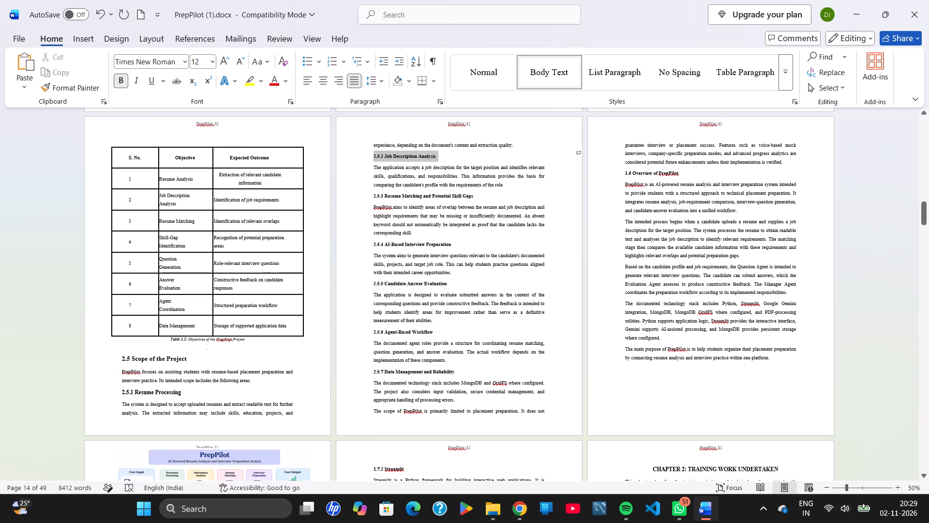
left_click_drag(371, 153, 369, 153)
left_click(449, 115)
type("14")
key("Return")
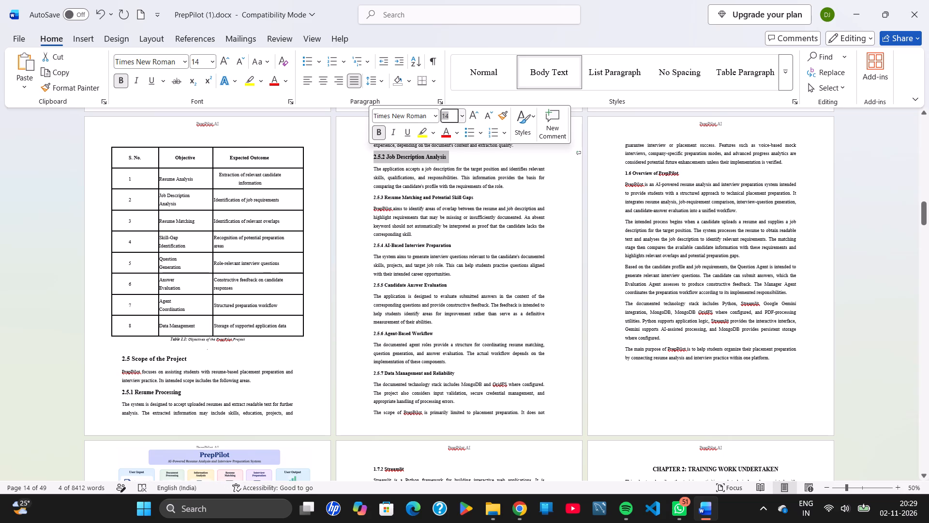
left_click_drag(479, 197, 374, 195)
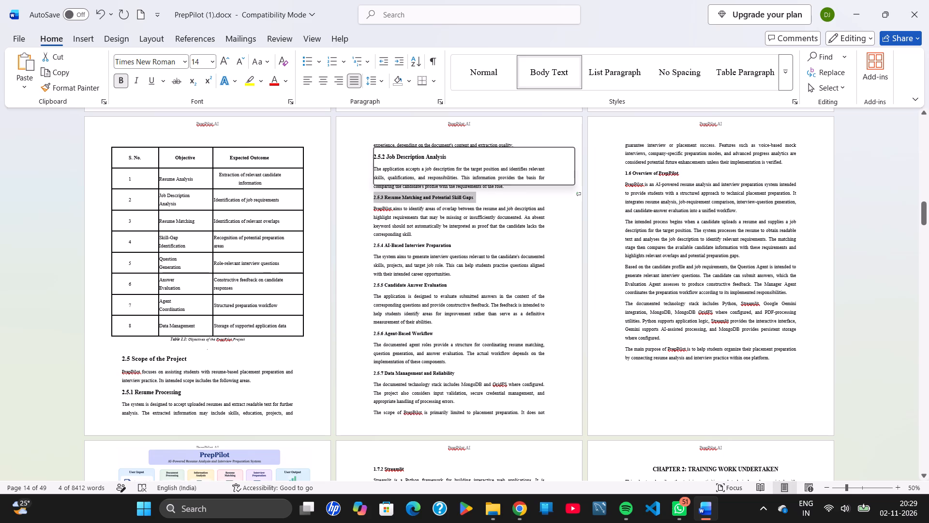
left_click(452, 153)
type("14")
key("Return")
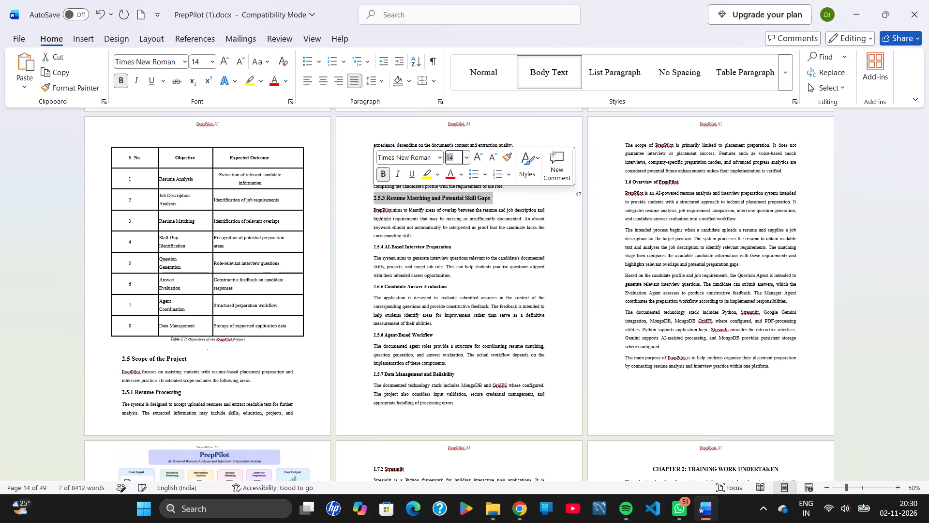
left_click_drag(453, 247, 371, 245)
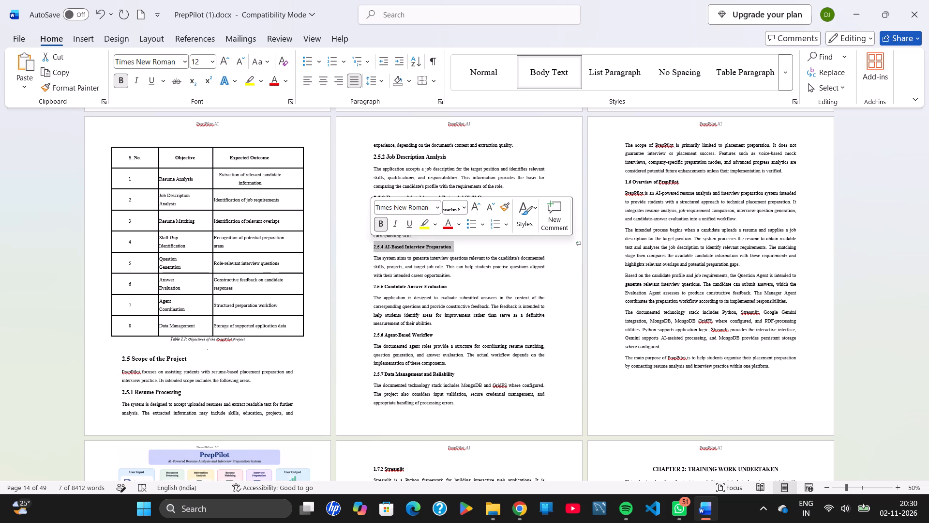
left_click(451, 207)
type("14")
key("Return")
Set the 2.5.5 Candidate Answer Evaluation, 2.5.6 Agent-Based Workflow, and 2.5.7 Data Management and Reliability subheadings to font size 14.
left_click_drag(454, 286, 366, 285)
left_click(447, 246)
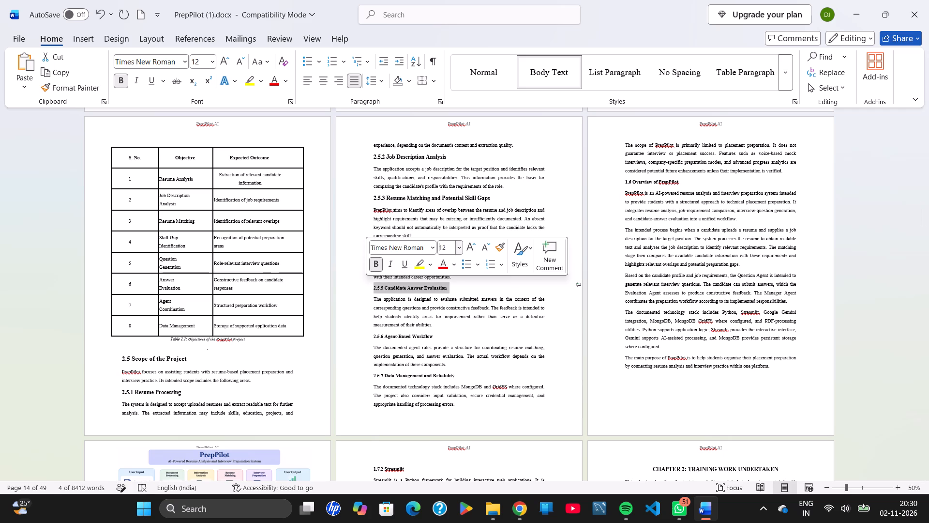
type("14")
key("Return")
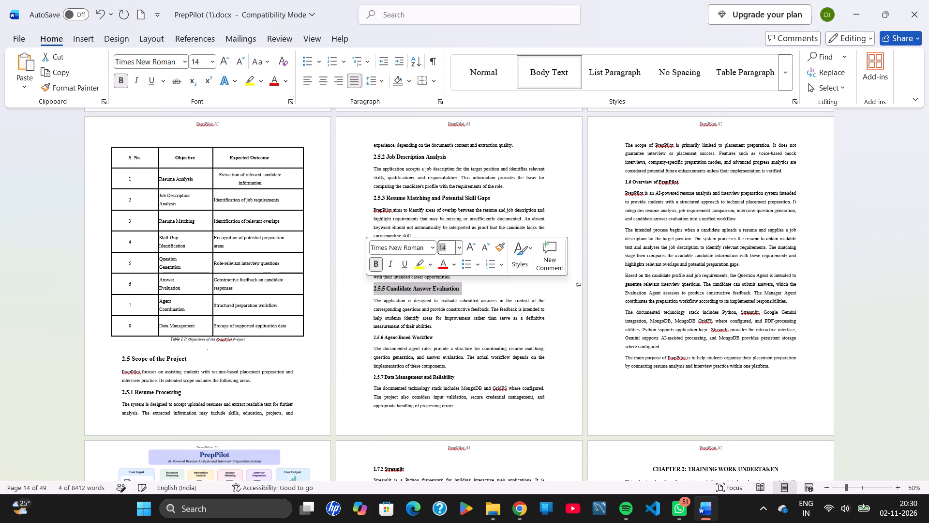
left_click(436, 344)
left_click_drag(438, 338, 400, 338)
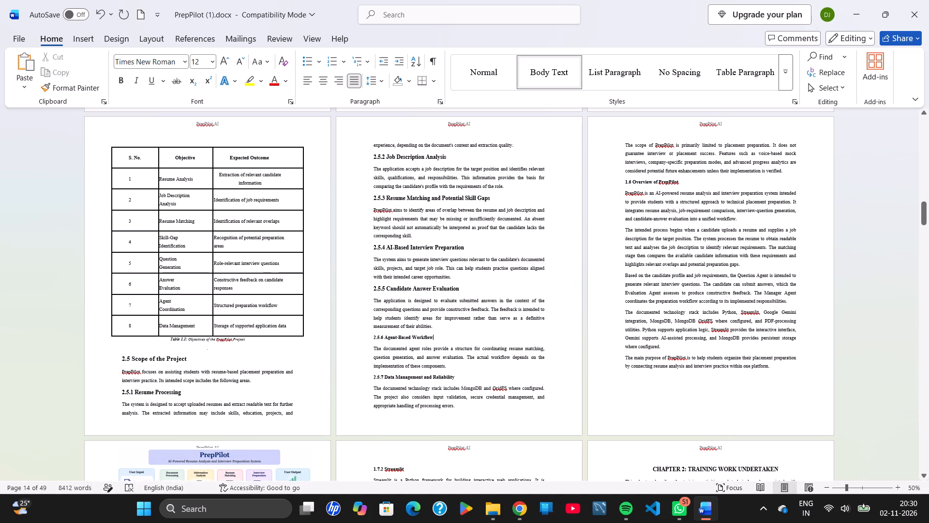
left_click_drag(400, 338, 366, 338)
left_click(448, 303)
type("14")
key("Return")
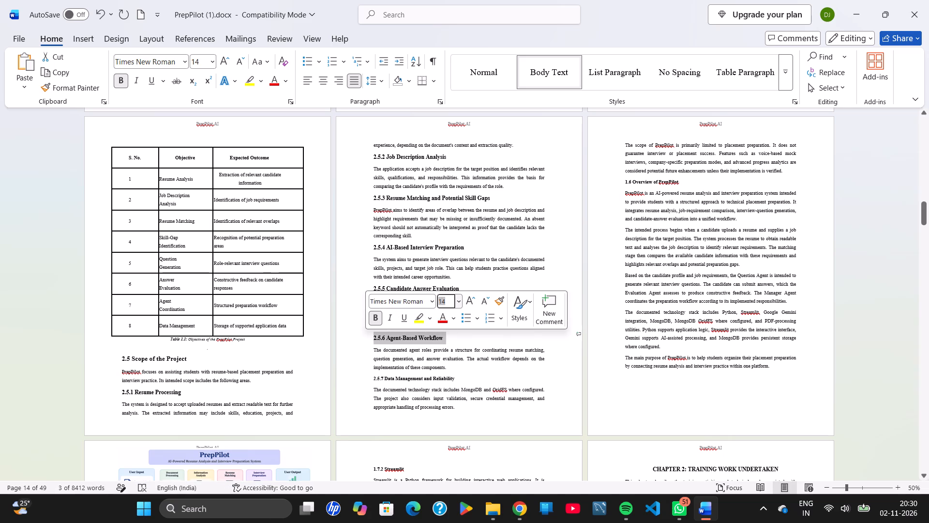
left_click_drag(458, 379, 372, 381)
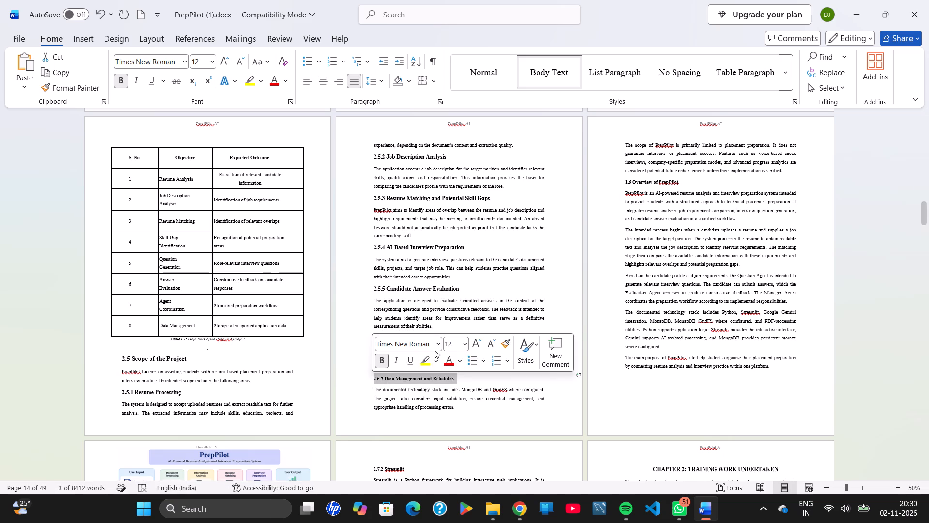
left_click(454, 346)
type("14")
key("Return")
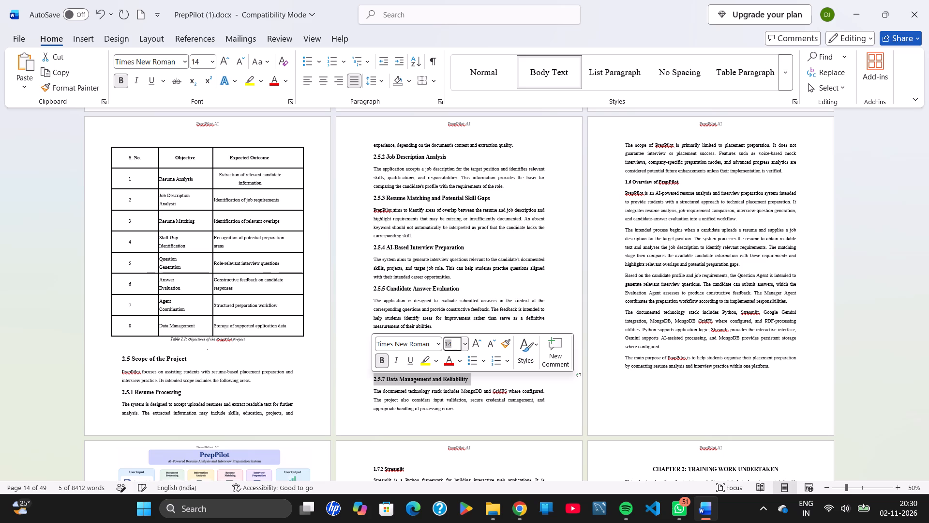
Set the Overview of PrepPilot heading to font size 16 and renumber it as 2.6.
left_click(689, 183)
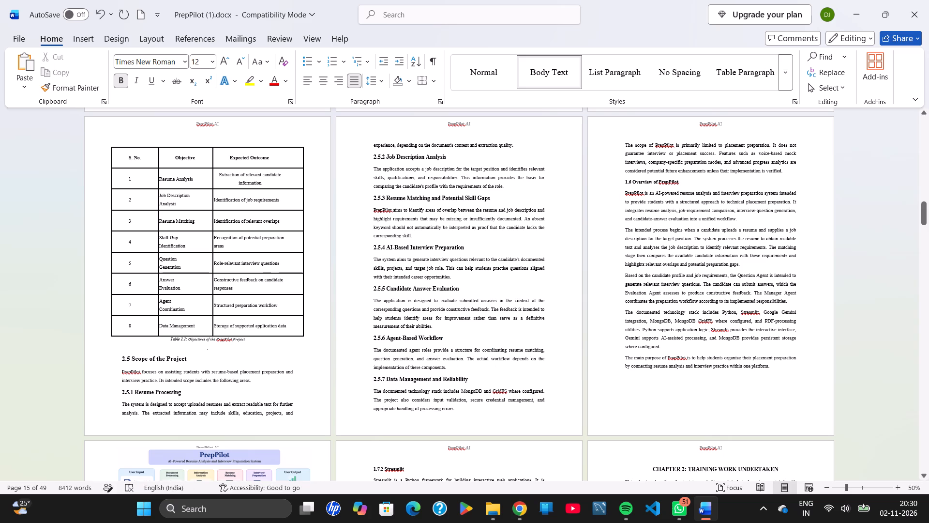
left_click_drag(687, 182, 626, 180)
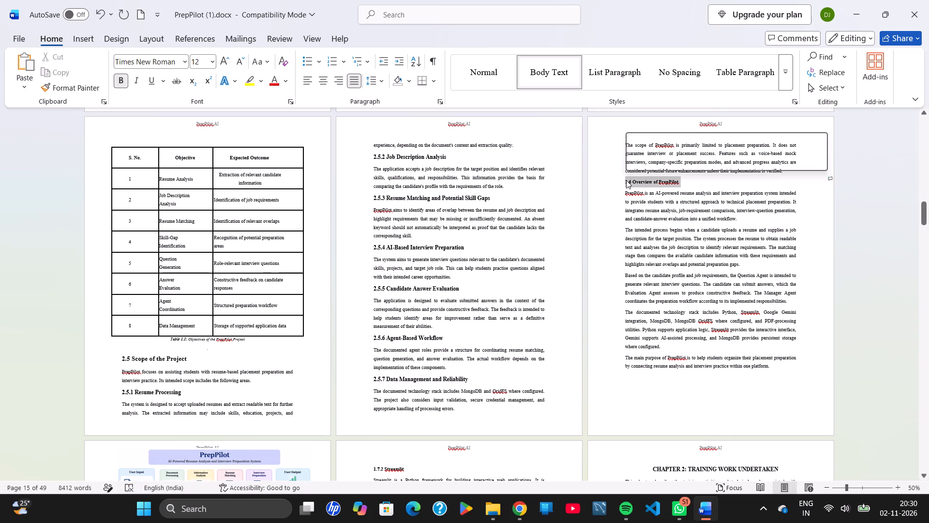
left_click(705, 146)
type("16")
key("Return")
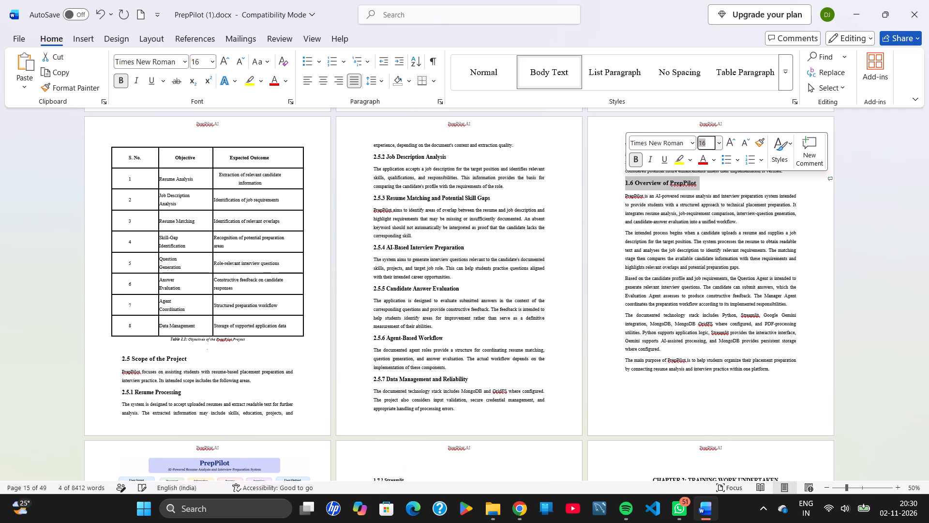
left_click(626, 183)
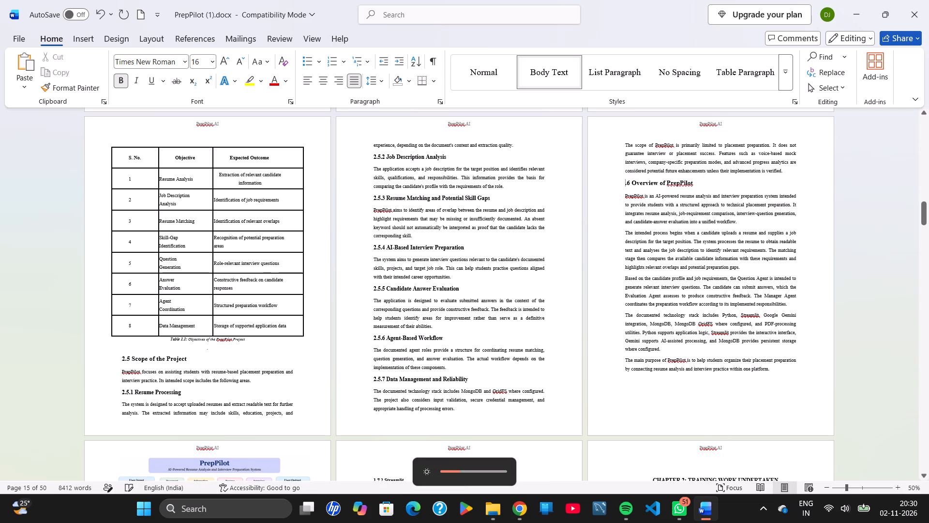
key("2")
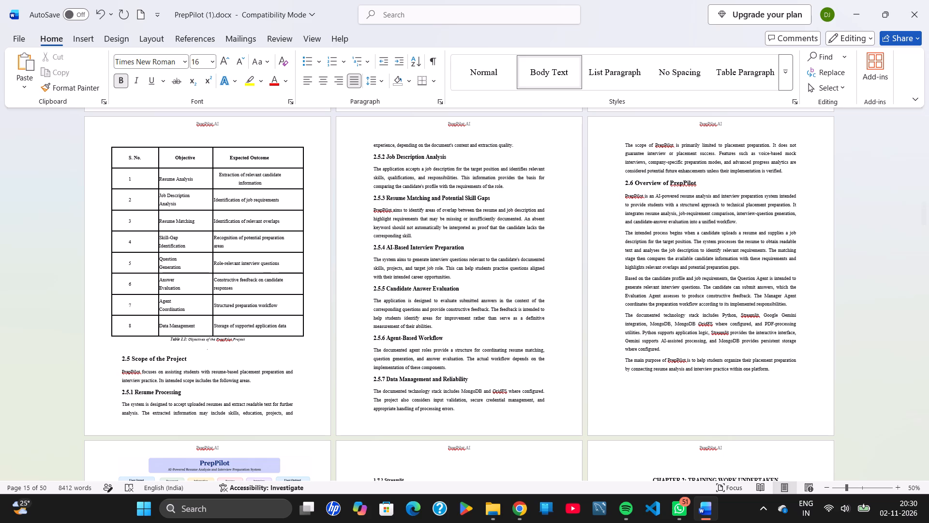
Renumber the Technical Concepts and Technology Stack heading below the PrepPilot overview figure as 2.7.
scroll(711, 239, "down", 2)
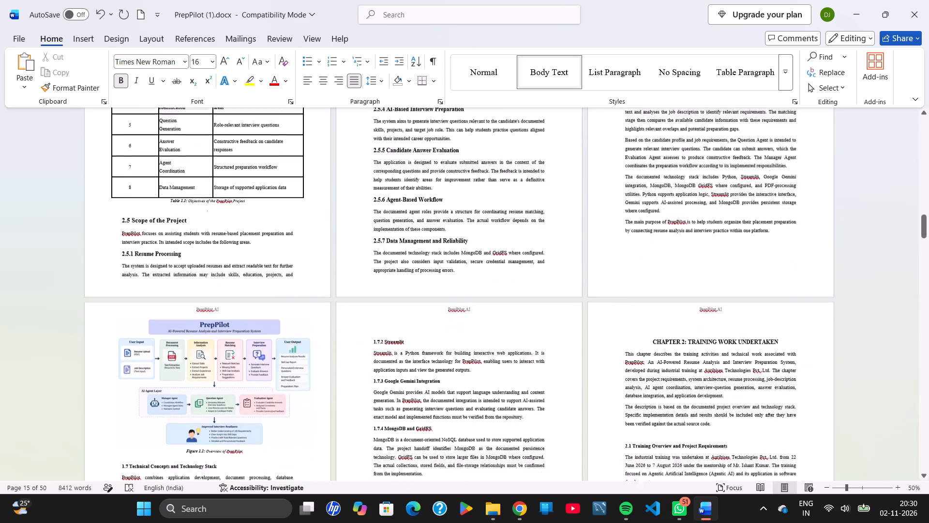
scroll(711, 239, "down", 1)
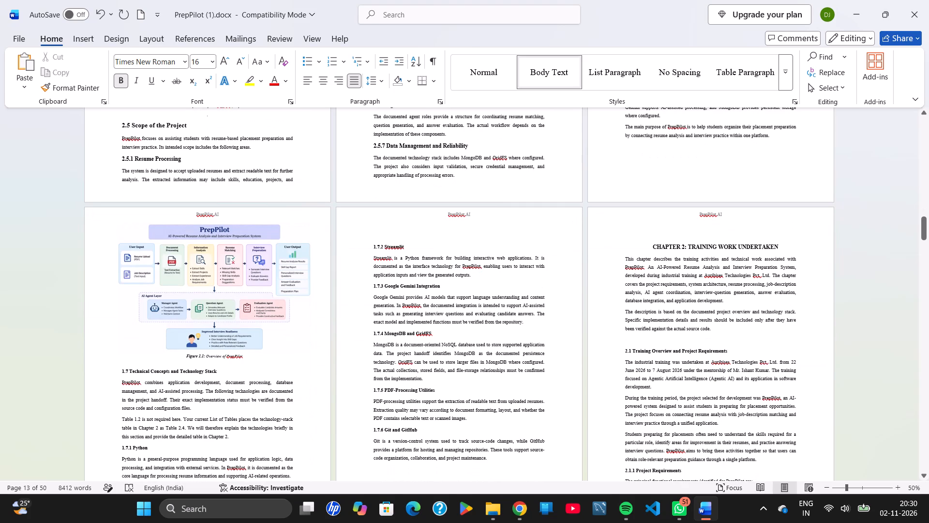
scroll(711, 239, "down", 2)
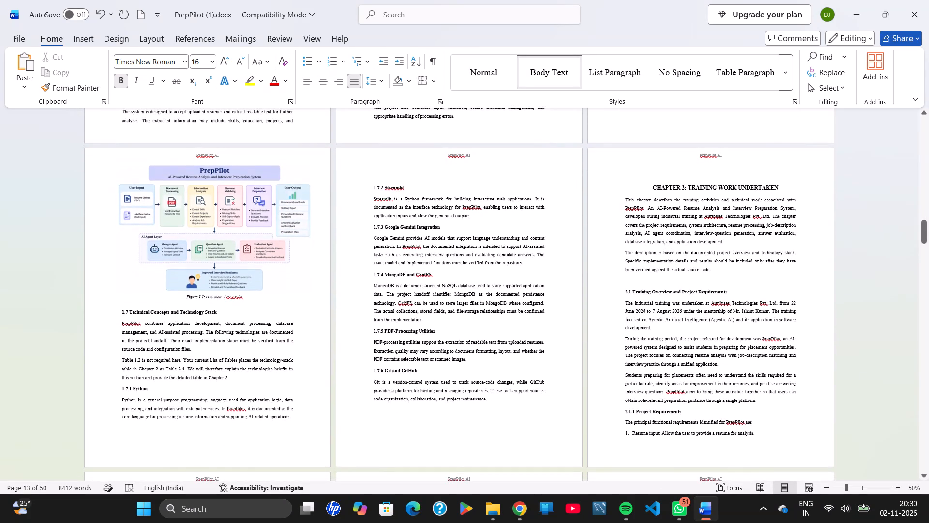
left_click(125, 311)
key("Left")
key("BackSpace")
key("2")
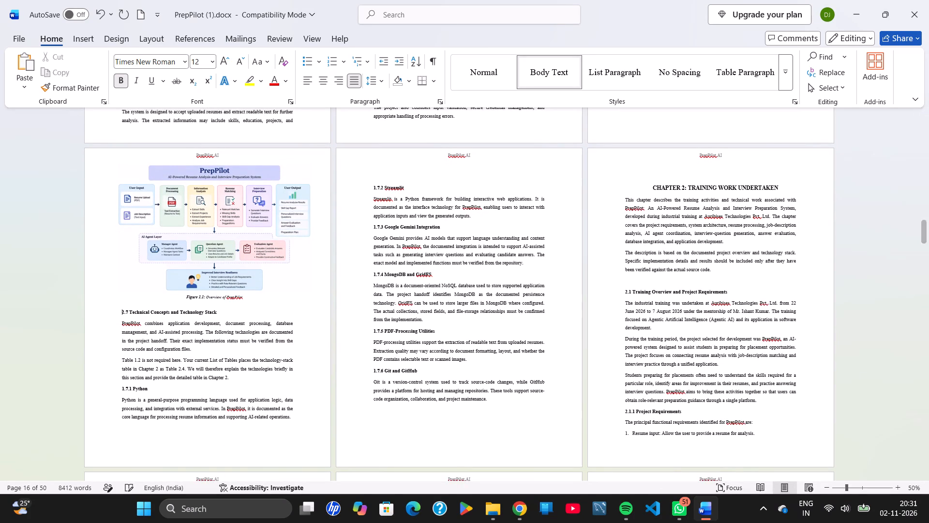
Set the whole 2.7 Technical Concepts and Technology Stack heading to font size 16.
key("Left")
key("ctrl+shift+Right")
key("ctrl+shift+Right")
key("ctrl+shift+Right")
key("ctrl+shift+Right")
key("ctrl+shift+Right")
key("ctrl+shift+Right")
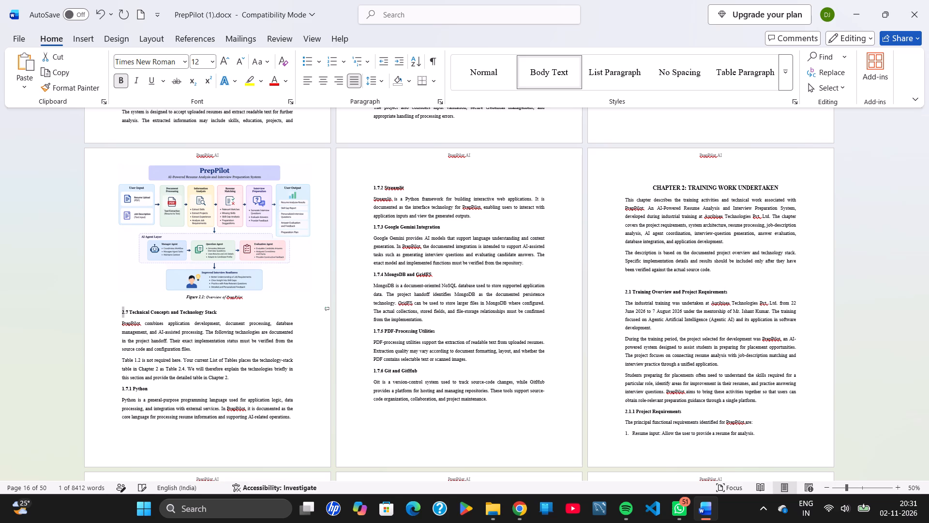
key("ctrl+shift+Right")
key("ctrl+shift+Right")
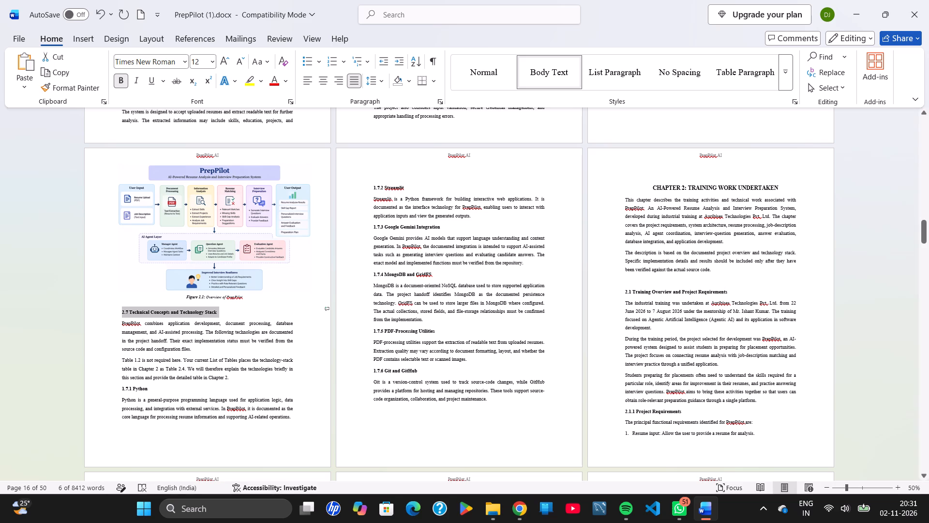
left_click(199, 58)
type("16")
key("Return")
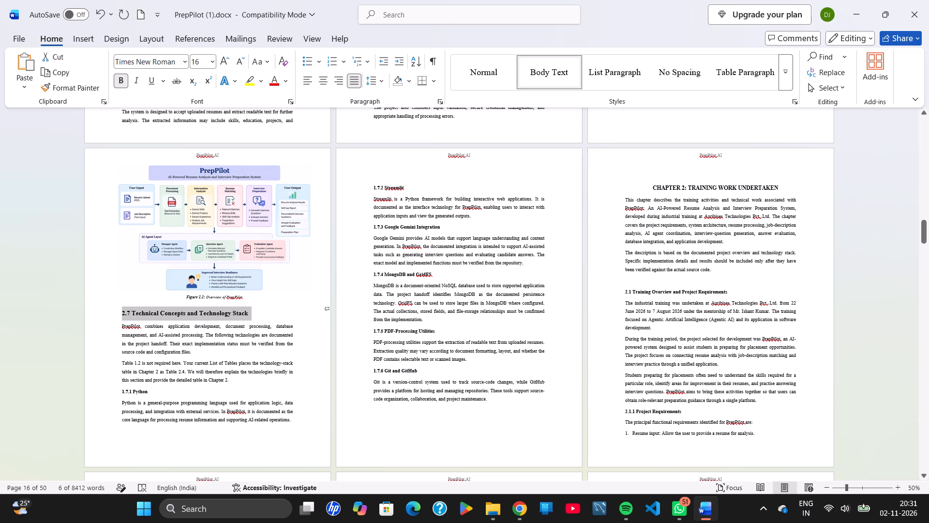
left_click_drag(149, 391, 118, 393)
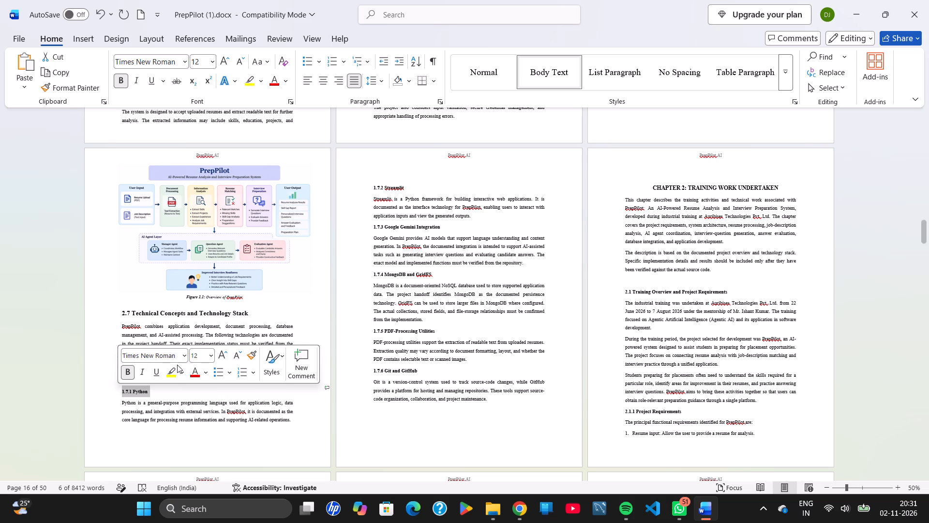
left_click(196, 356)
type("14")
key("Return")
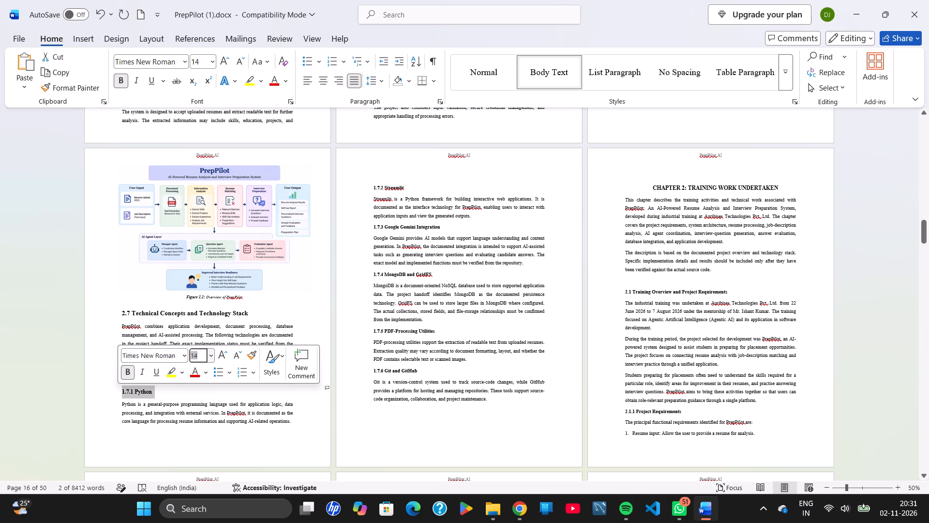
left_click_drag(412, 188, 370, 189)
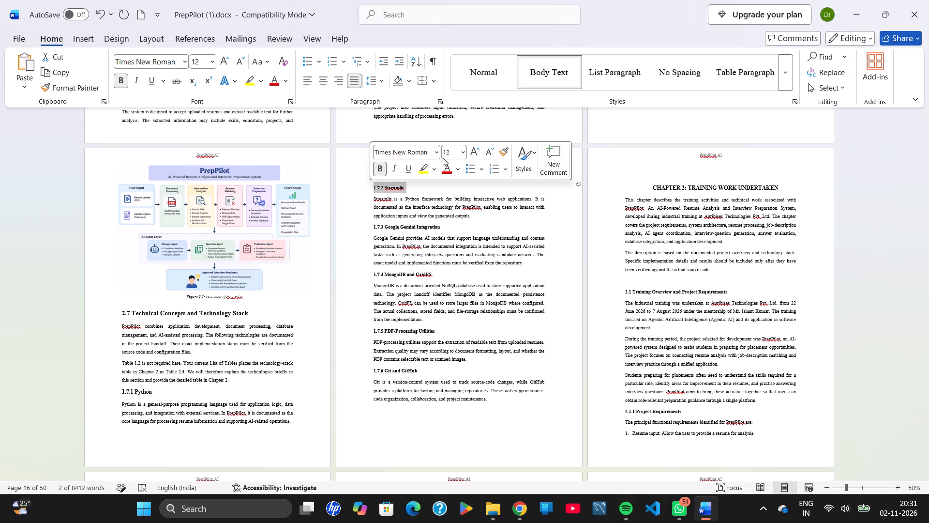
left_click(450, 155)
type("14")
key("Return")
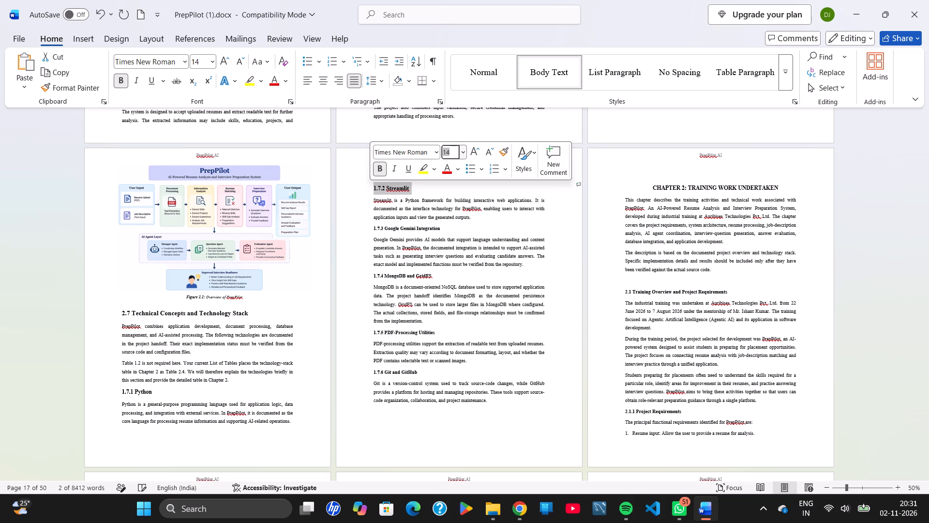
left_click_drag(443, 231, 372, 231)
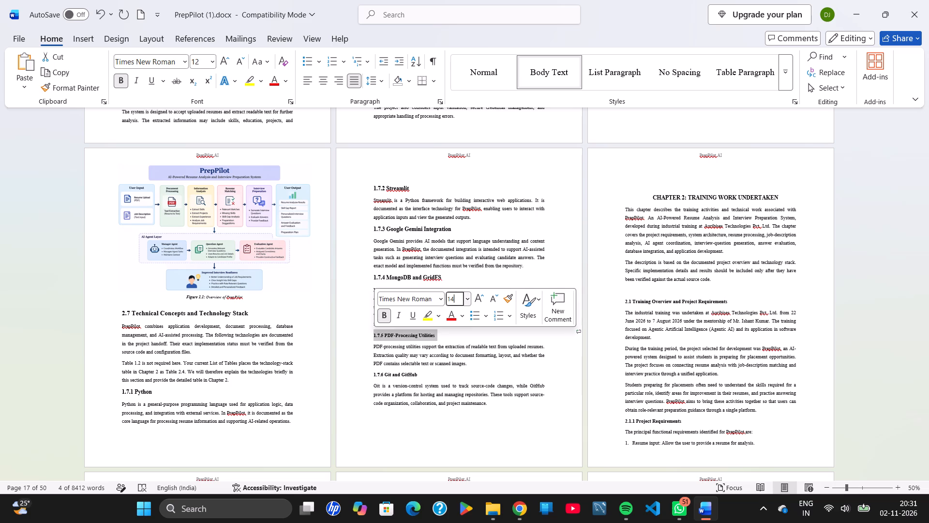
key("Return")
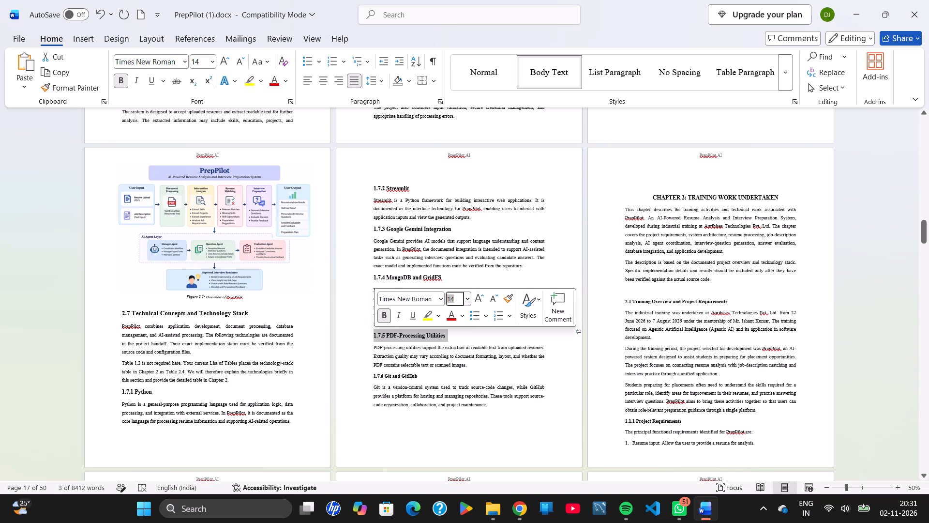
left_click_drag(420, 374, 371, 378)
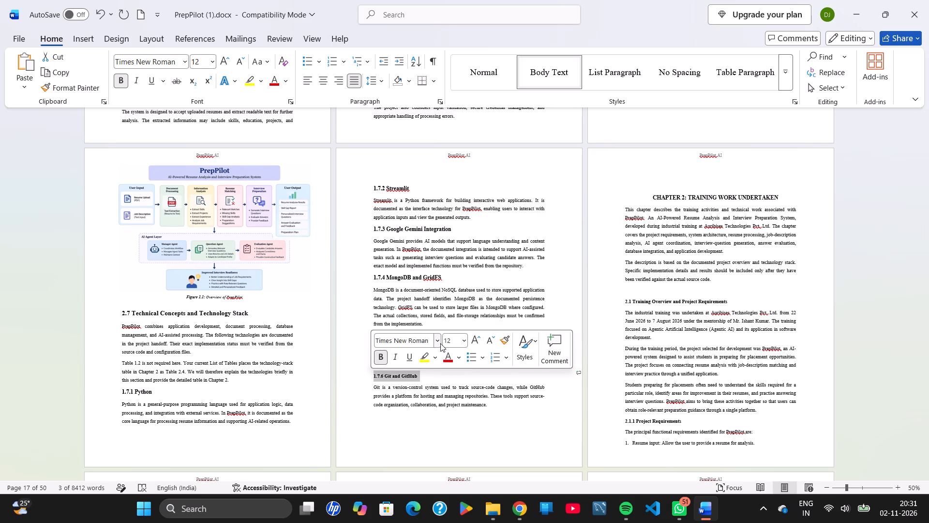
left_click(453, 342)
type("14")
key("Return")
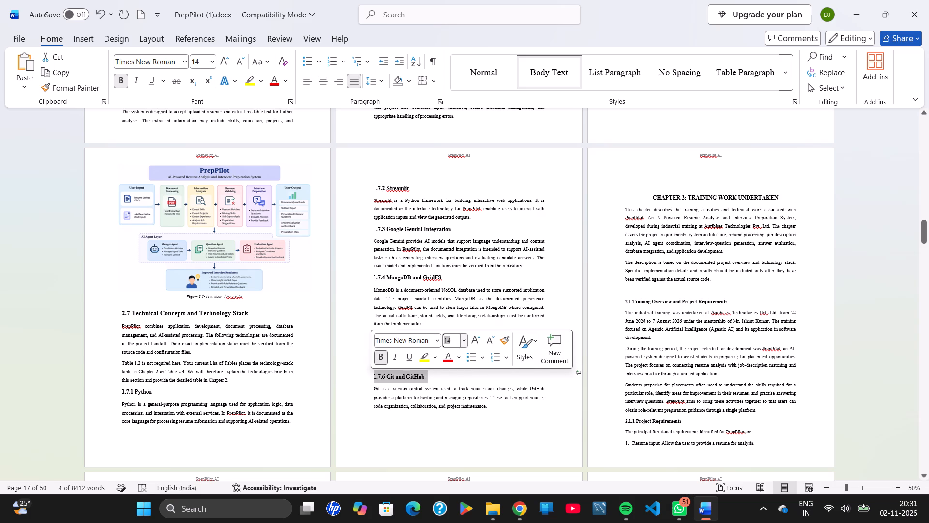
Remove the extra blank lines above the CHAPTER 2: TRAINING WORK UNDERTAKEN heading, keeping the heading at the start of its own page.
left_click(665, 187)
key("BackSpace")
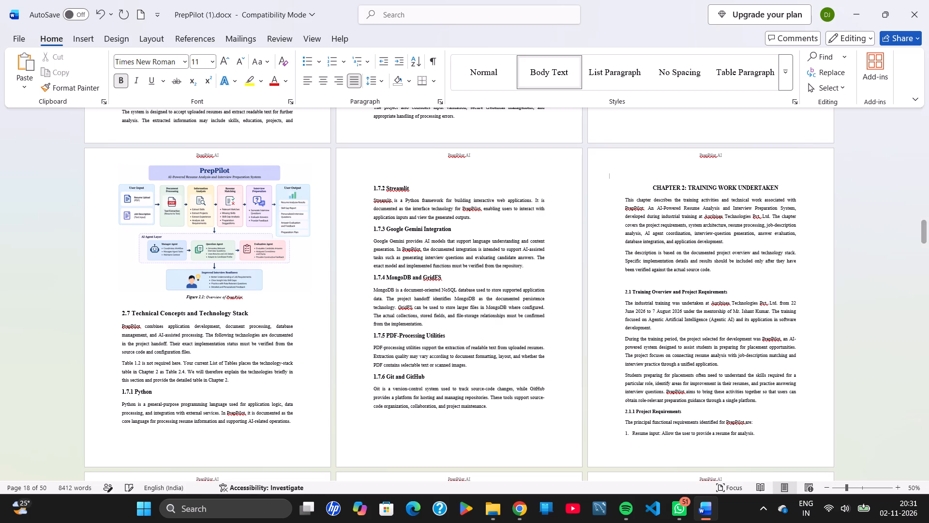
key("BackSpace")
key("BackSpace")
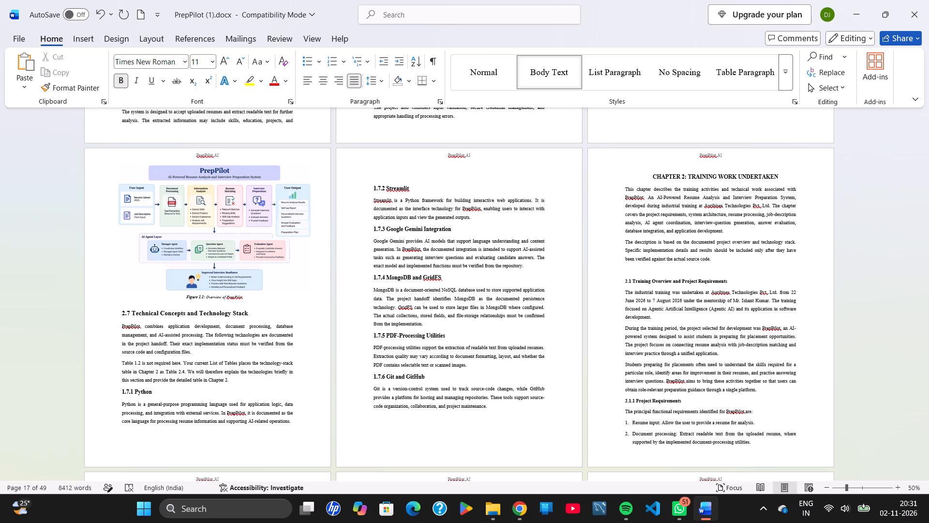
key("Return")
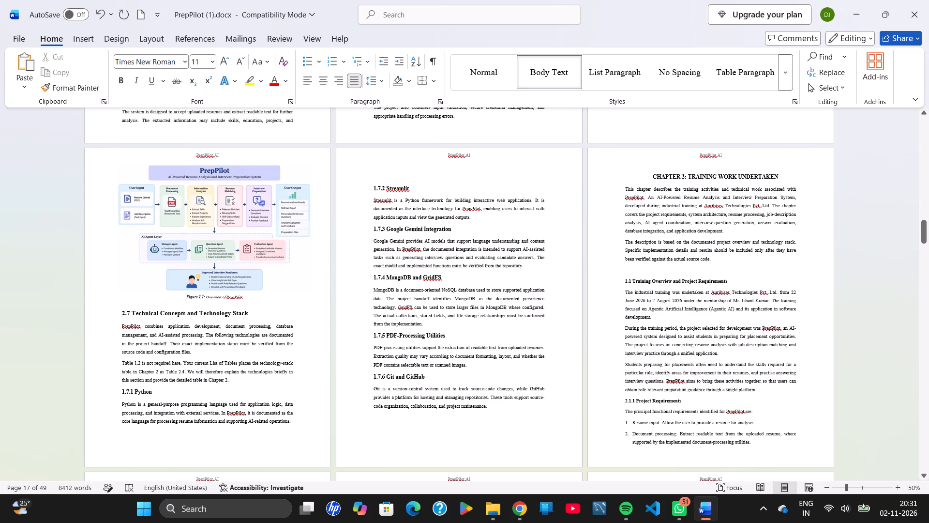
Renumber the Python subheading as 2.7.1 and the Streamlit subheading as 2.7.2.
left_click(125, 390)
key("BackSpace")
key("2")
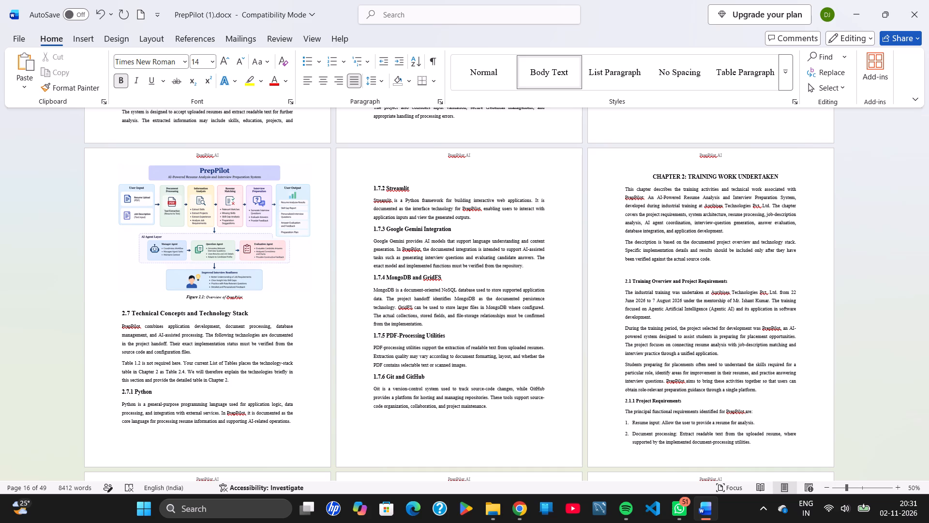
key("Down")
key("Down")
key("Down")
key("Down")
key("Down")
key("Down")
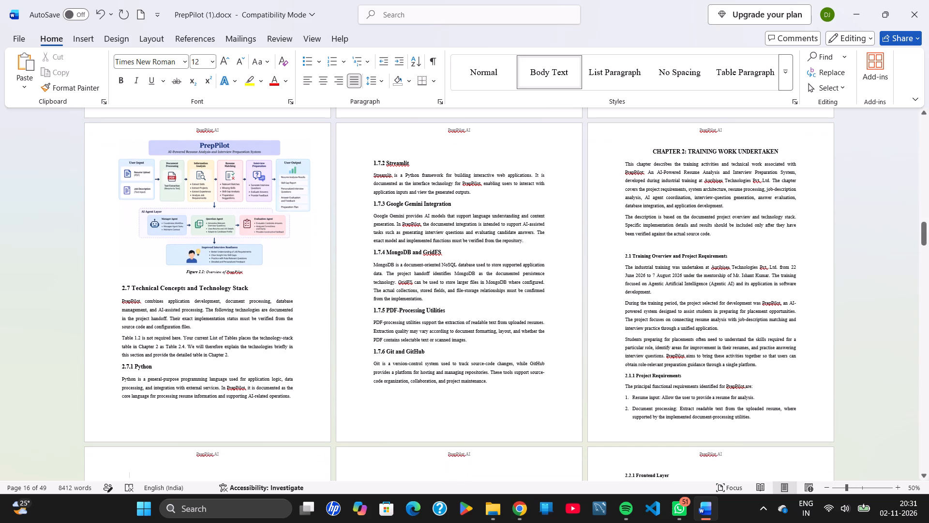
key("Down")
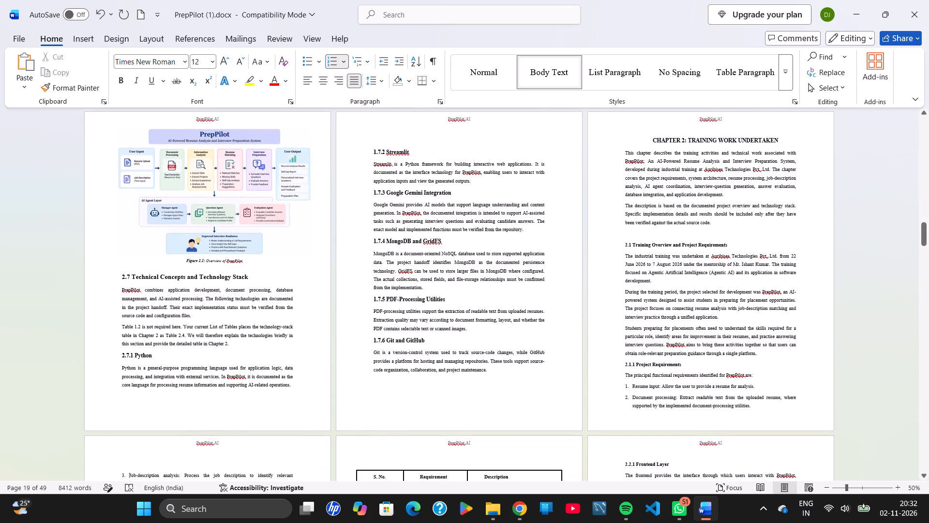
left_click(374, 149)
key("Right")
key("2")
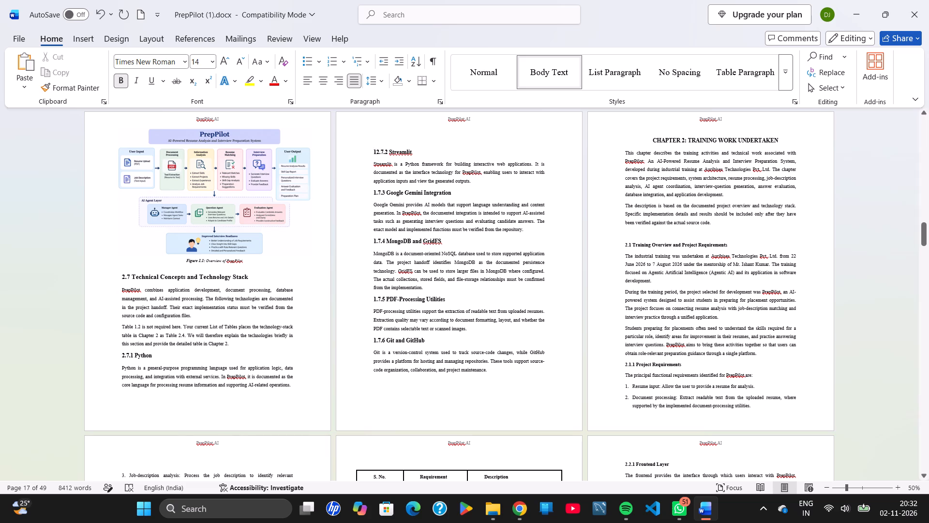
key("BackSpace")
key("BackSpace")
key("2")
Renumber the Google Gemini Integration, MongoDB and GridFS, PDF-Processing Utilities, and Git and GitHub subheadings as 2.7.3 through 2.7.6.
left_click(376, 195)
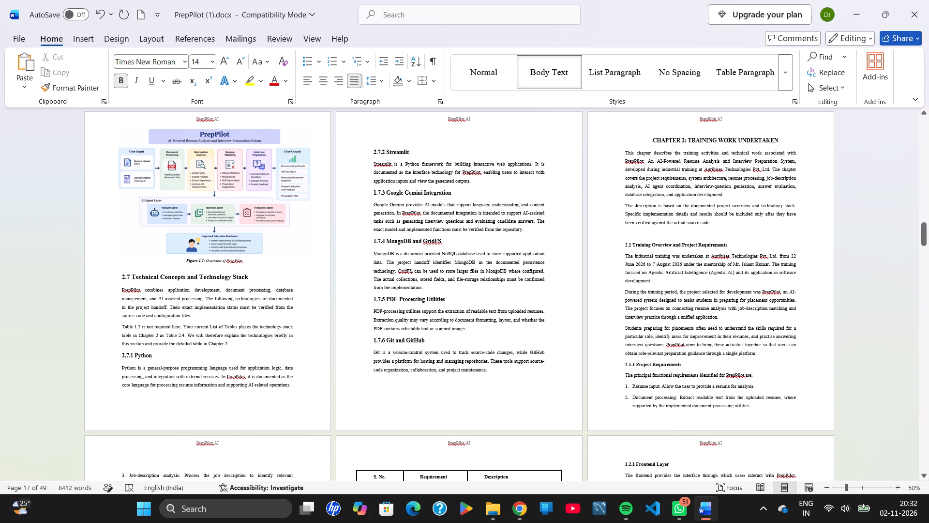
key("BackSpace")
key("2")
left_click(375, 241)
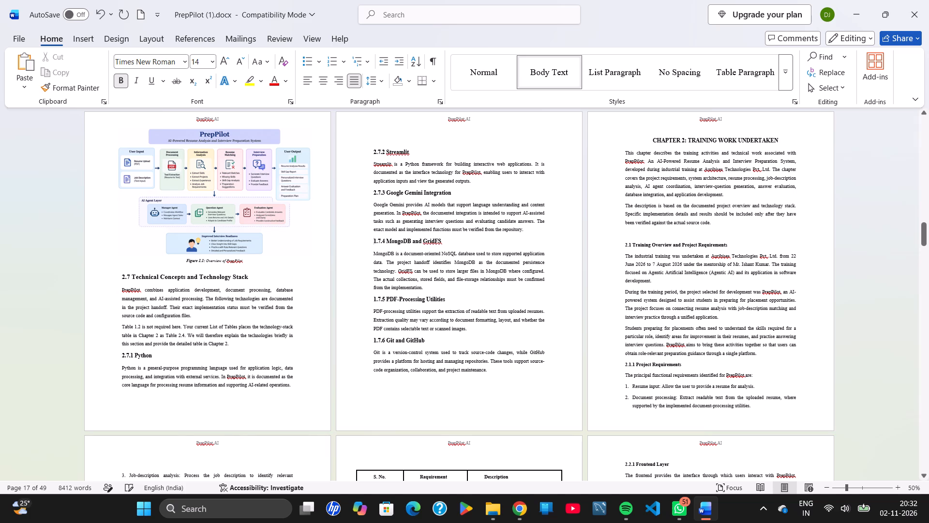
key("Delete")
key("2")
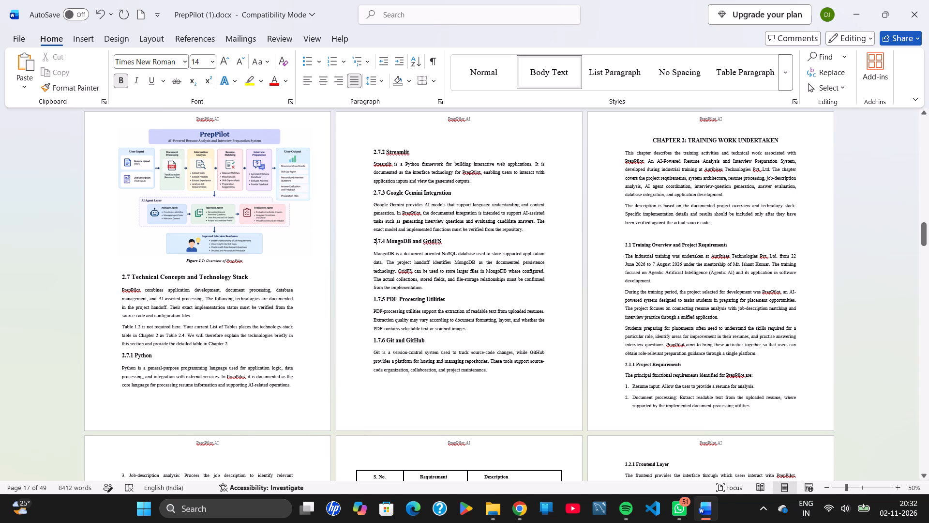
left_click(377, 300)
key("Left")
key("Delete")
key("2")
left_click(377, 338)
key("BackSpace")
key("2")
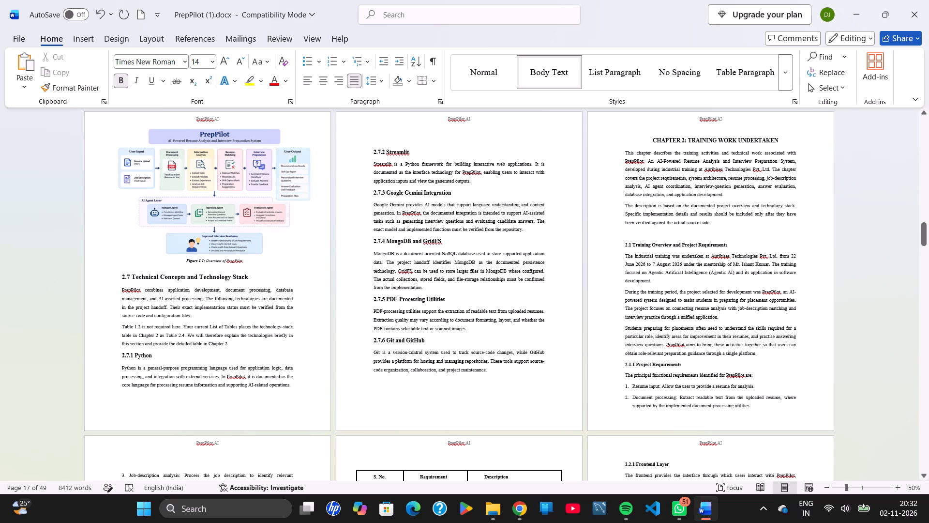
Renumber the TRAINING WORK UNDERTAKEN chapter heading as CHAPTER 3 and set the whole heading to font size 18.
left_click(684, 139)
key("BackSpace")
key("3")
left_click_drag(788, 137, 698, 140)
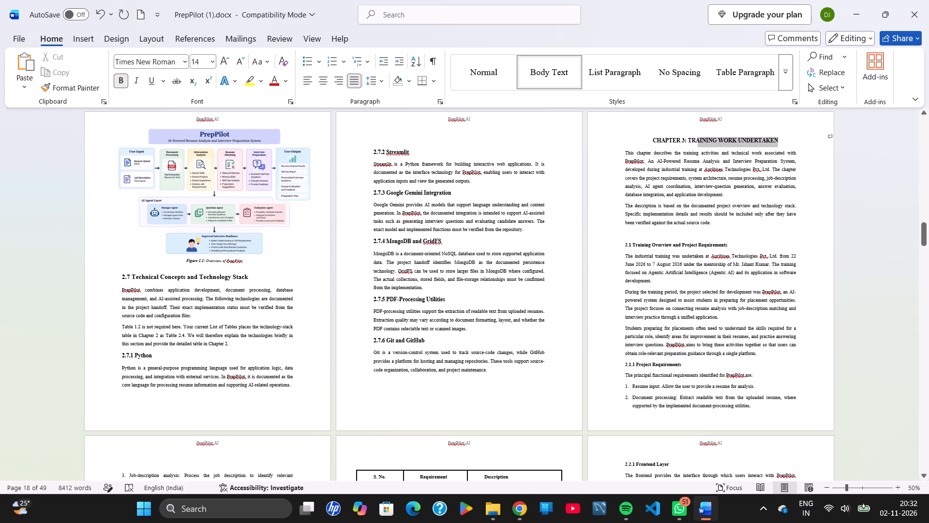
left_click_drag(698, 140, 655, 143)
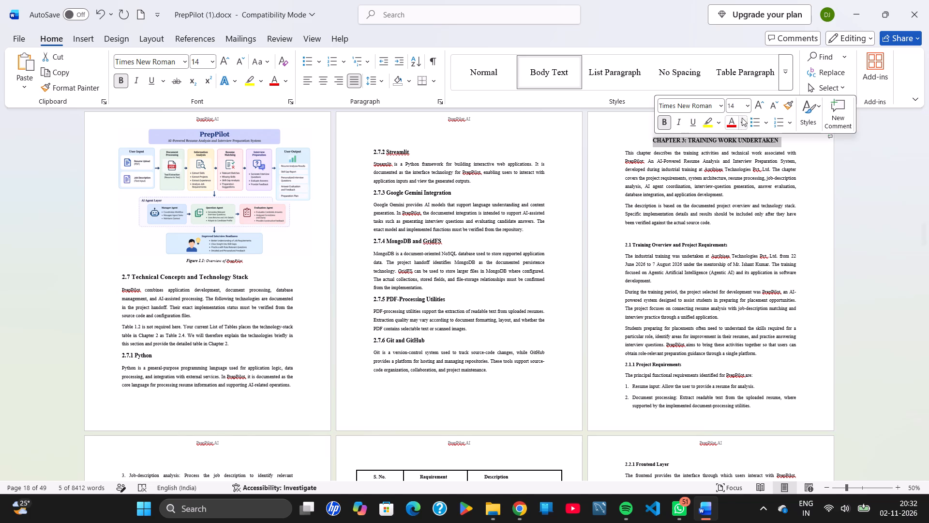
left_click(735, 103)
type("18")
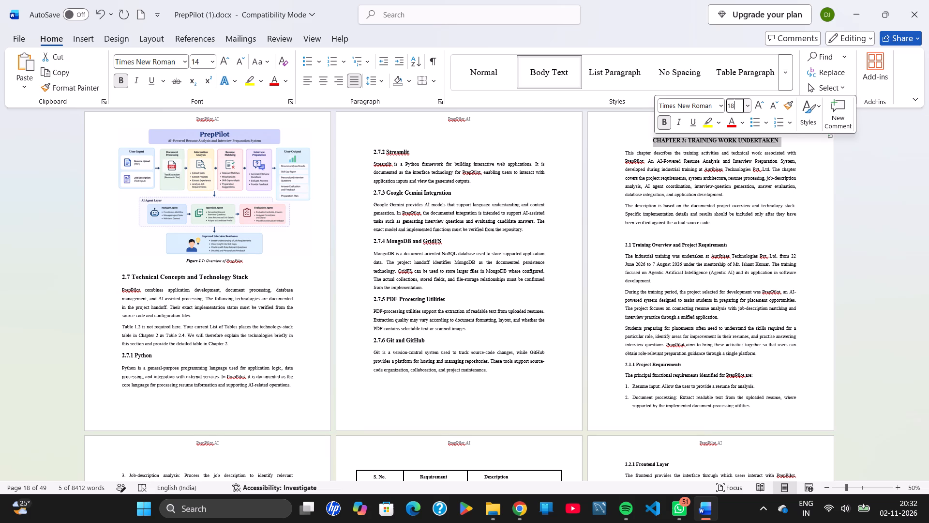
Apply font size 18 to the CHAPTER 3: TRAINING WORK UNDERTAKEN heading and replace its indent with spaces so it sits roughly centred on one line.
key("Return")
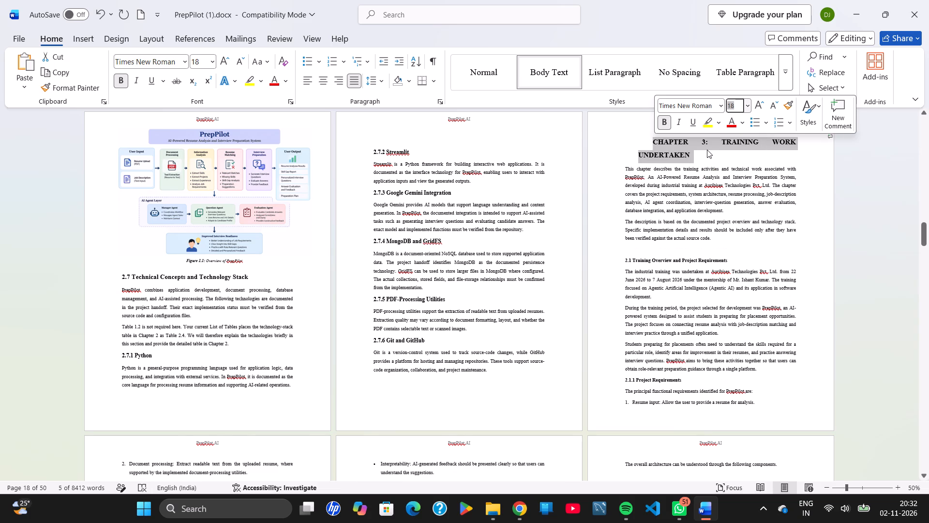
left_click(707, 150)
left_click(652, 144)
key("BackSpace")
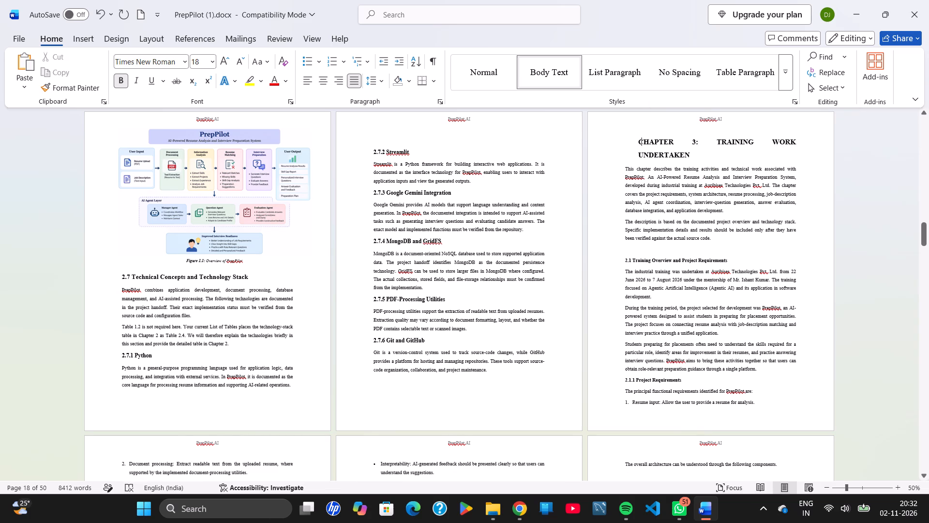
key("BackSpace")
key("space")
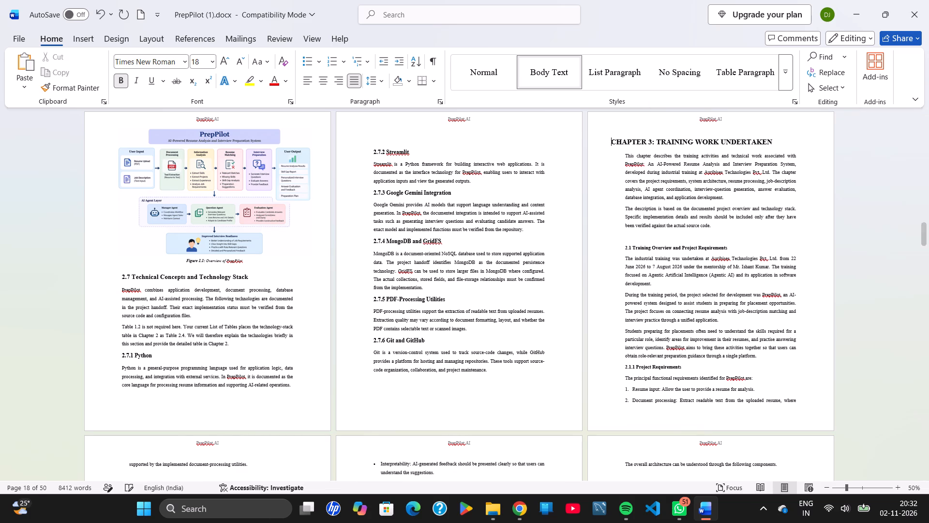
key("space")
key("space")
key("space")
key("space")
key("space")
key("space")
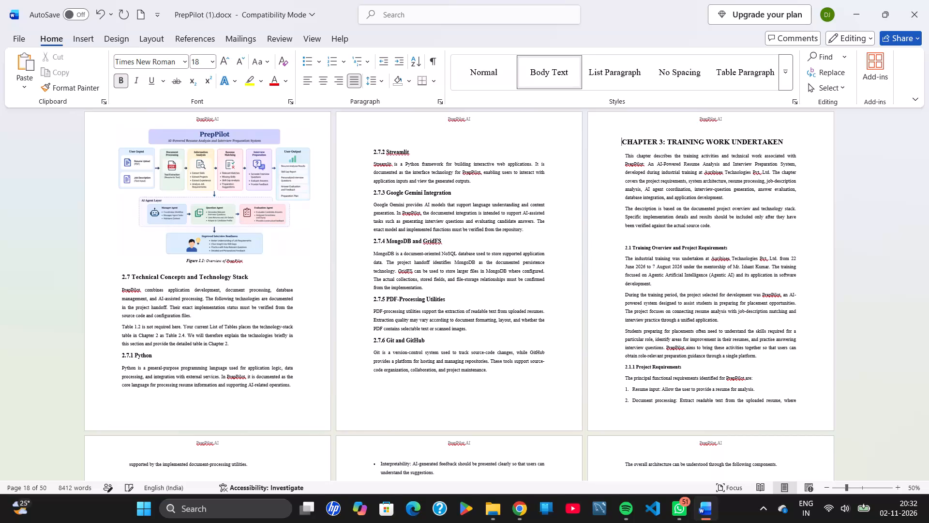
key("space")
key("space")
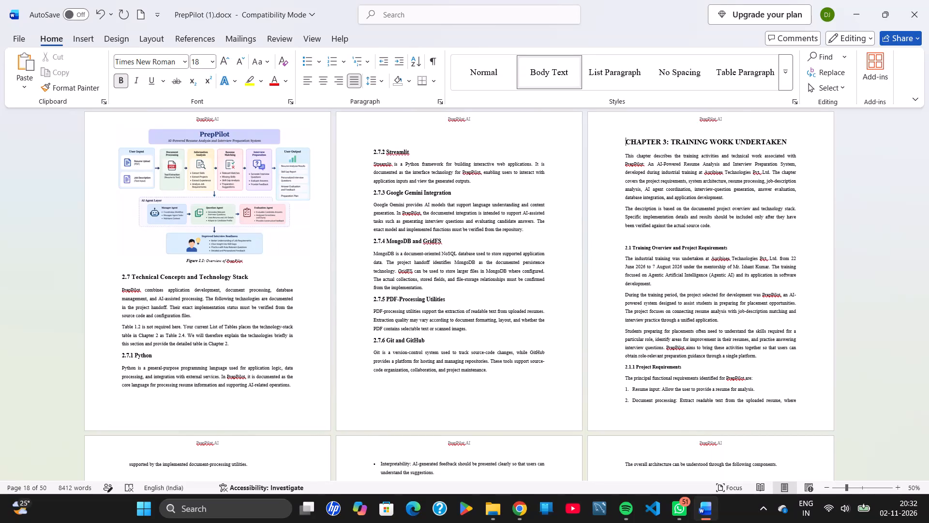
Switch to the training format guidelines PDF in Chrome, review the prescribed chapter outline around Chapters 3 and 4, and return to the Word report.
key("alt+Tab")
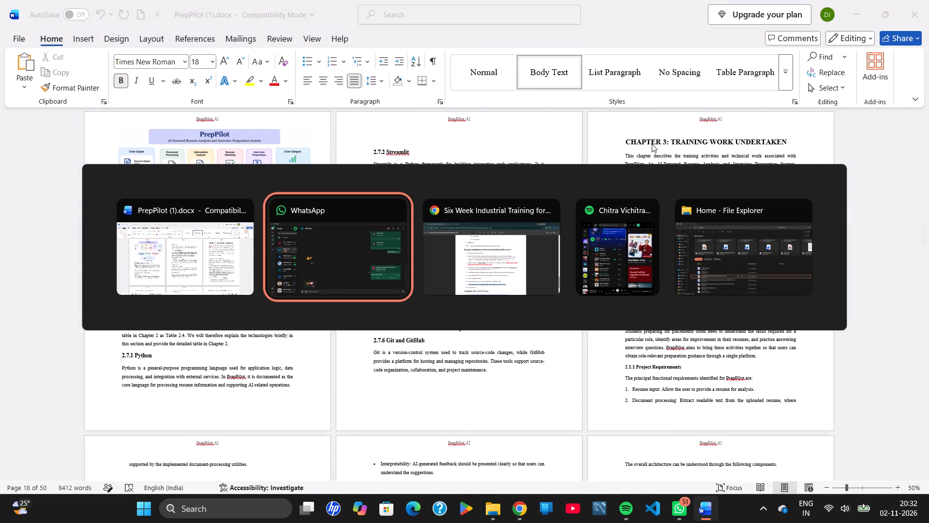
key("alt+Tab")
scroll(503, 259, "up", 1)
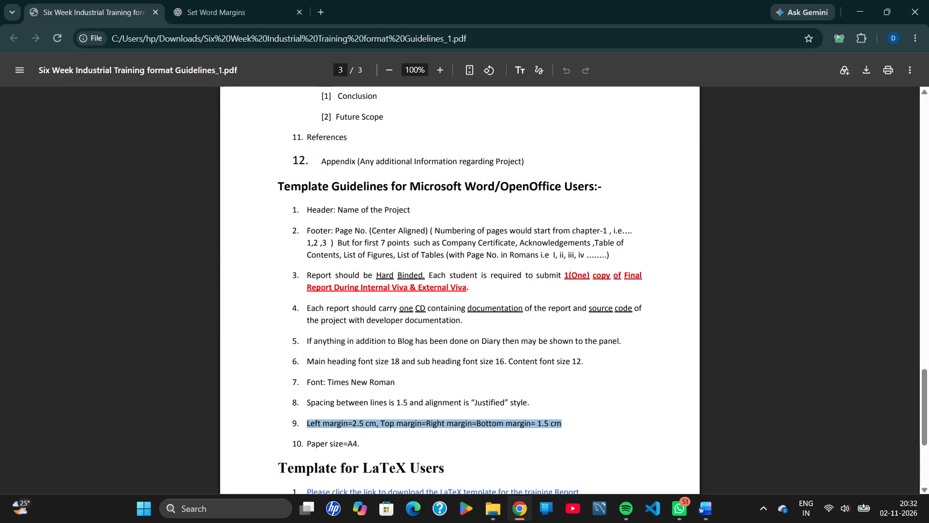
scroll(503, 259, "up", 5)
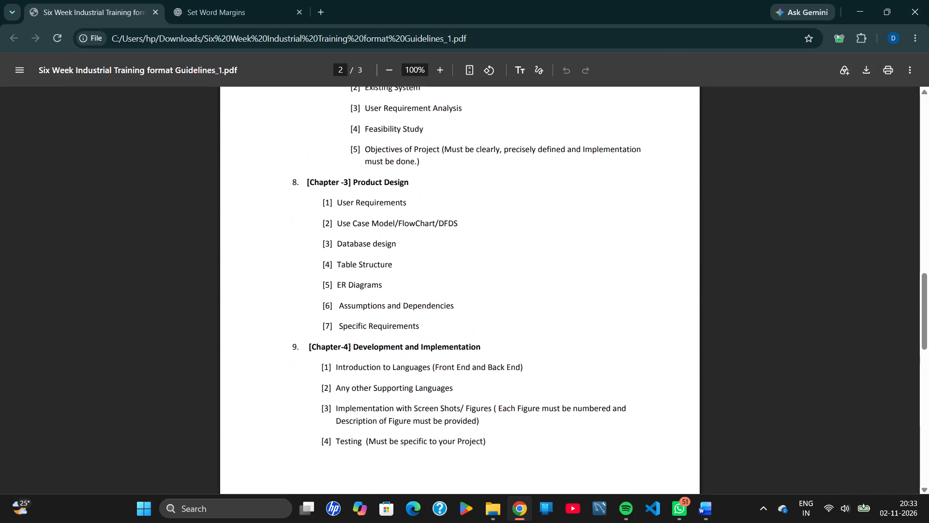
key("alt+Tab")
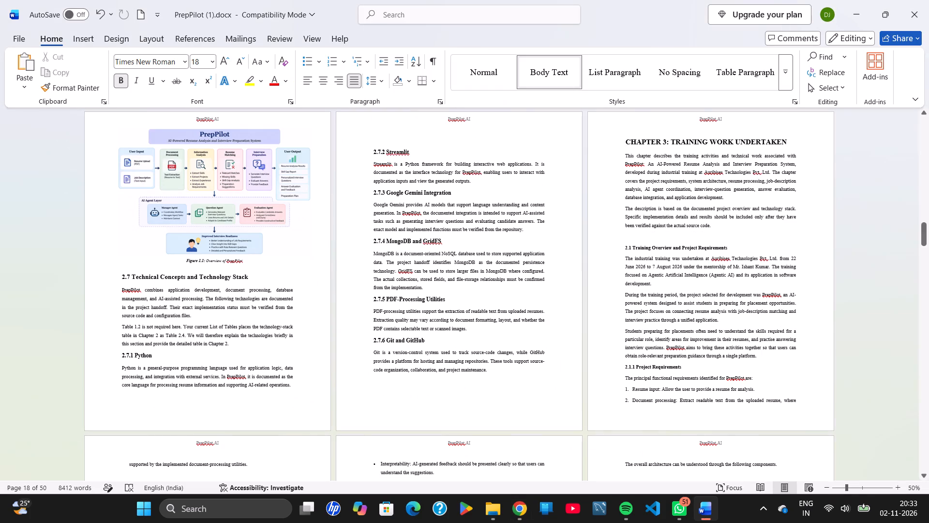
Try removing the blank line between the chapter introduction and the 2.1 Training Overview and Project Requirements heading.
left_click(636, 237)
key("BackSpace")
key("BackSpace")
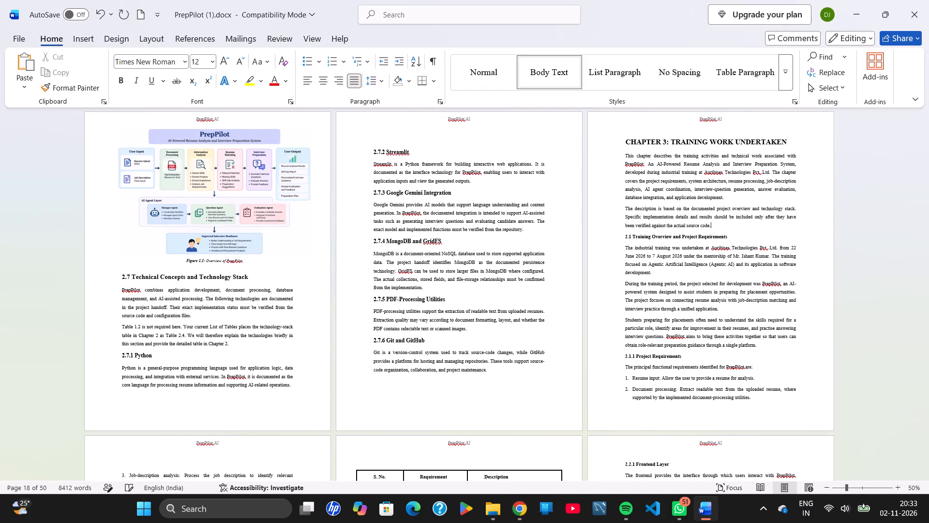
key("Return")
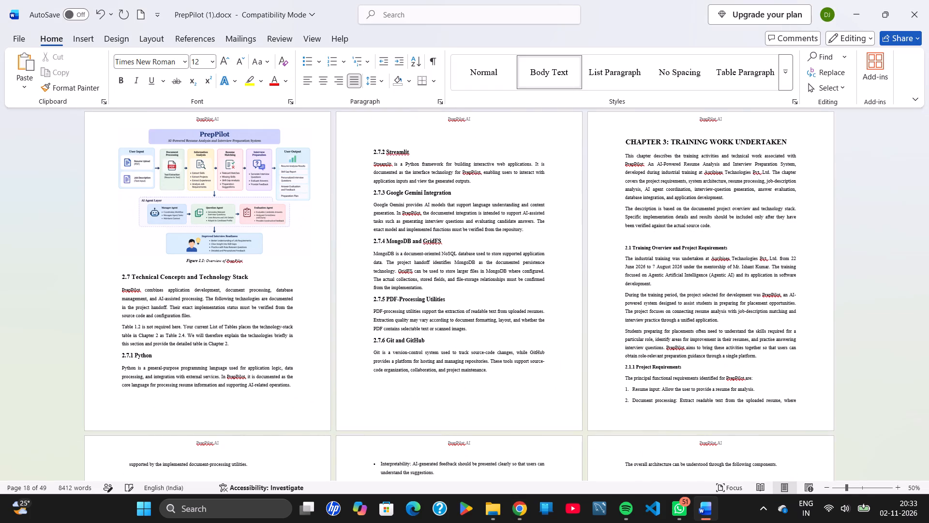
Remove the blank line between the Document processing and Job-description analysis items in the 2.1.1 Project Requirements list.
scroll(636, 237, "down", 2)
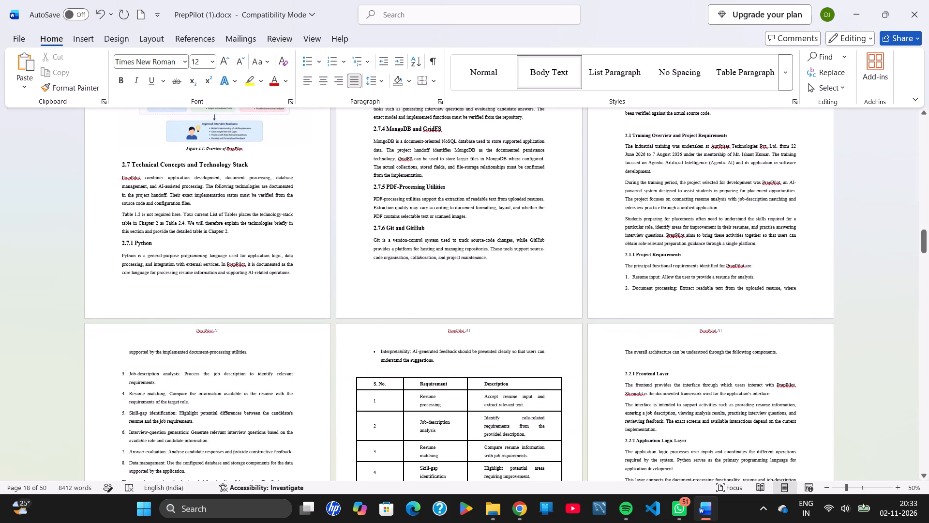
scroll(636, 237, "down", 1)
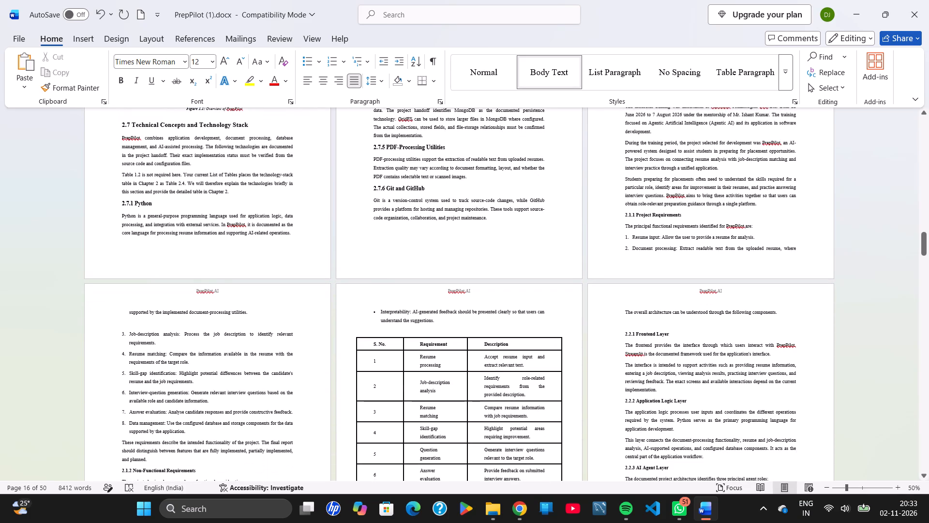
left_click(134, 321)
key("BackSpace")
key("BackSpace")
key("BackSpace")
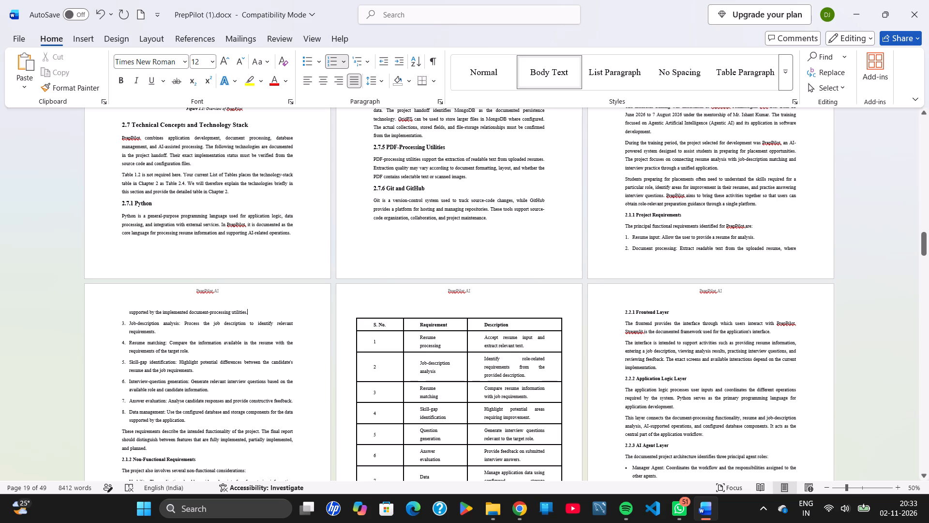
Compare the opening sections of the Training Work Undertaken chapter with the Chapter 3 Product Design outline in the training guidelines PDF in Chrome.
scroll(300, 326, "down", 1)
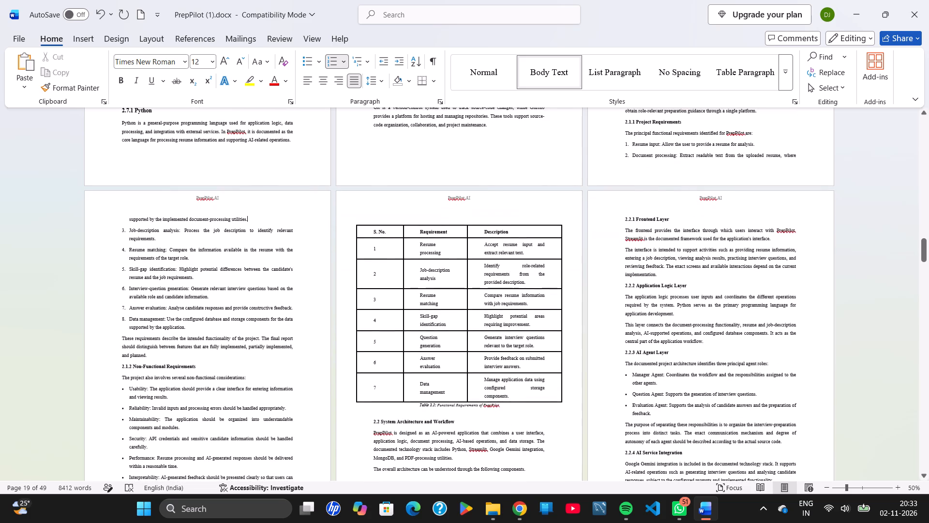
scroll(300, 326, "down", 1)
key("alt+Tab")
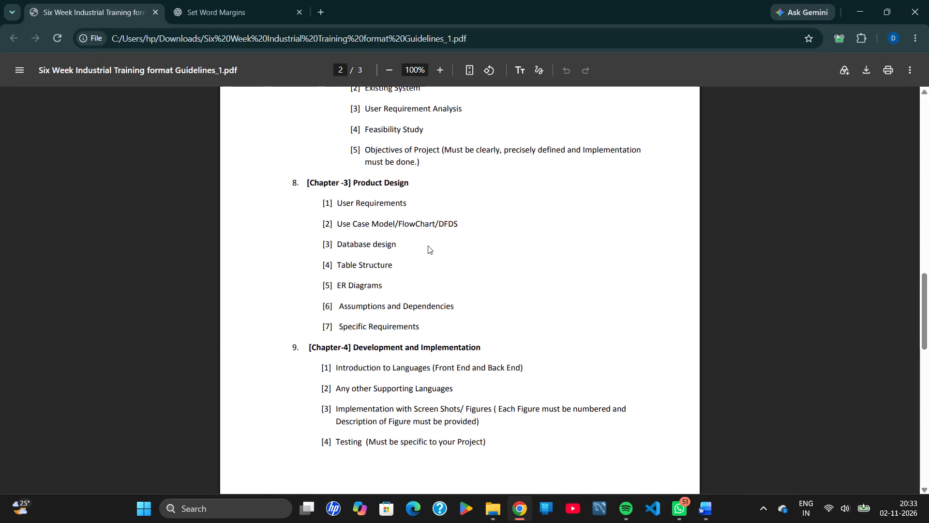
key("alt+Tab")
scroll(465, 302, "down", 2)
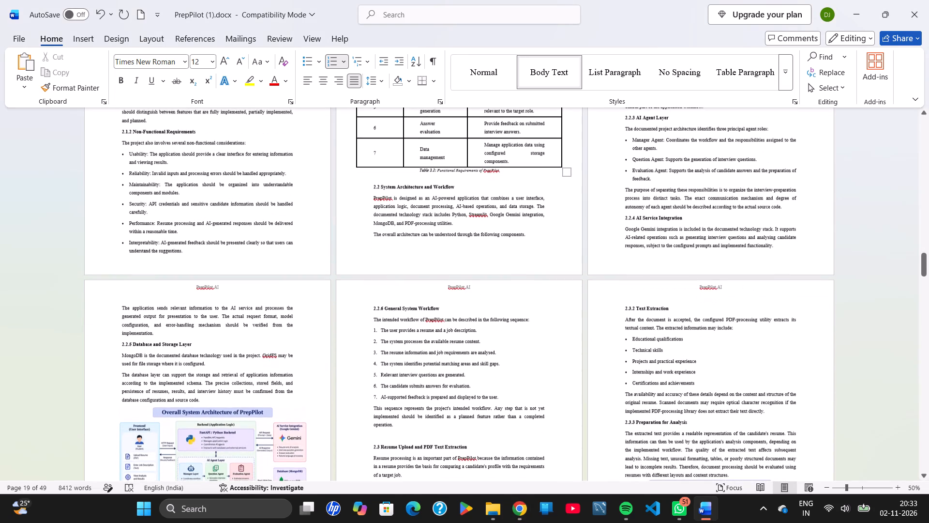
scroll(465, 302, "down", 1)
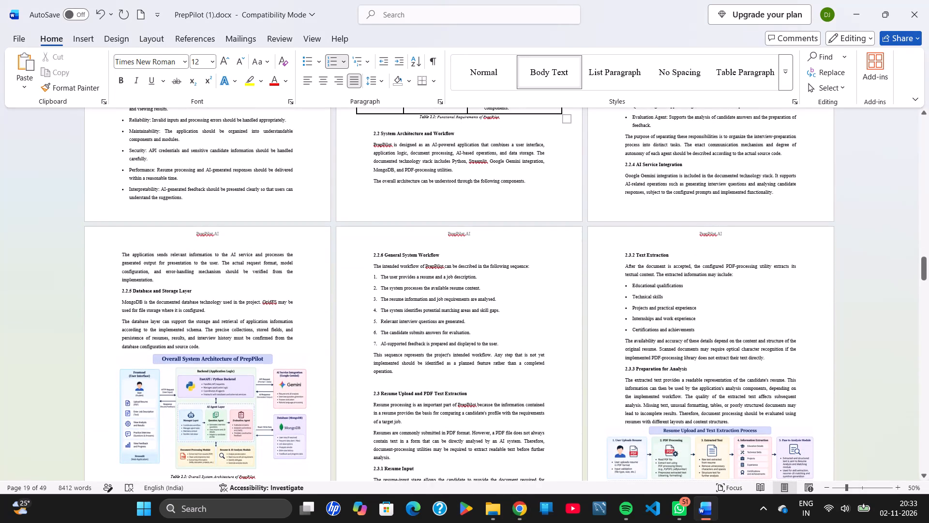
scroll(465, 302, "down", 1)
scroll(465, 302, "up", 5)
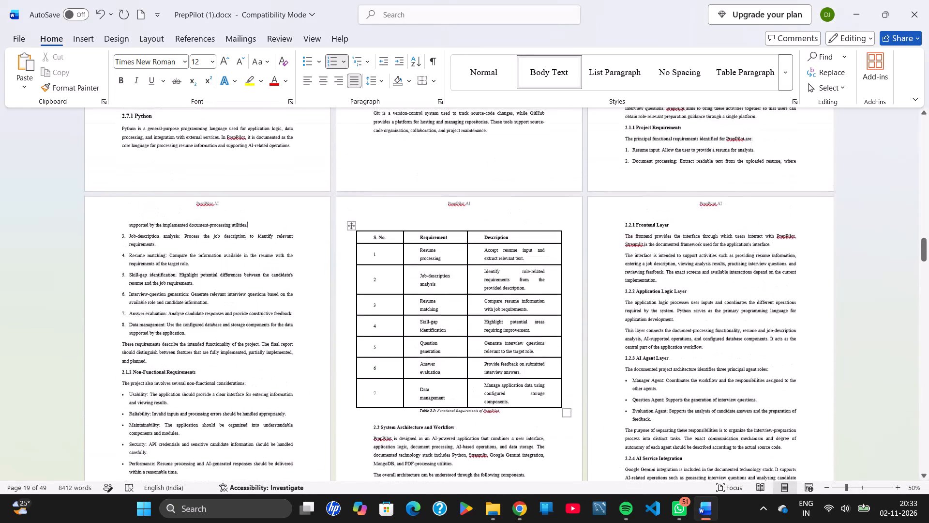
scroll(465, 302, "up", 2)
scroll(465, 302, "down", 1)
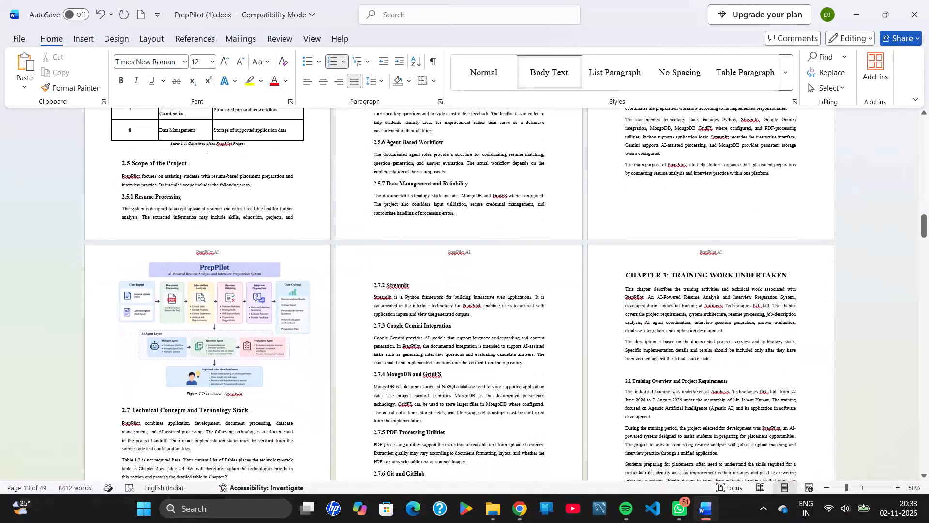
scroll(465, 302, "down", 1)
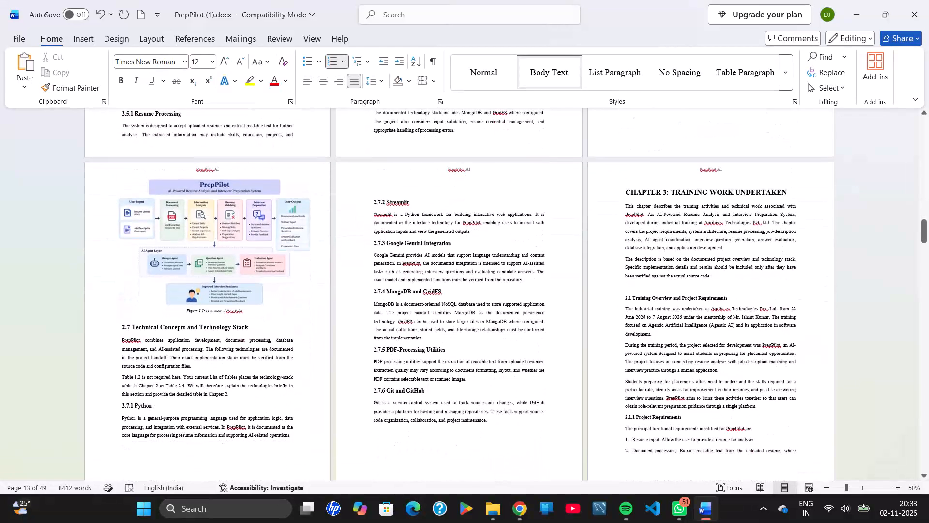
scroll(465, 302, "down", 1)
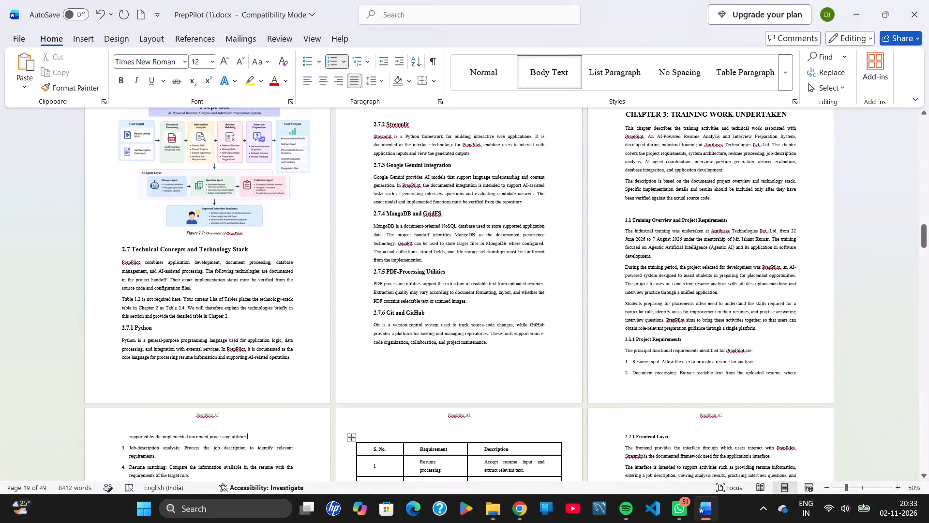
key("alt+Tab")
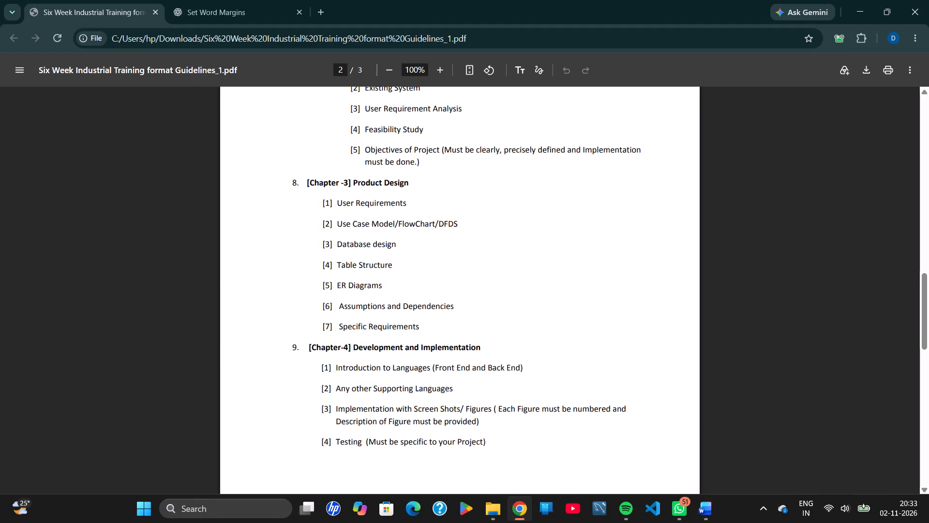
key("alt+Tab")
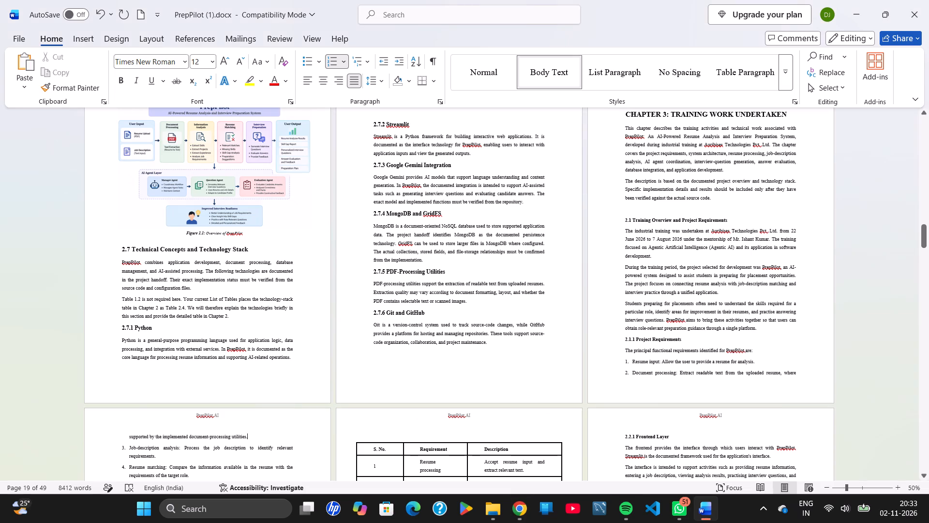
Review the report through to the Results and Discussions chapter and check the chapter outline in the guidelines PDF in Chrome.
scroll(627, 262, "up", 1)
scroll(627, 262, "down", 1)
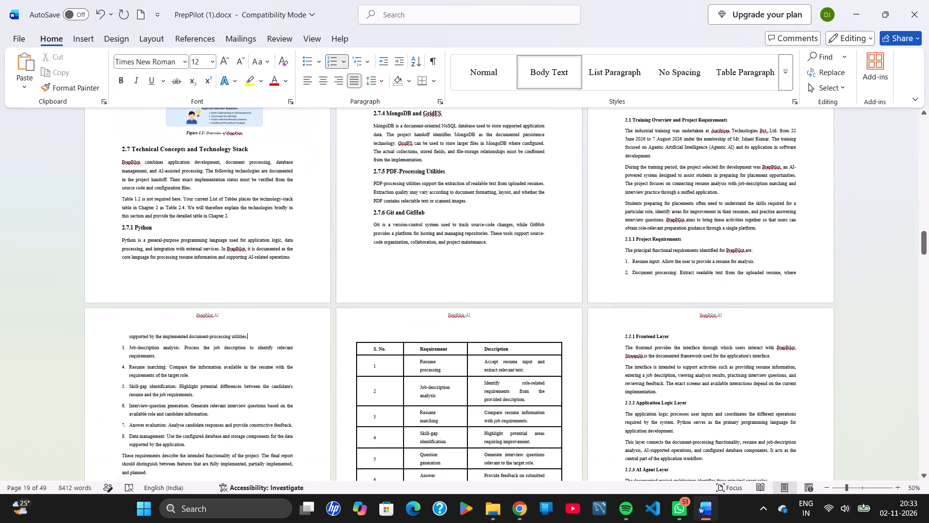
scroll(627, 262, "down", 3)
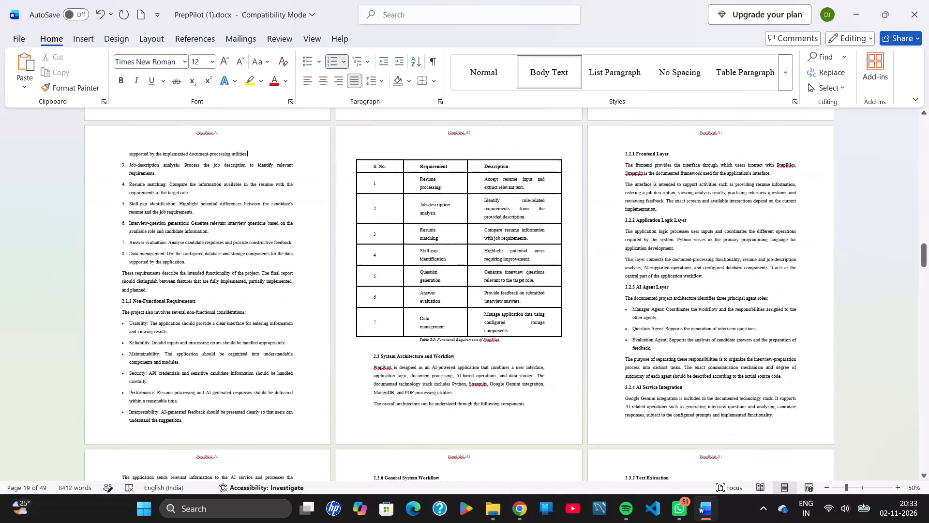
scroll(627, 262, "down", 6)
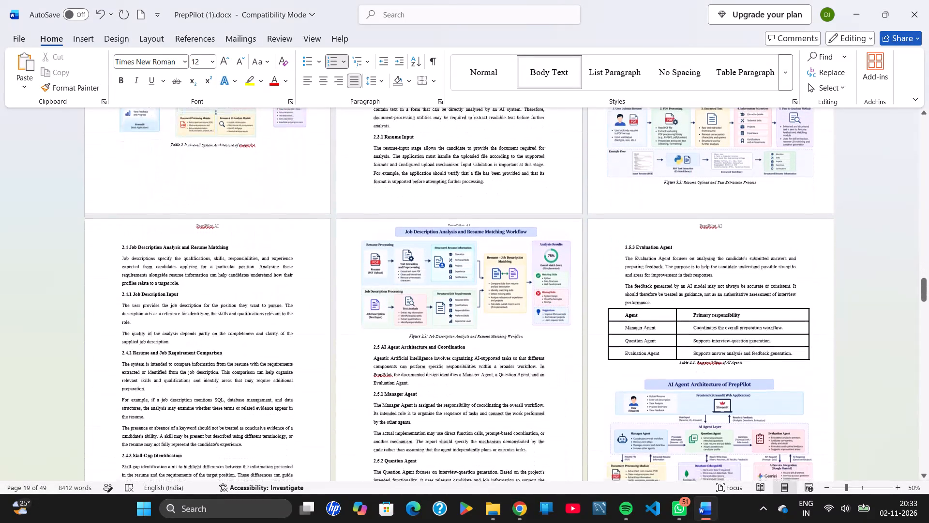
scroll(627, 262, "down", 3)
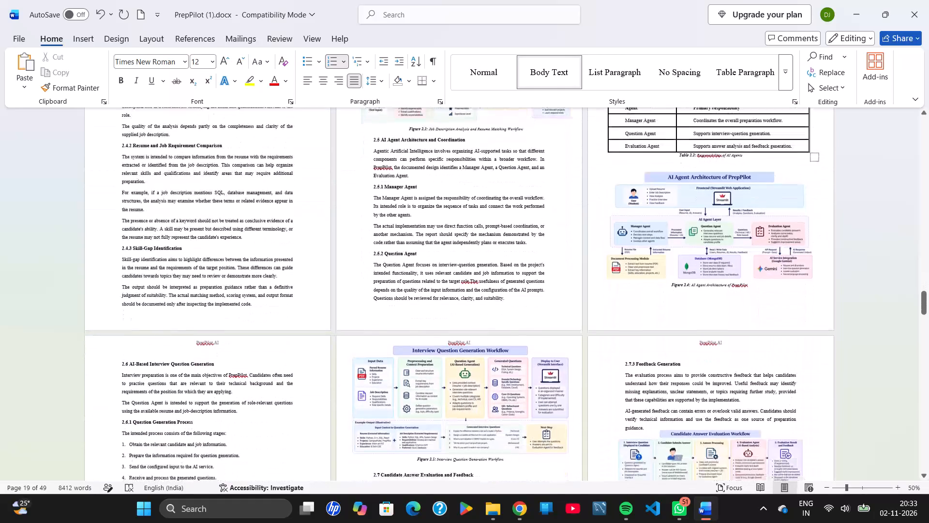
scroll(627, 262, "down", 3)
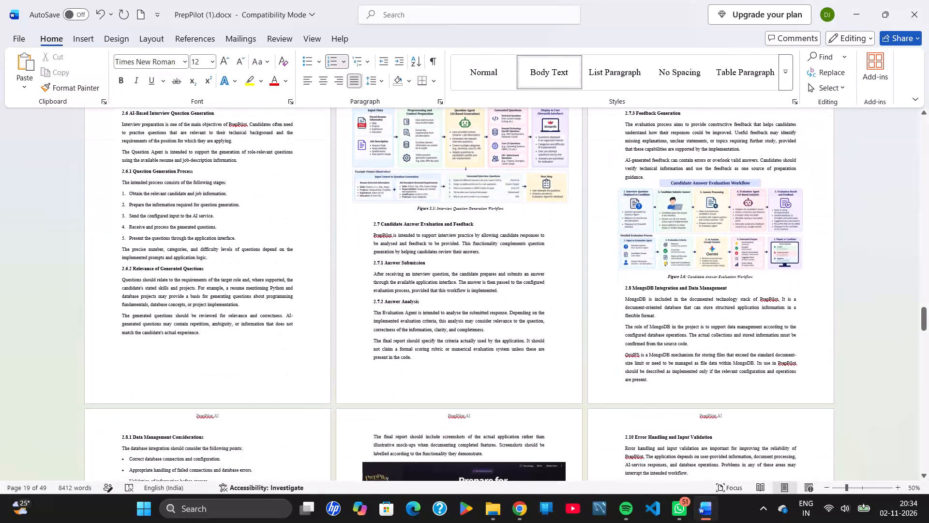
scroll(627, 262, "down", 3)
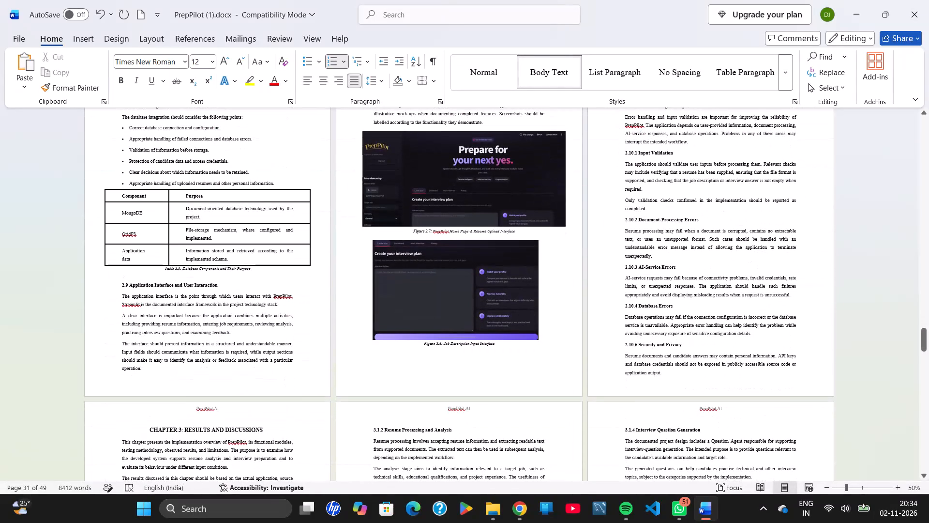
scroll(627, 262, "down", 1)
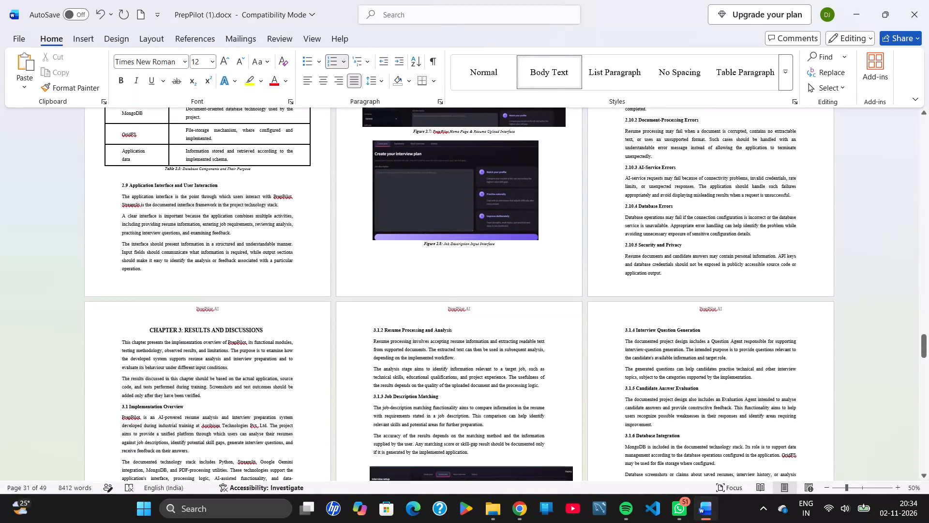
key("alt+Tab")
scroll(627, 262, "down", 2)
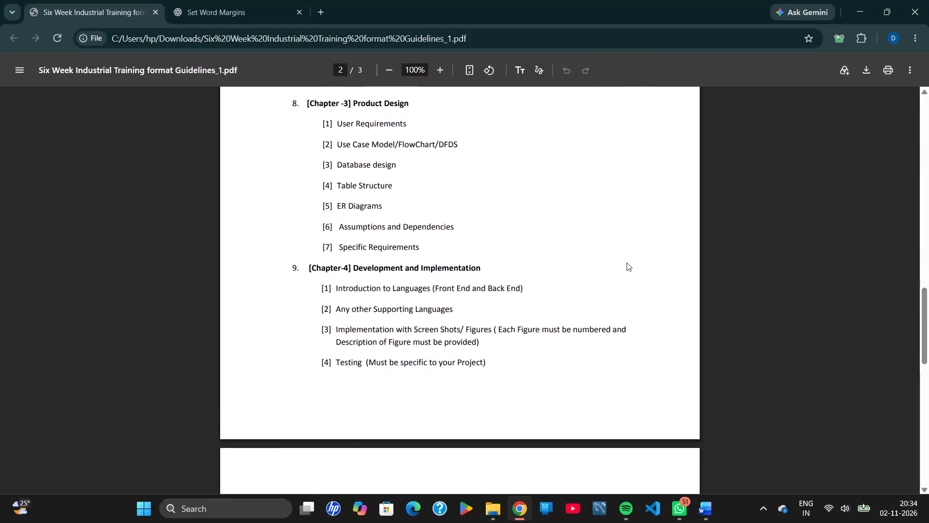
scroll(627, 262, "down", 2)
scroll(627, 262, "up", 1)
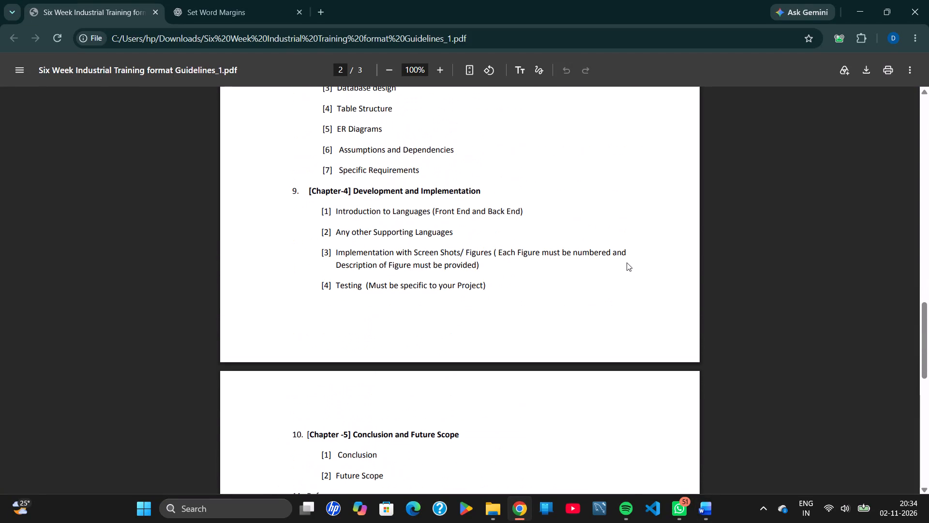
key("alt+Tab")
Examine the Results and Discussions chapter against the Chapter 4 Development and Implementation outline in the guidelines PDF in Chrome.
scroll(627, 262, "down", 1)
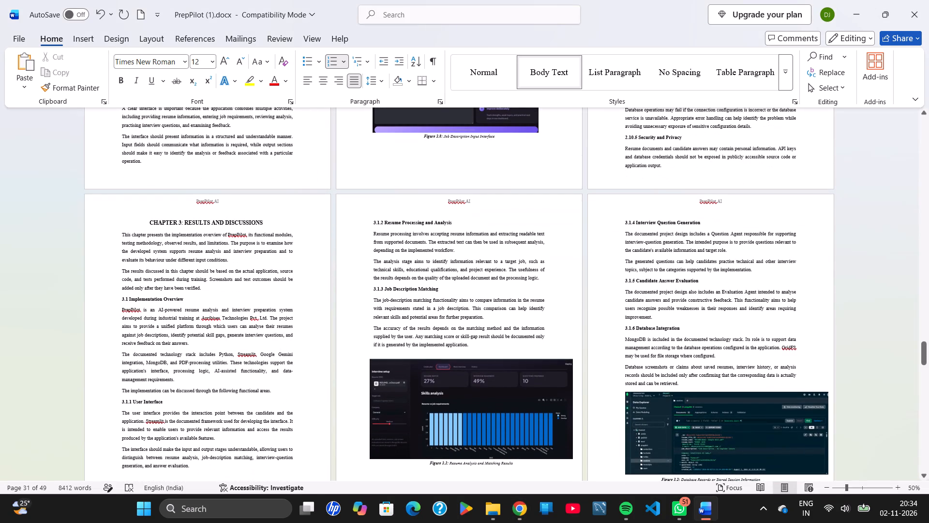
scroll(627, 262, "down", 1)
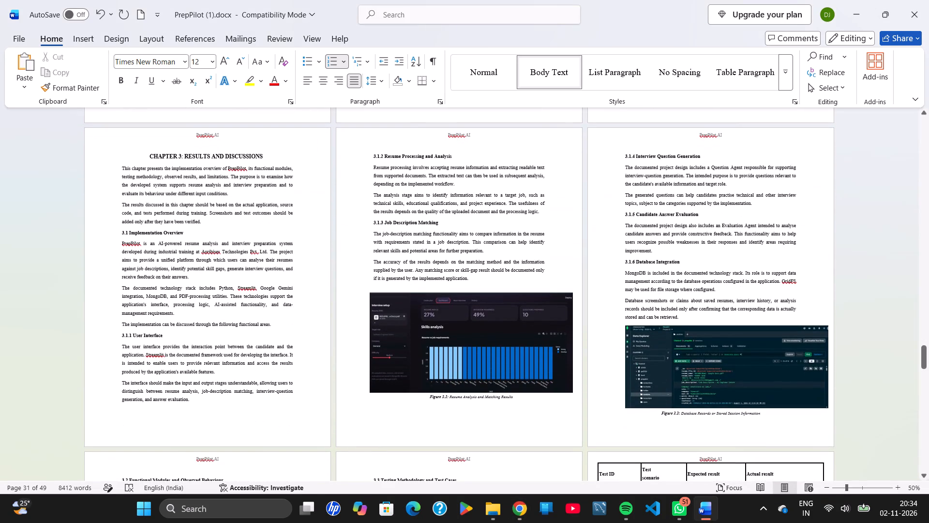
scroll(627, 262, "down", 1)
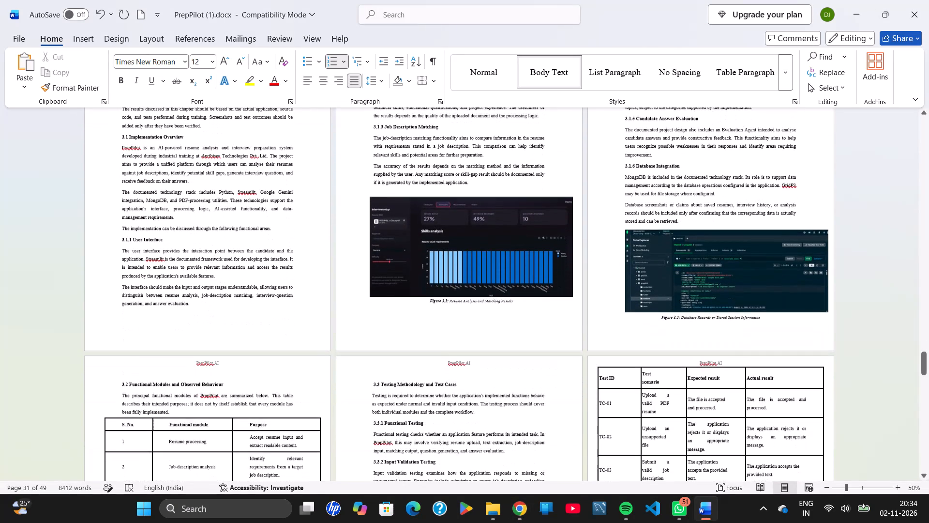
scroll(627, 262, "down", 5)
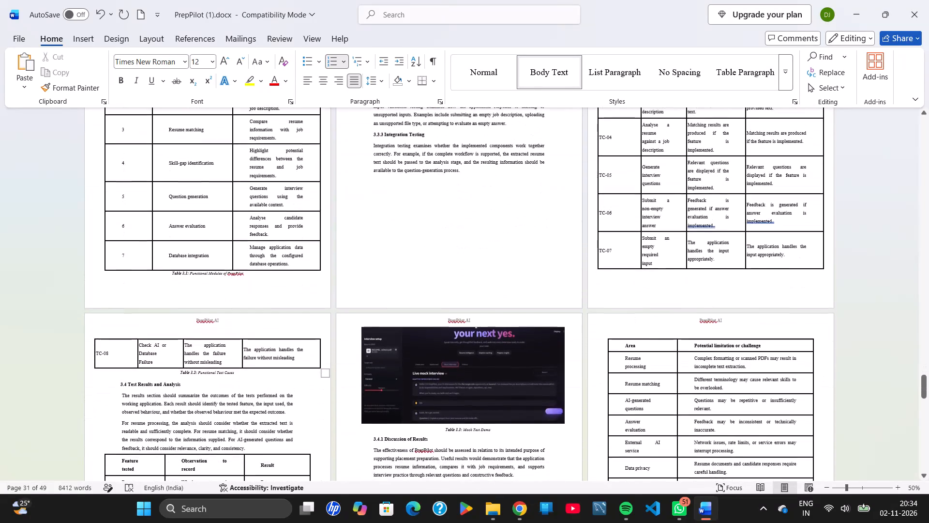
scroll(627, 262, "down", 4)
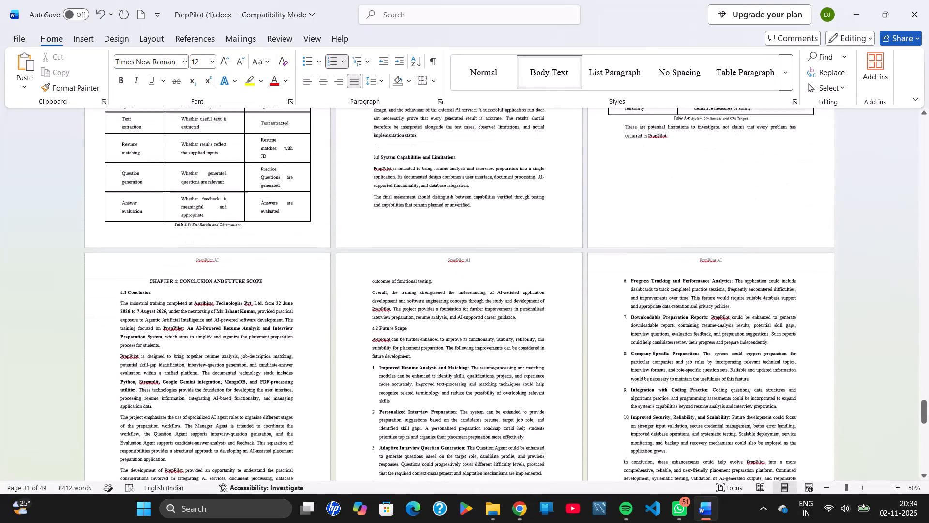
key("alt+Tab")
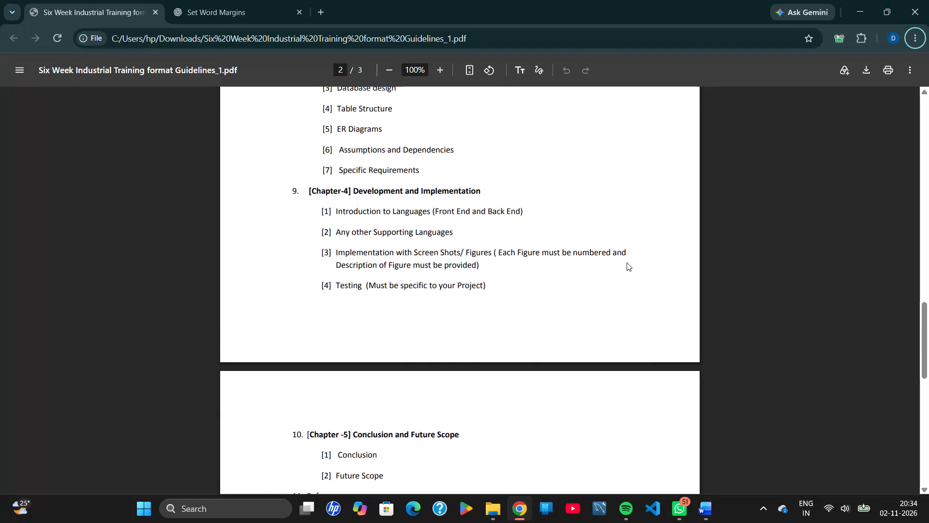
key("alt+Tab")
Check the Conclusion and Future Scope chapter, References and Appendices against the closing items of the guidelines PDF in Chrome.
scroll(627, 262, "down", 1)
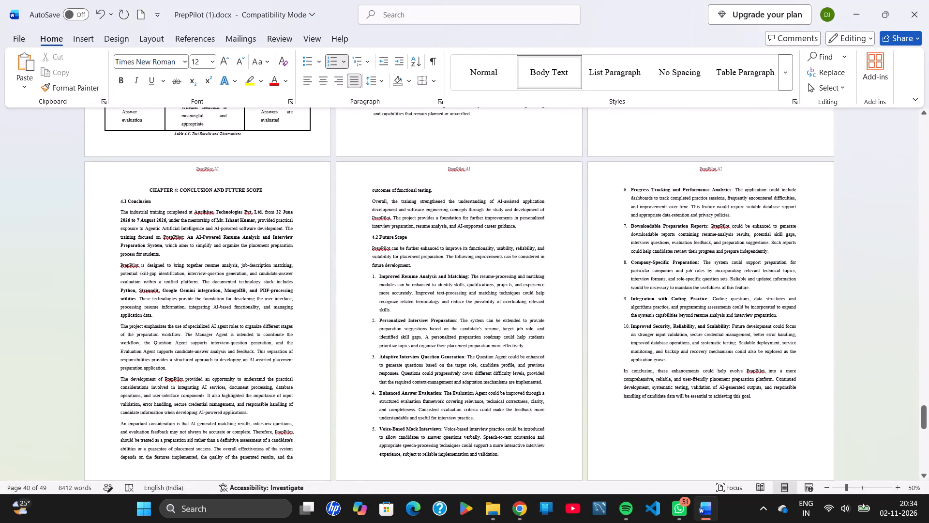
scroll(627, 262, "down", 2)
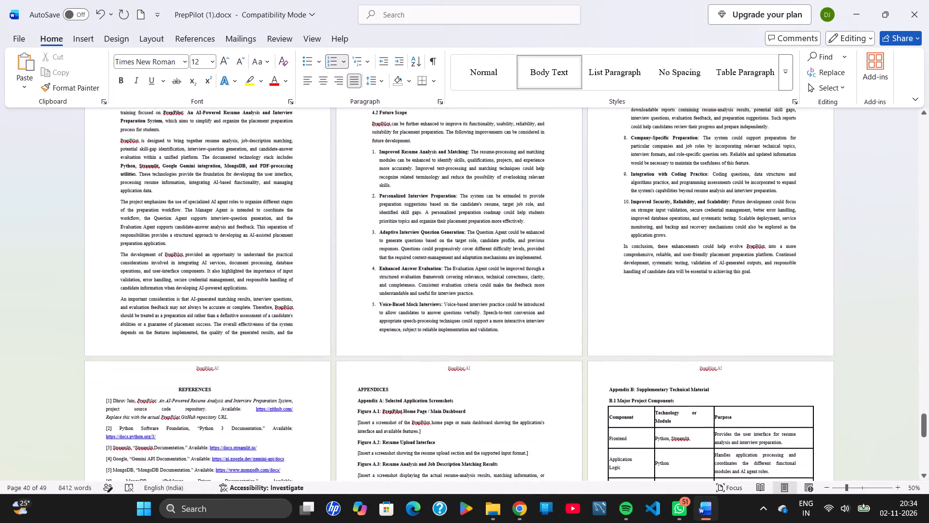
scroll(627, 262, "down", 1)
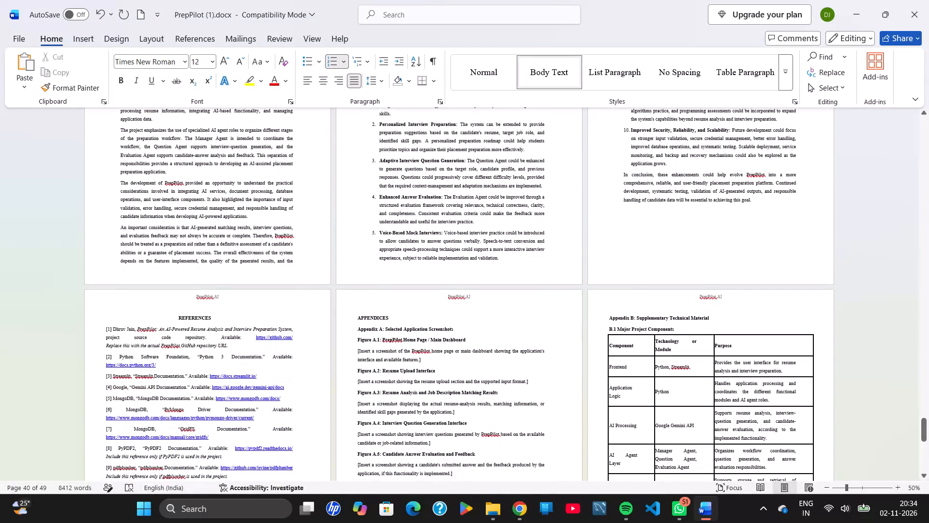
key("alt+Tab")
scroll(627, 262, "down", 2)
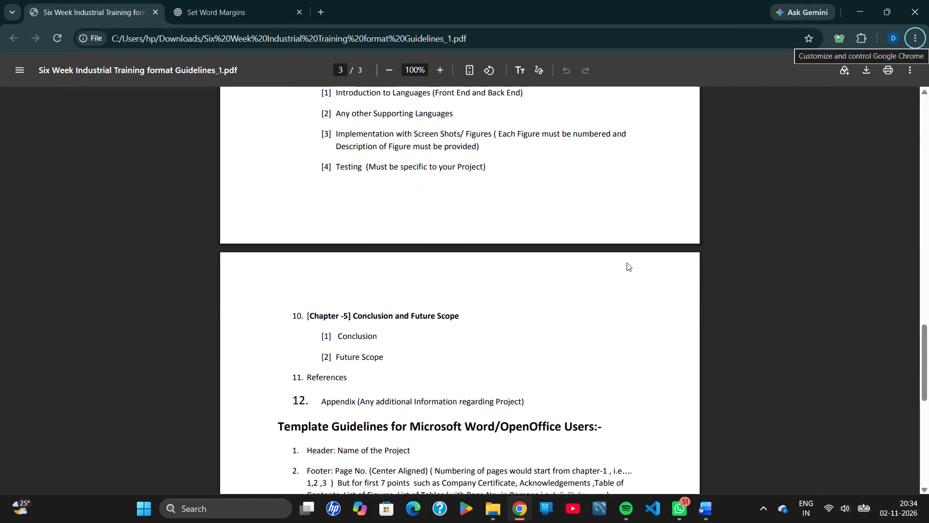
key("alt+Tab")
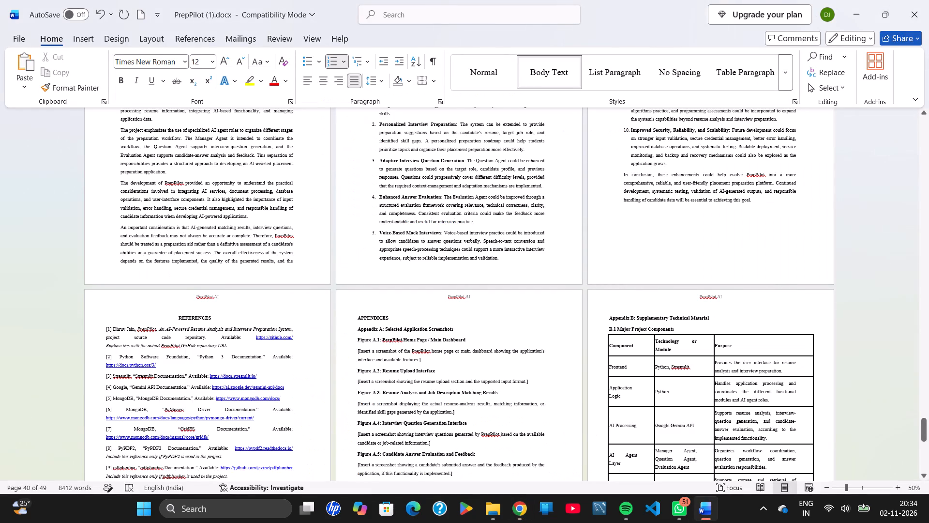
Look back through the report from the References to the start of the CHAPTER 3: TRAINING WORK UNDERTAKEN chapter.
scroll(627, 262, "up", 7)
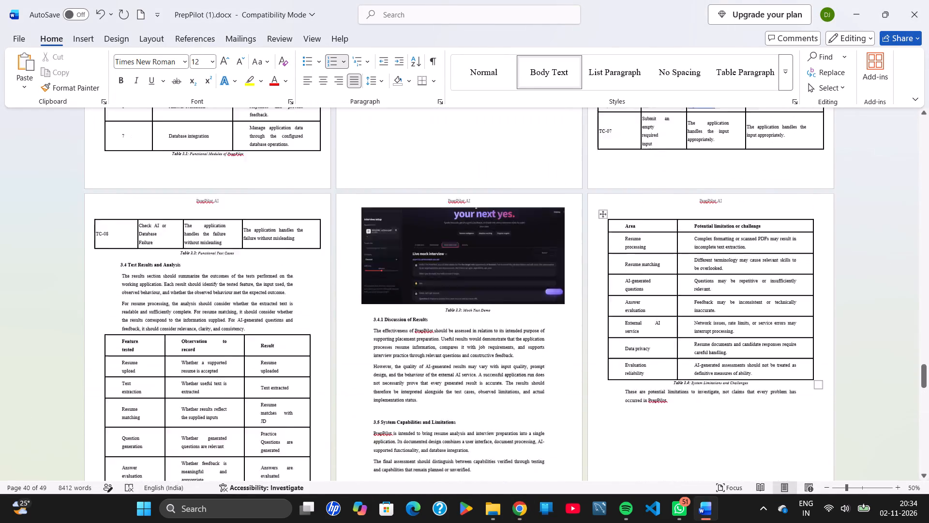
scroll(627, 262, "up", 4)
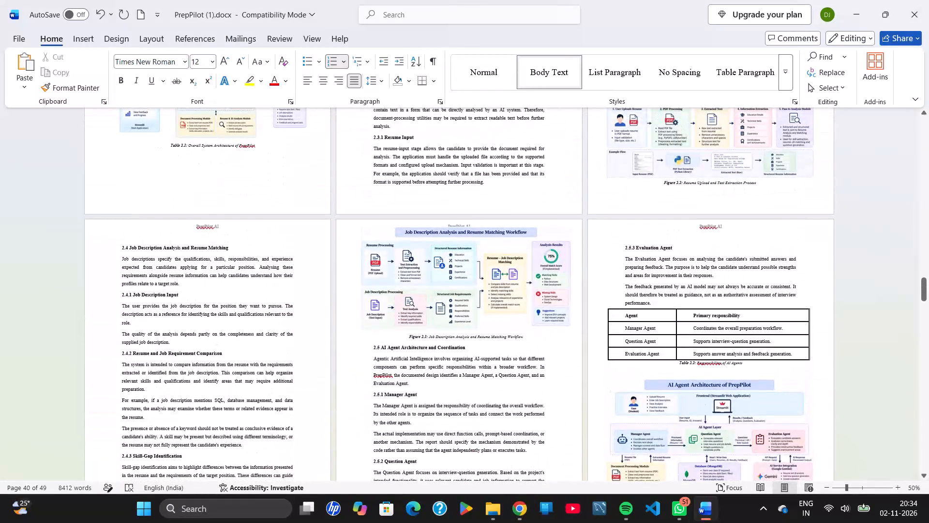
scroll(627, 262, "up", 5)
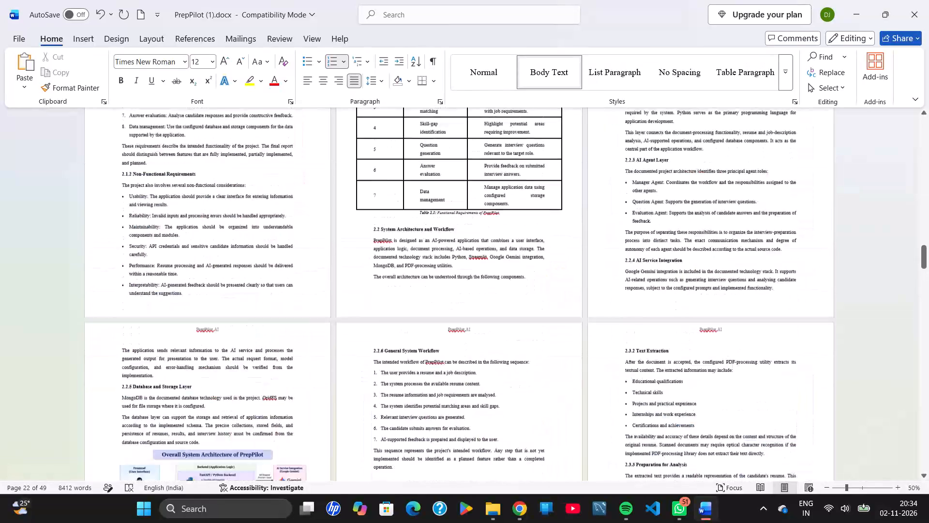
scroll(627, 262, "up", 3)
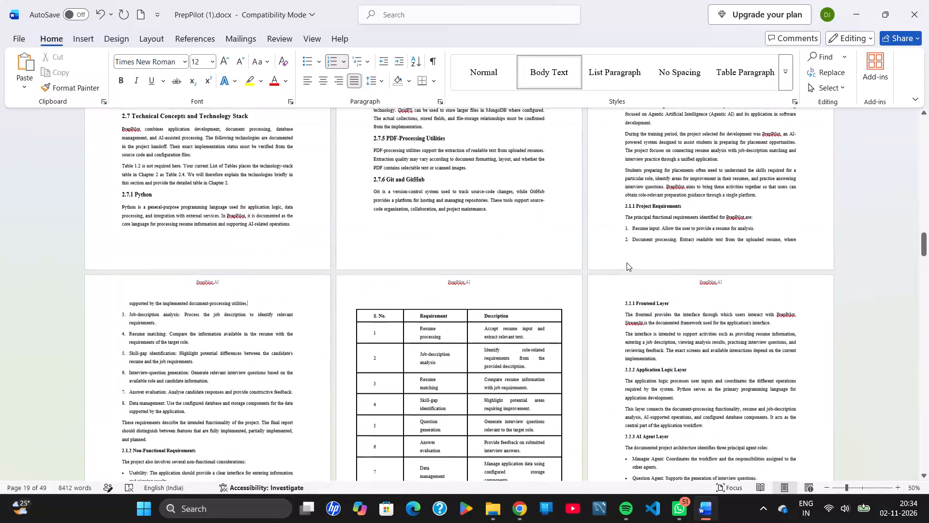
scroll(627, 262, "up", 2)
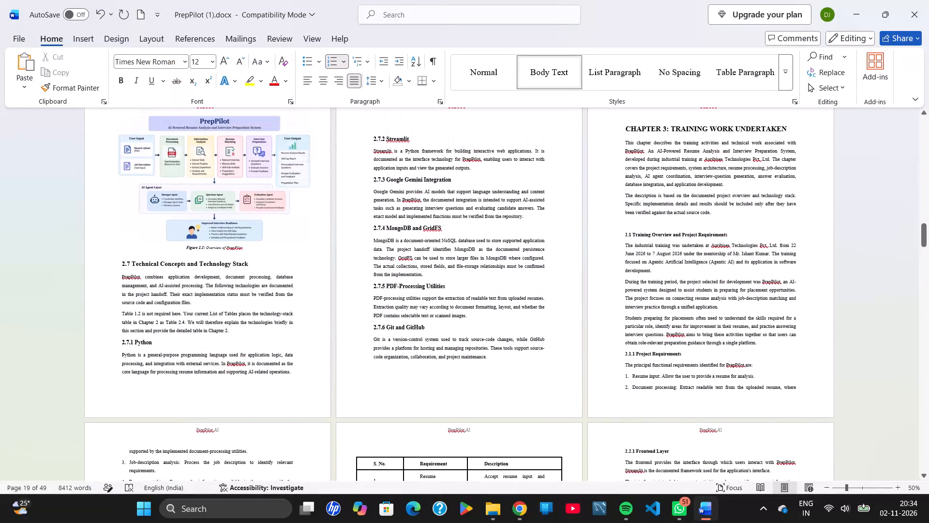
Remove the blank line above the 2.7.2 Streamlit heading.
scroll(627, 262, "up", 3)
scroll(627, 262, "down", 1)
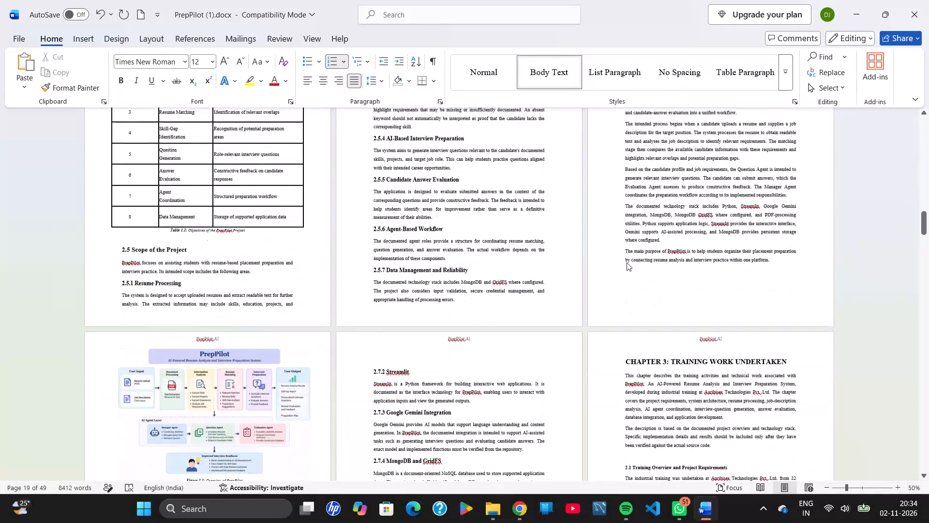
scroll(627, 262, "down", 1)
left_click_drag(372, 297, 377, 310)
left_click(379, 309)
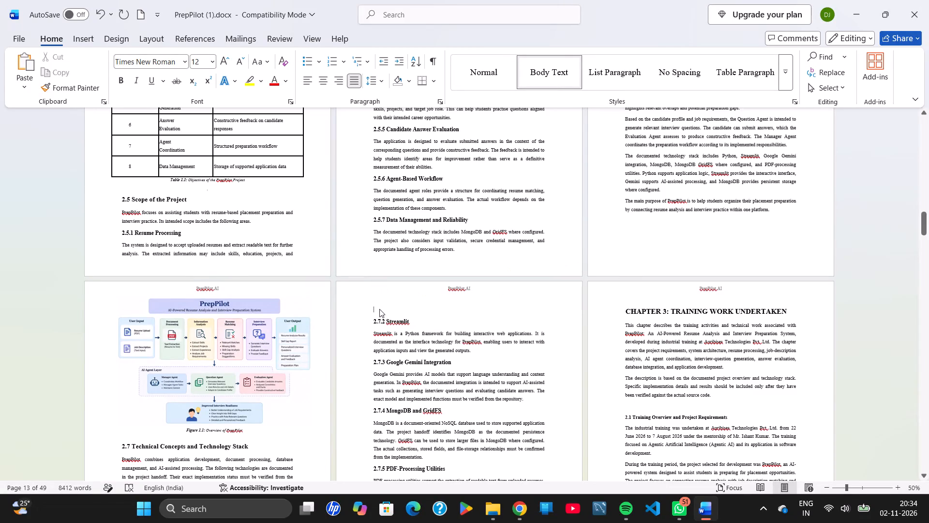
key("BackSpace")
key("BackSpace")
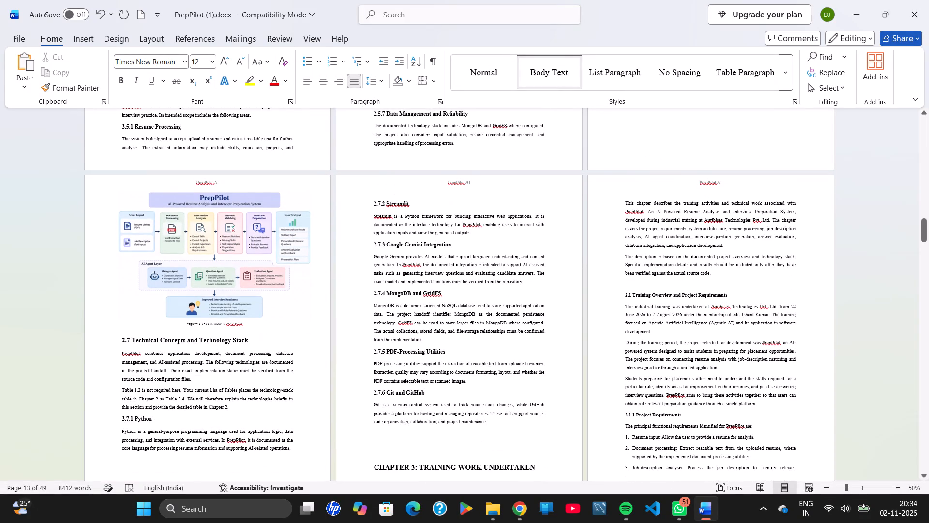
Push the CHAPTER 3: TRAINING WORK UNDERTAKEN heading onto the next page with a line break and indent it with leading spaces.
scroll(379, 309, "down", 1)
scroll(379, 309, "up", 2)
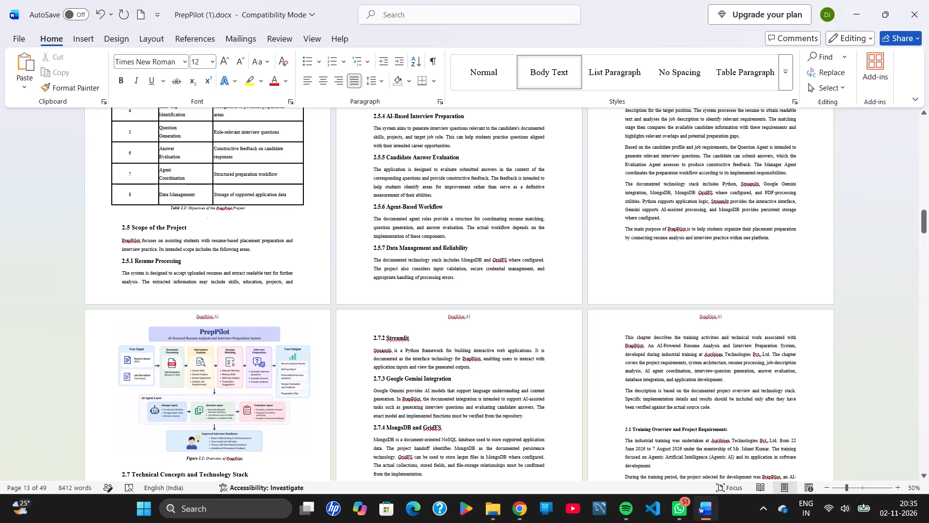
scroll(379, 309, "down", 2)
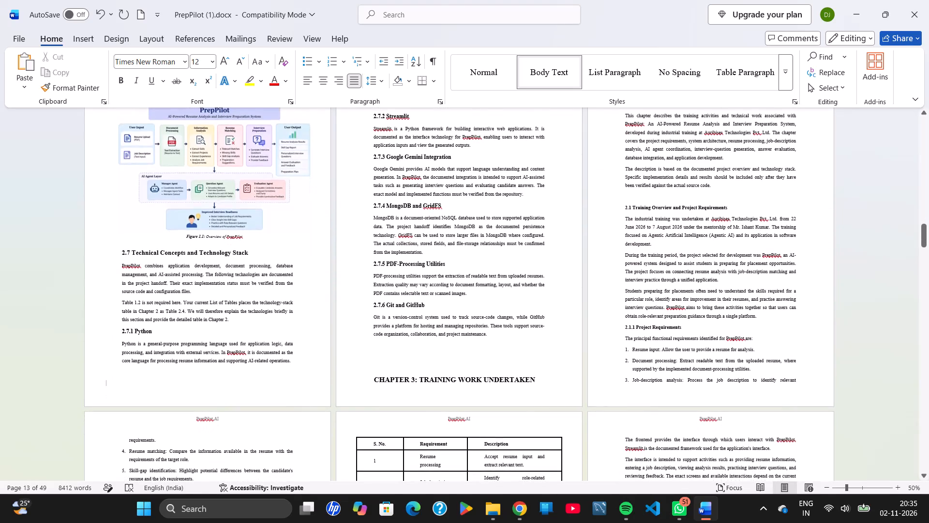
left_click(371, 378)
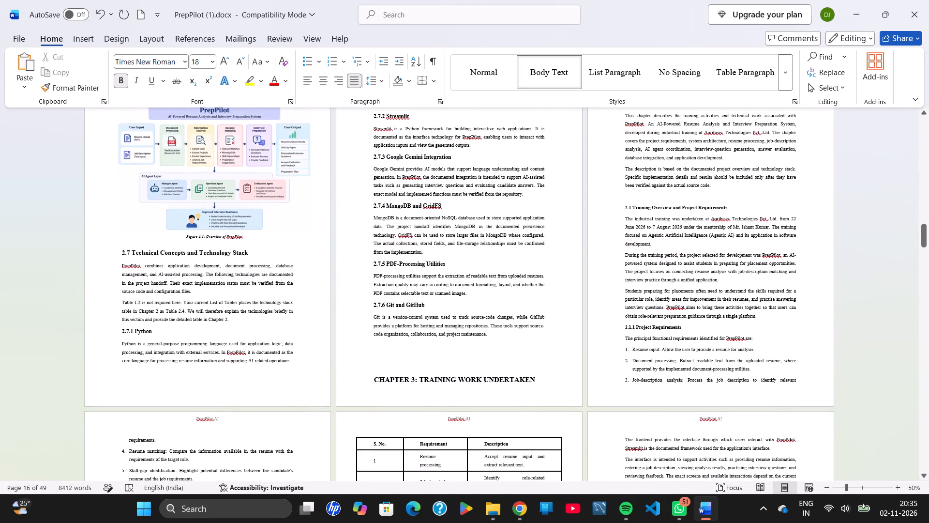
key("Return")
scroll(371, 378, "up", 2)
key("space")
key("space")
key("space")
key("space")
key("space")
key("space")
key("space")
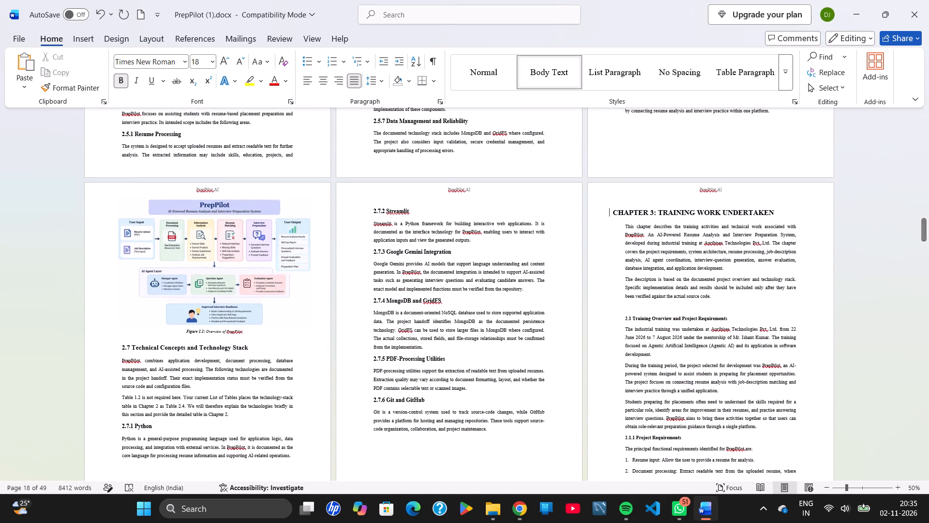
key("space")
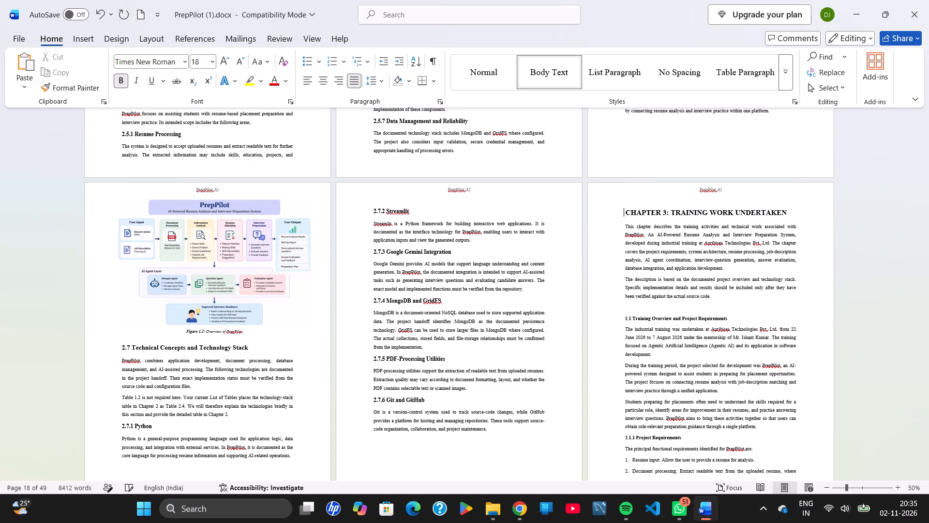
key("space")
Set the Training Overview and Project Requirements heading to size 16 and renumber it 3.1.
scroll(371, 378, "down", 1)
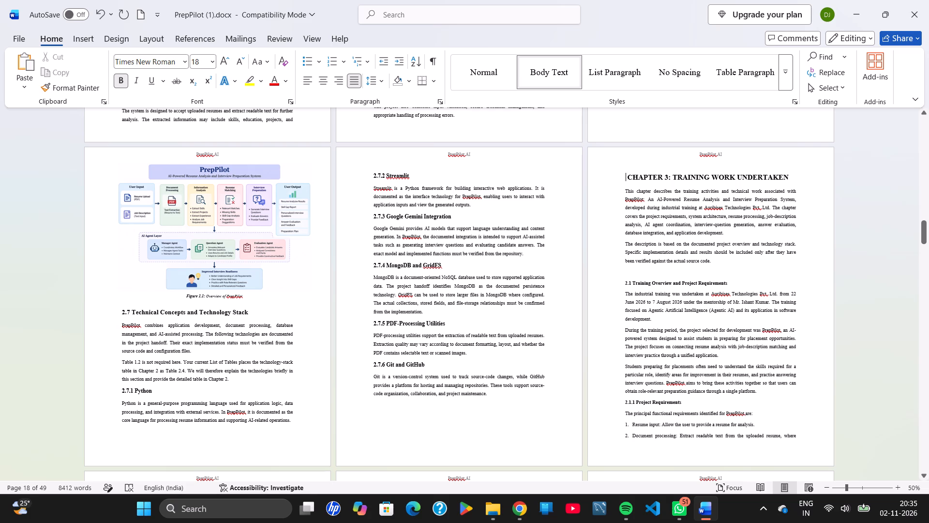
left_click_drag(730, 283, 624, 286)
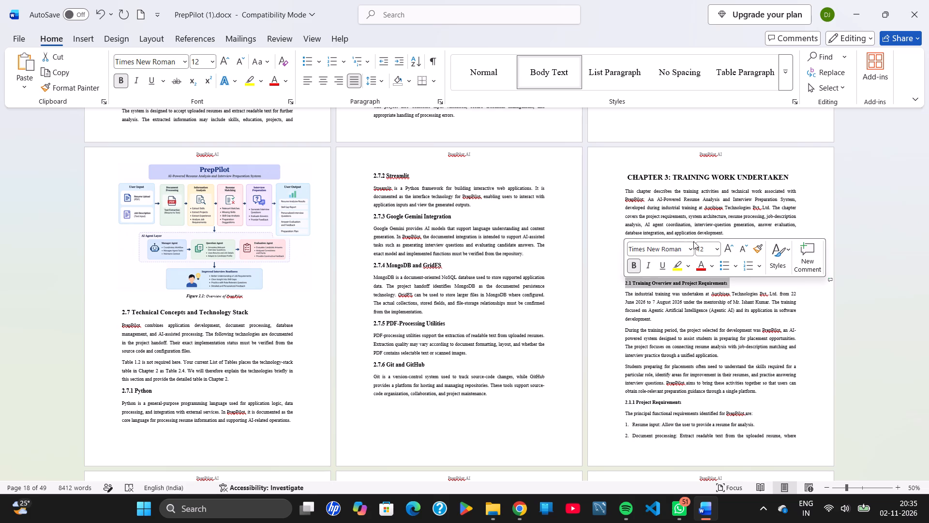
left_click(704, 246)
type("16")
key("Return")
key("Return")
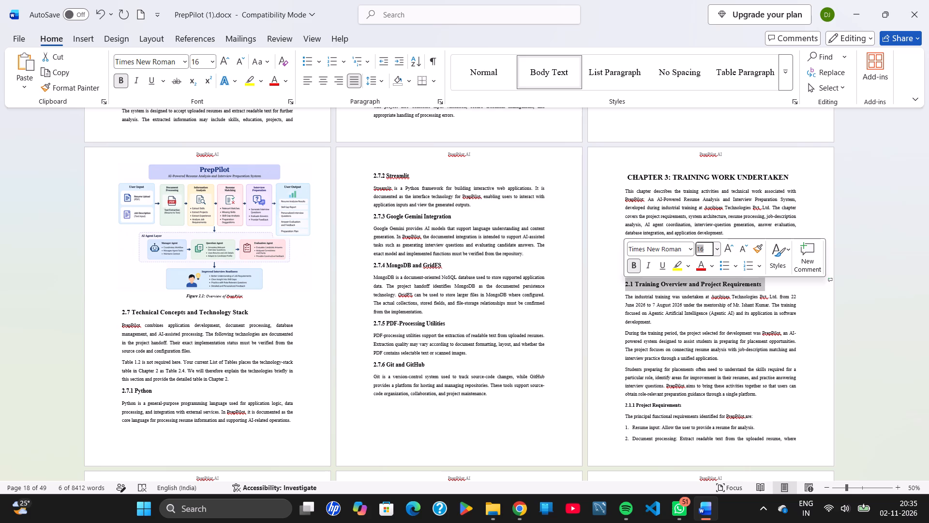
left_click(629, 283)
key("BackSpace")
key("3")
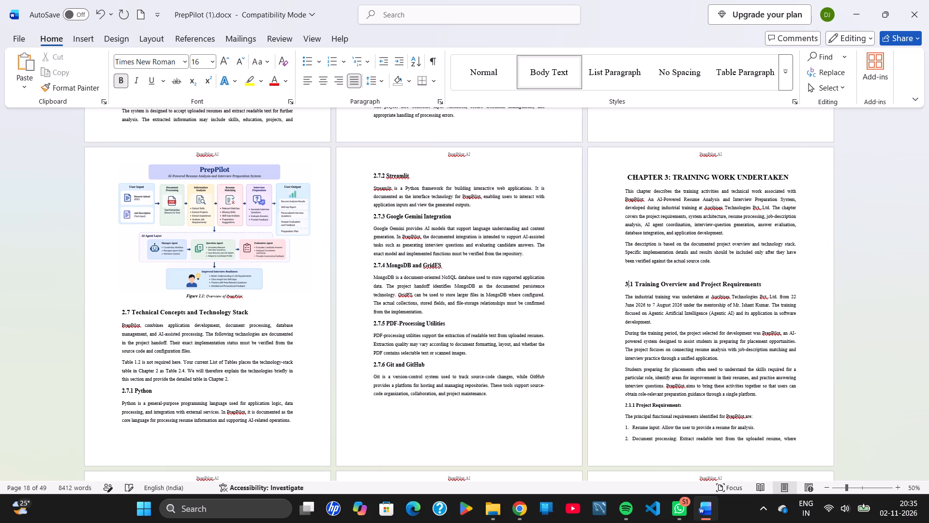
Renumber the Project Requirements subheading as 3.1.1 and set its font size to 14.
left_click(625, 403)
key("Right")
key("BackSpace")
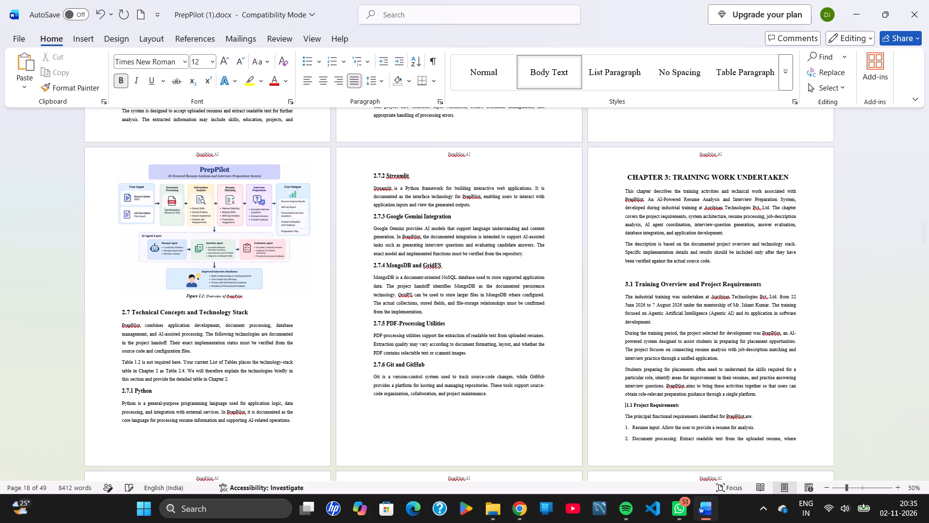
key("3")
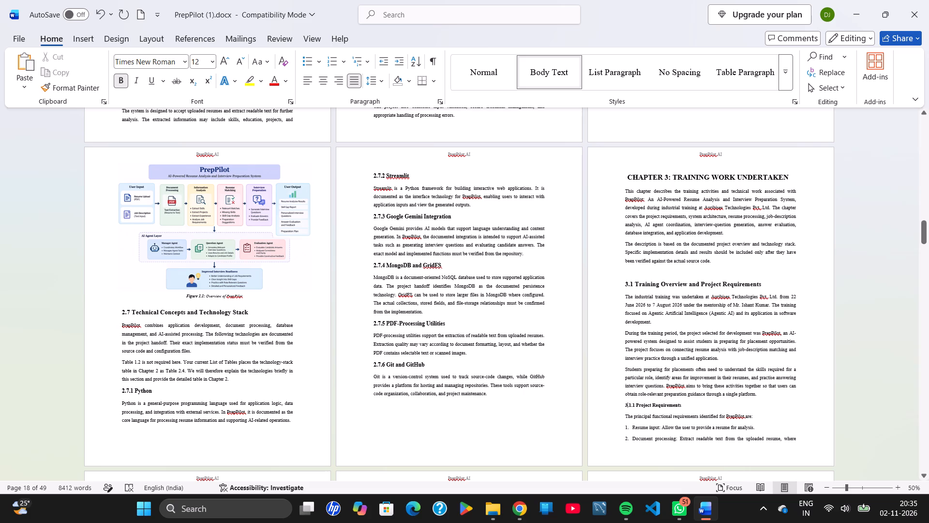
left_click_drag(689, 403, 625, 407)
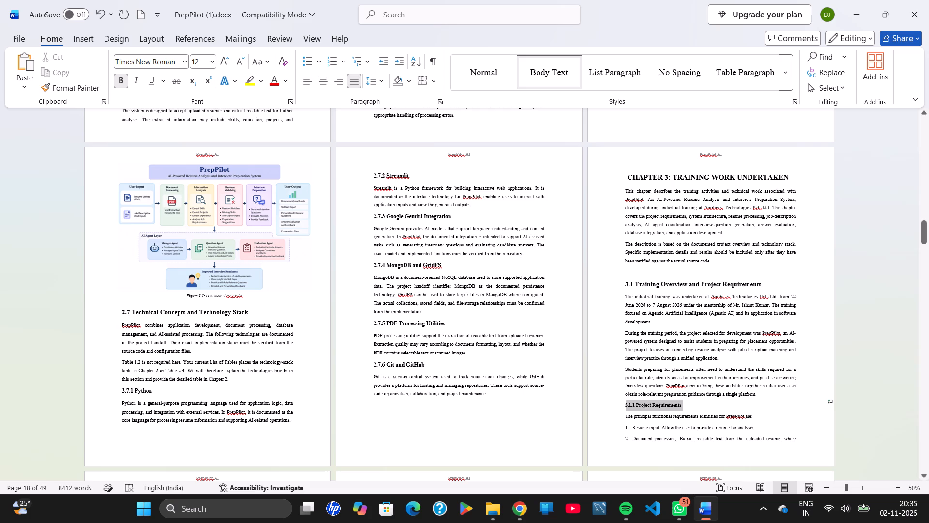
left_click_drag(625, 407, 623, 407)
left_click(701, 371)
type("14")
key("Return")
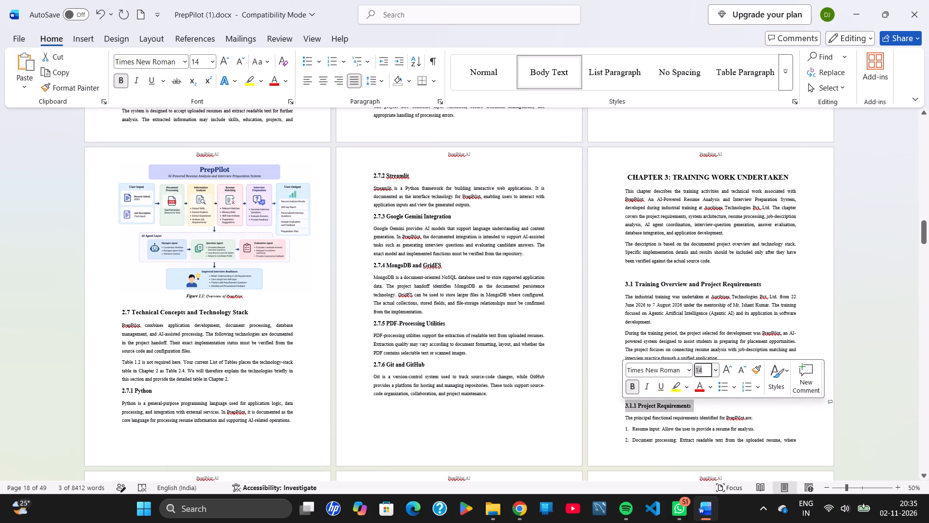
left_click(763, 418)
Delete the blank line above the 3.1 Training Overview and Project Requirements heading.
scroll(763, 418, "down", 1)
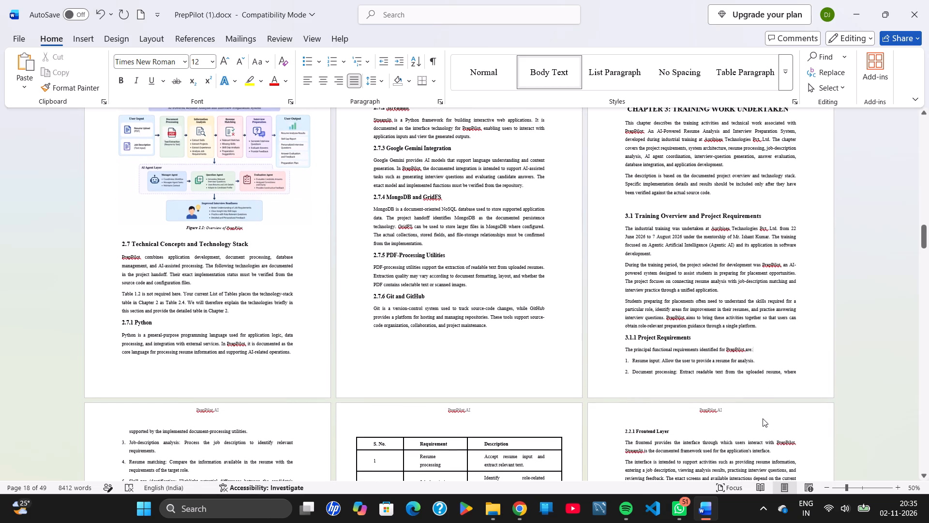
scroll(763, 418, "down", 2)
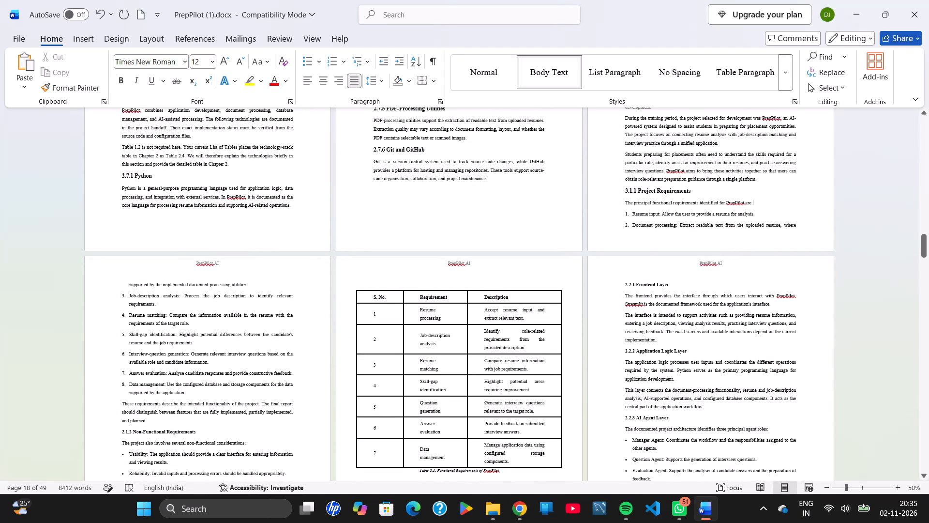
scroll(763, 418, "up", 2)
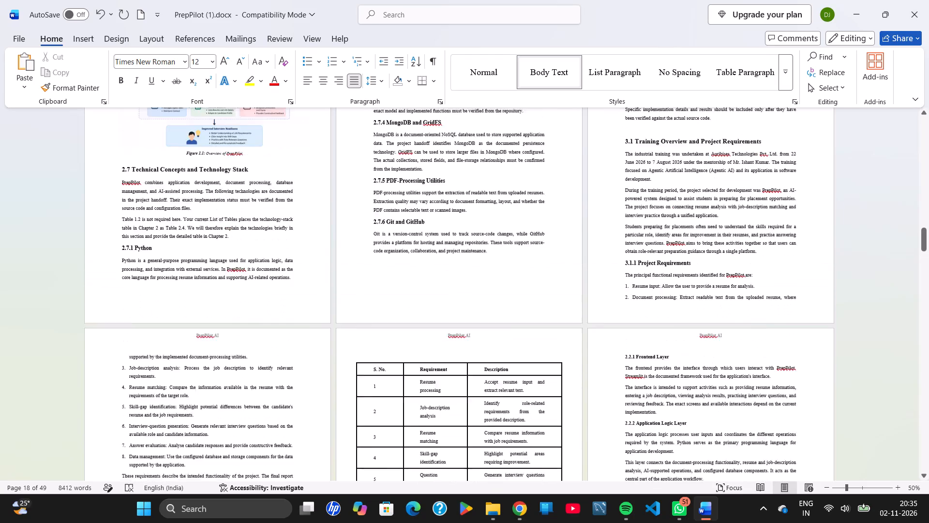
scroll(763, 418, "up", 1)
scroll(684, 251, "down", 2)
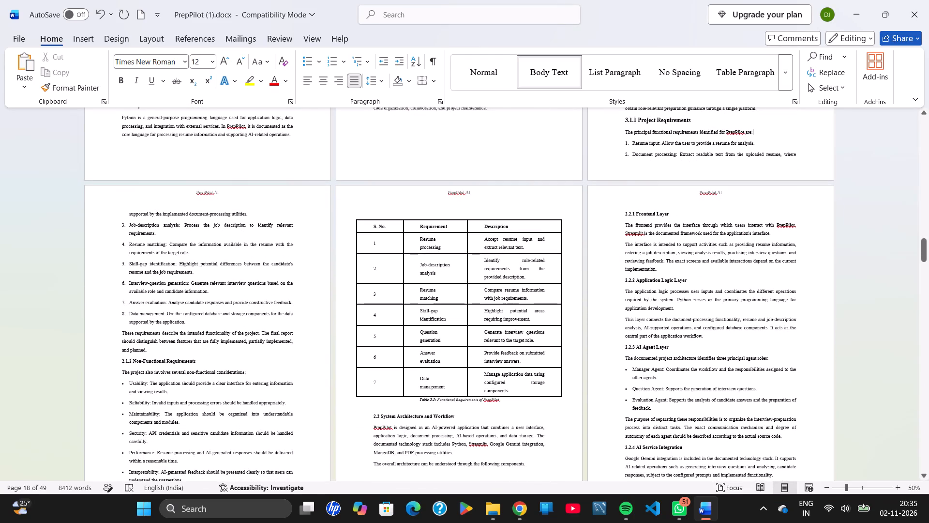
scroll(684, 251, "down", 1)
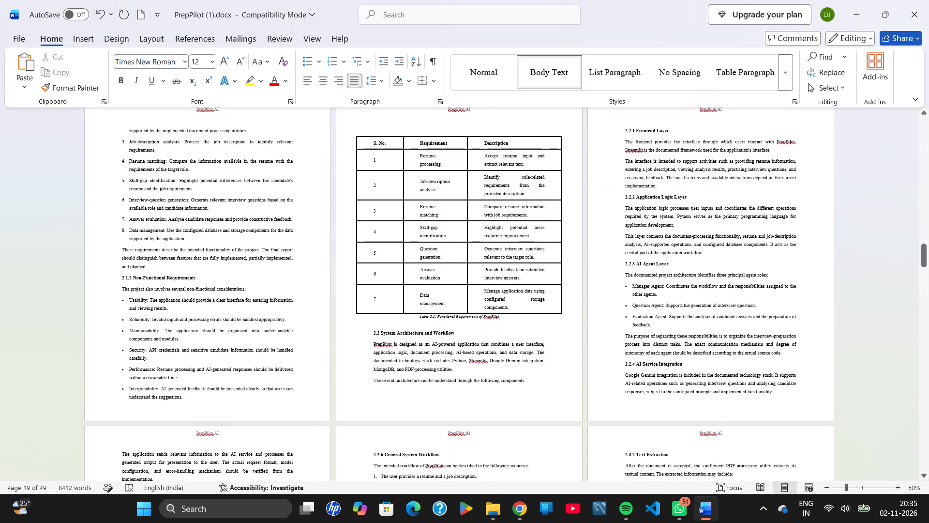
scroll(684, 251, "up", 3)
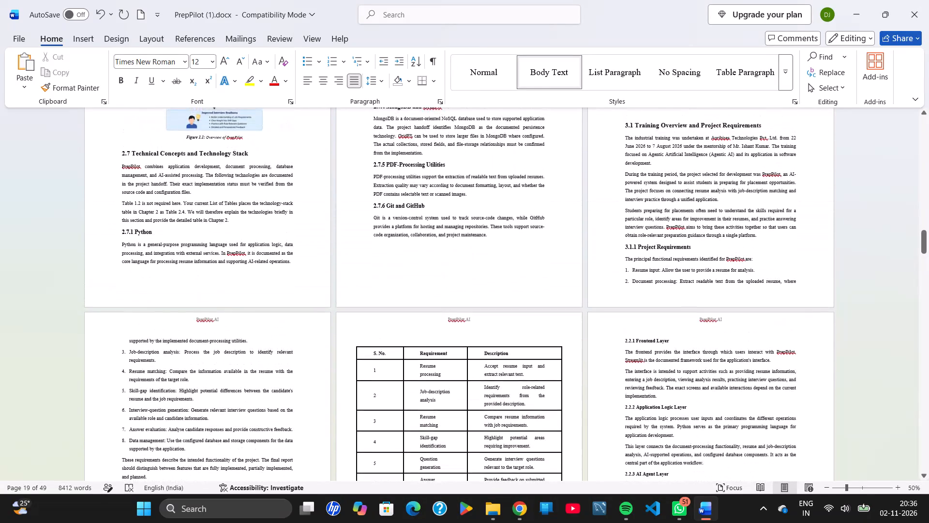
scroll(684, 251, "up", 1)
left_click(629, 236)
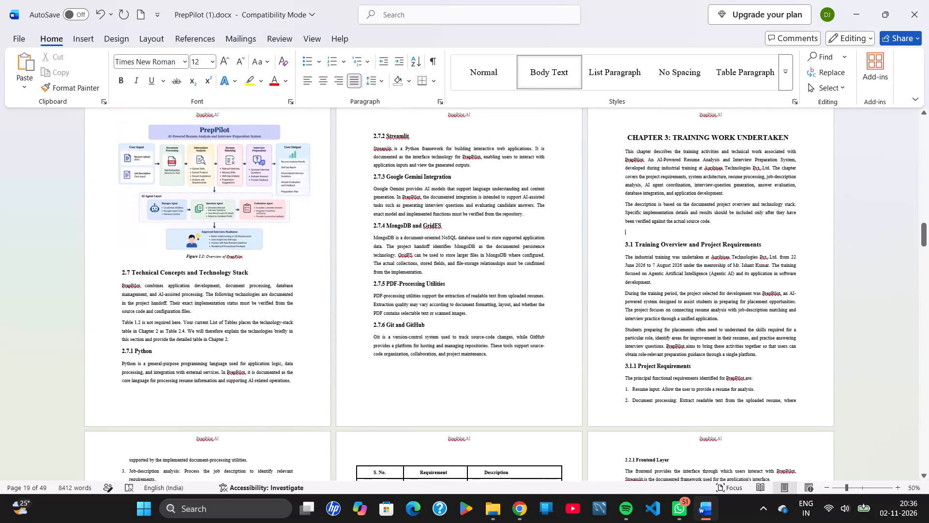
key("BackSpace")
key("BackSpace")
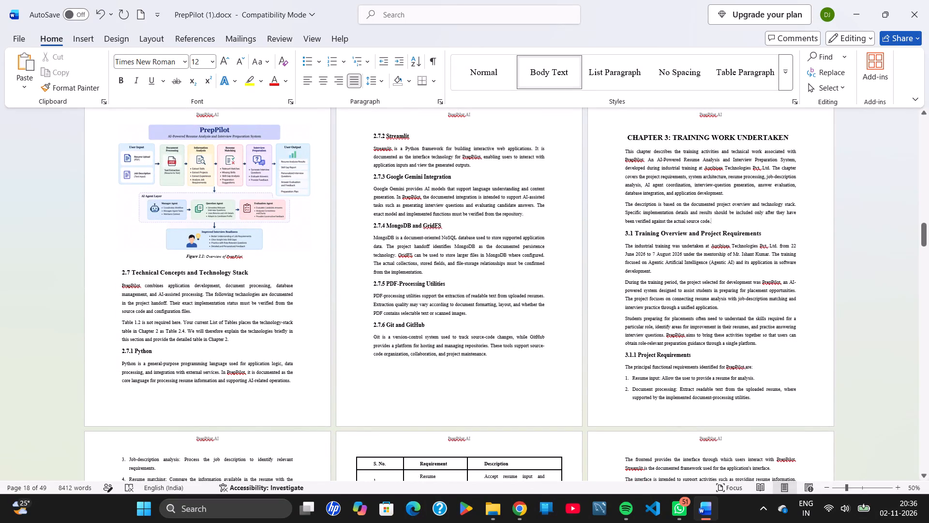
Renumber the Non-Functional Requirements subheading as 3.1.2 and set its font size to 14.
scroll(696, 285, "down", 1)
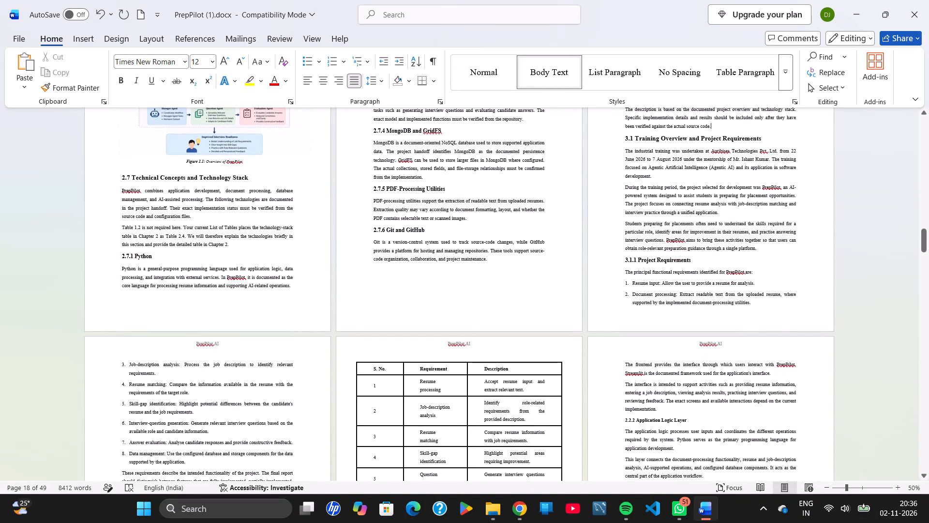
left_click(669, 140)
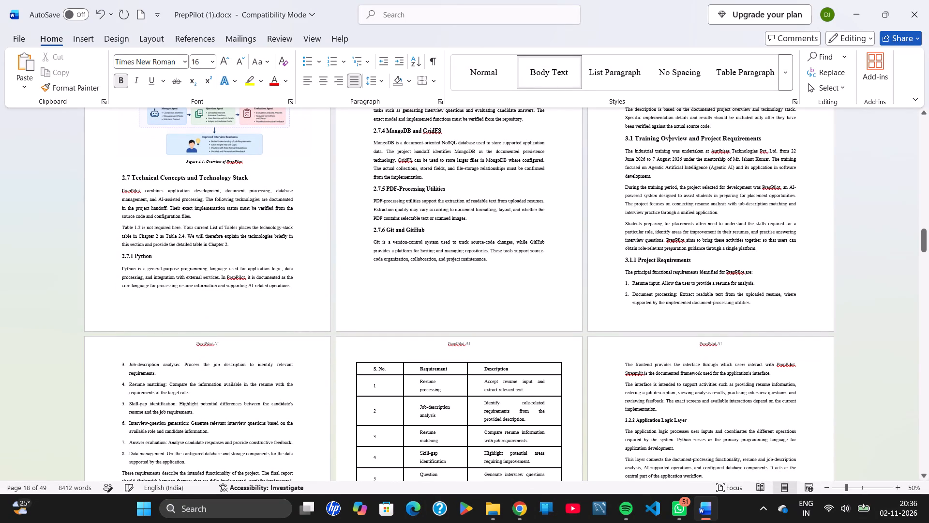
left_click(664, 261)
scroll(300, 349, "down", 1)
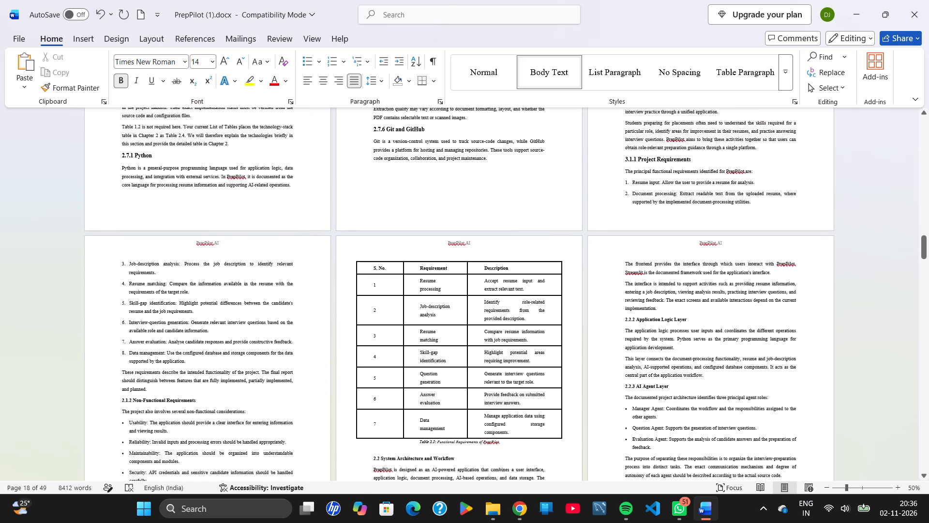
left_click(123, 400)
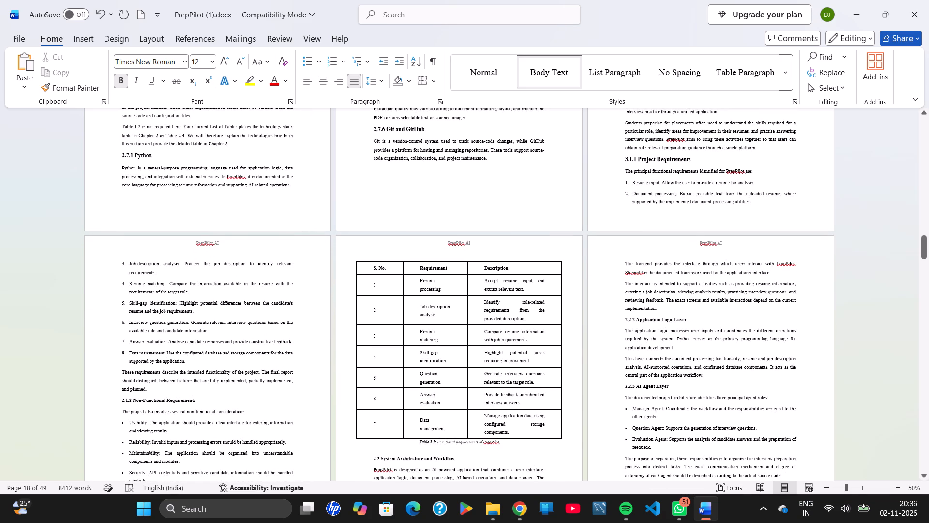
key("Delete")
key("3")
key("ctrl+shift+Right")
key("ctrl+shift+Right")
key("ctrl+shift+Right")
key("ctrl+shift+Right")
key("ctrl+shift+Right")
key("ctrl+shift+Right")
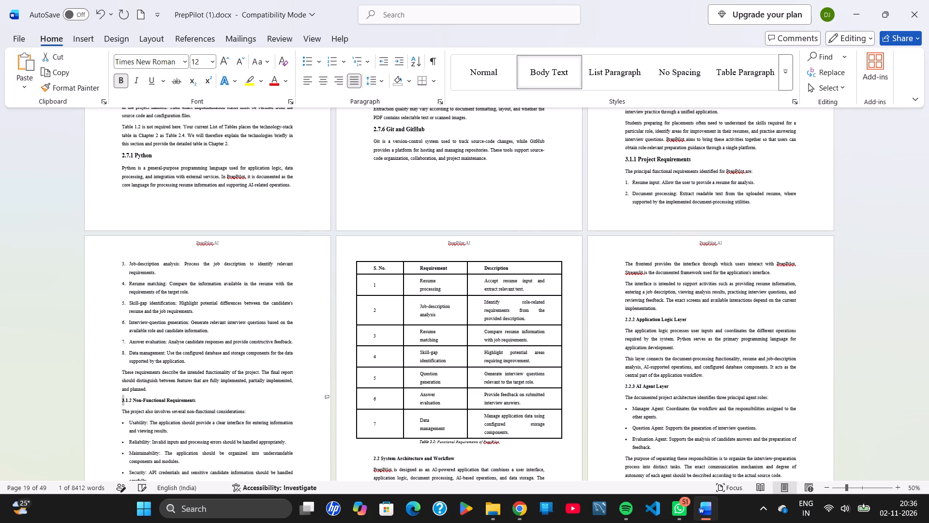
key("ctrl+shift+Right")
key("ctrl+shift+Right")
key("ctrl+shift+Right")
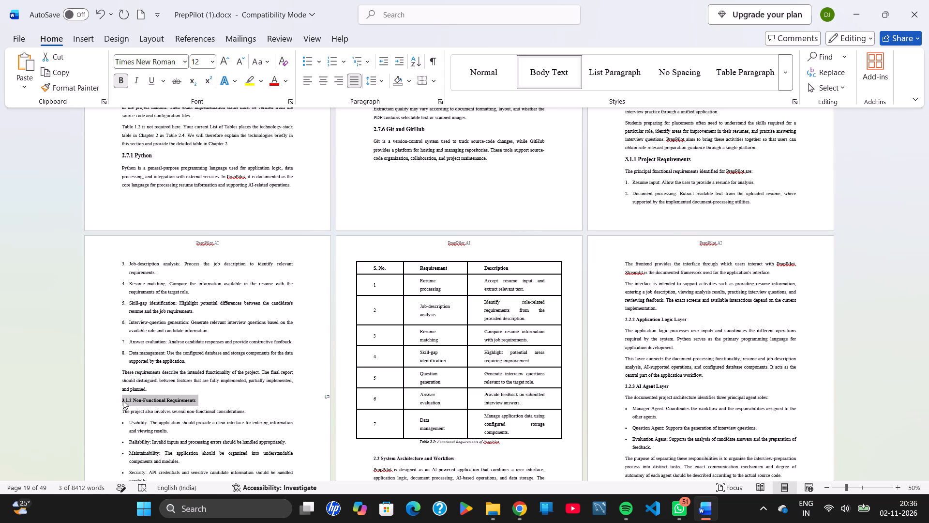
left_click(202, 60)
type("14")
key("Return")
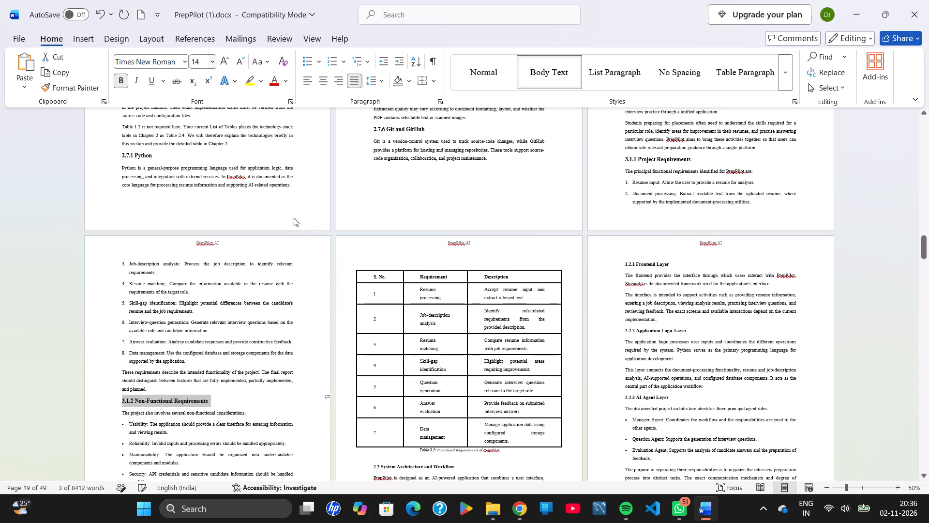
Delete the blank line above the Functional Requirements table.
scroll(305, 310, "down", 1)
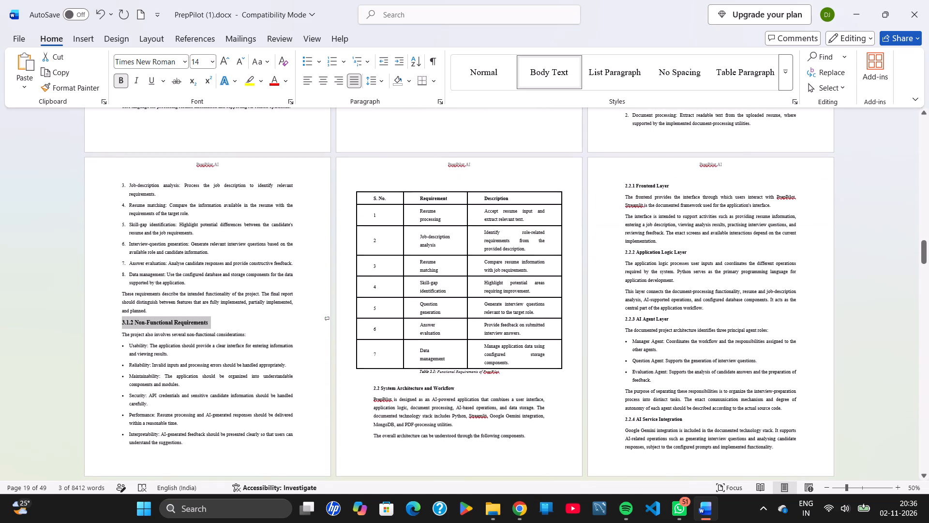
left_click(370, 180)
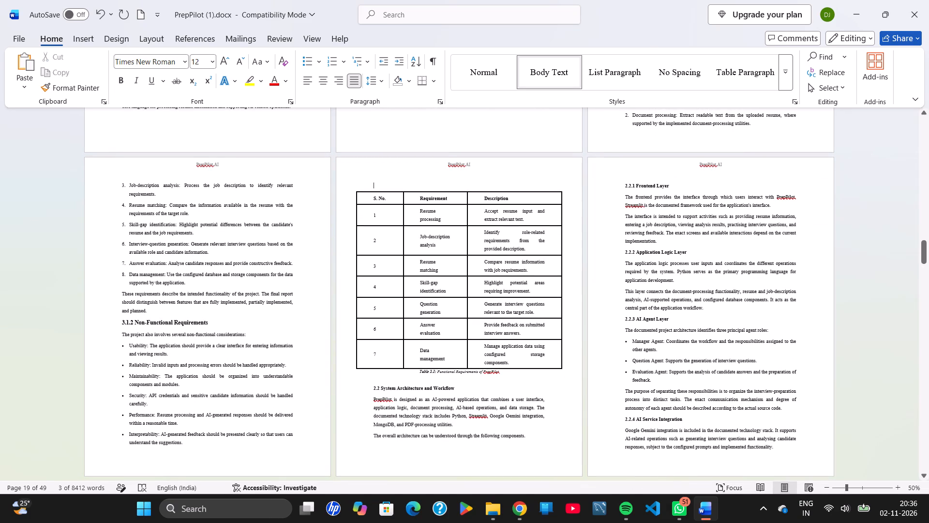
key("Delete")
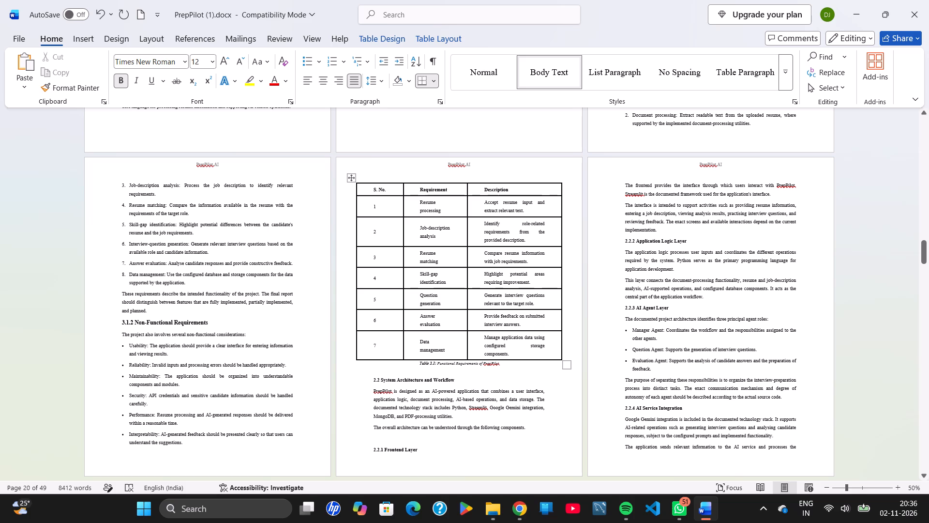
Renumber the System Architecture and Workflow heading as 3.2 and set its font size to 16.
left_click(375, 379)
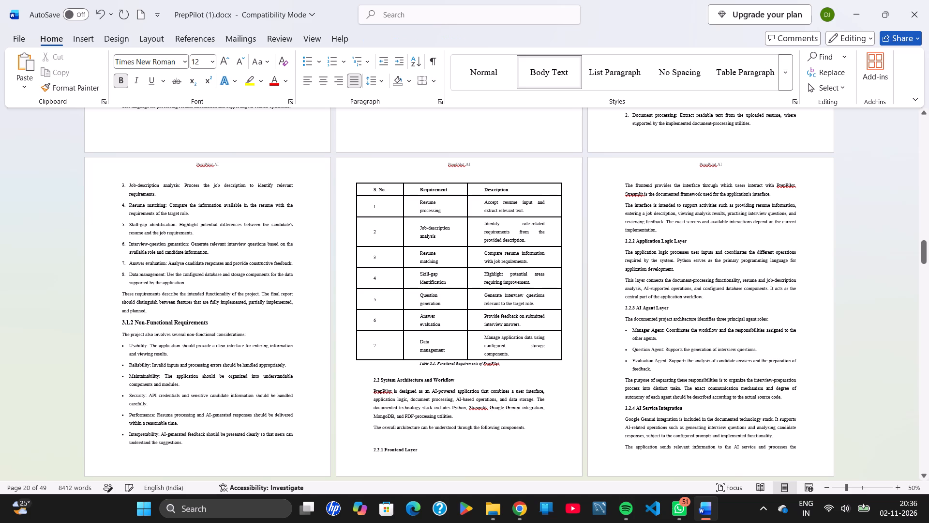
key("BackSpace")
key("3")
left_click_drag(462, 381, 373, 382)
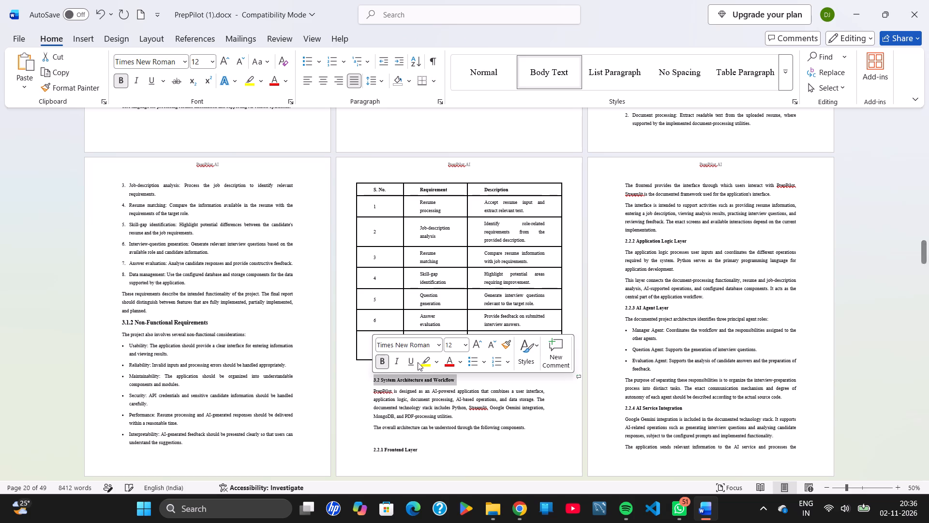
left_click(454, 345)
type("16")
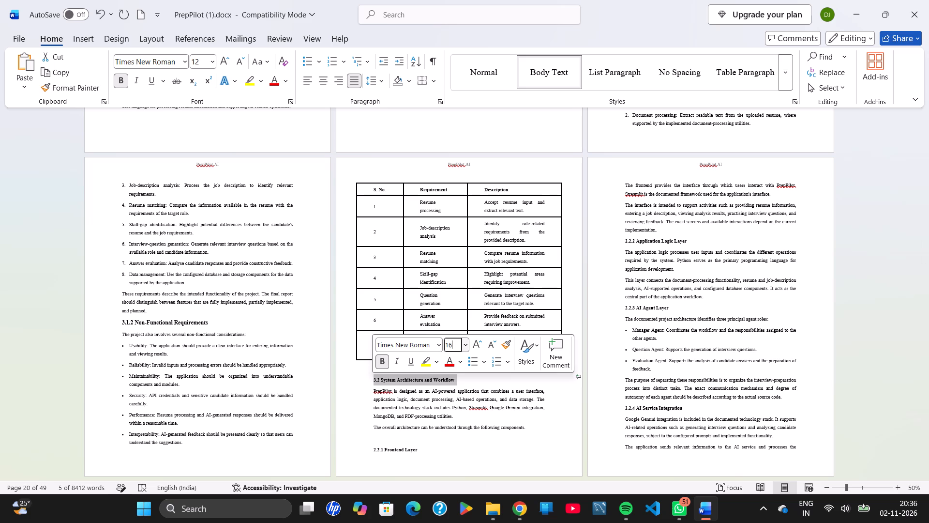
key("Return")
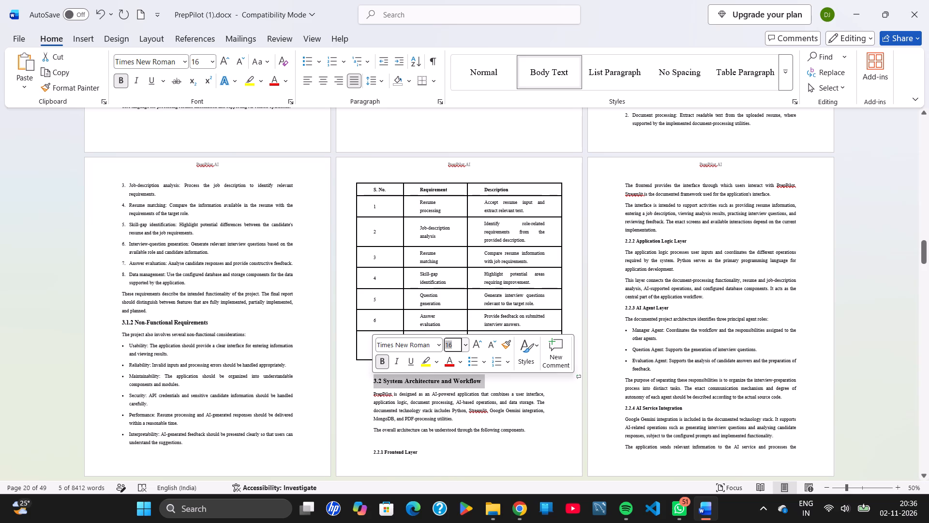
Insert a line break before the Frontend Layer subheading to push it onto the next page with its text.
left_click(374, 448)
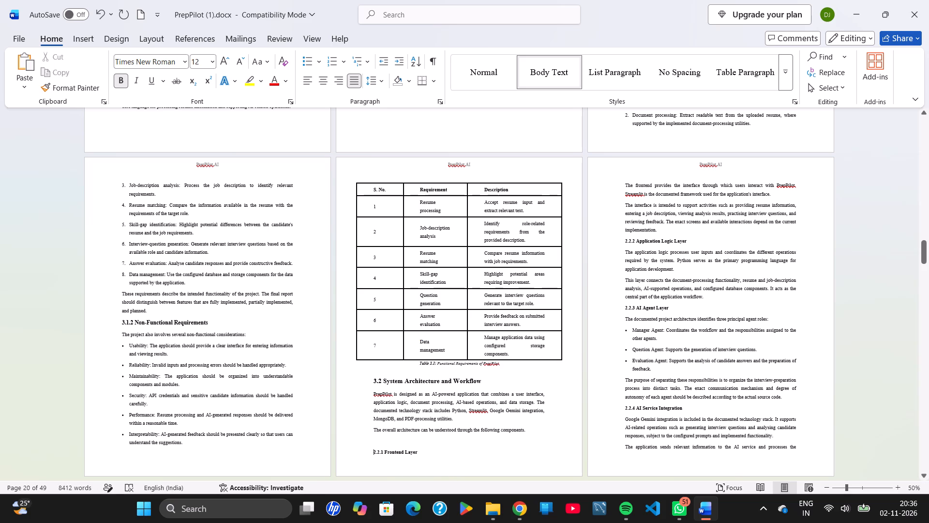
key("Return")
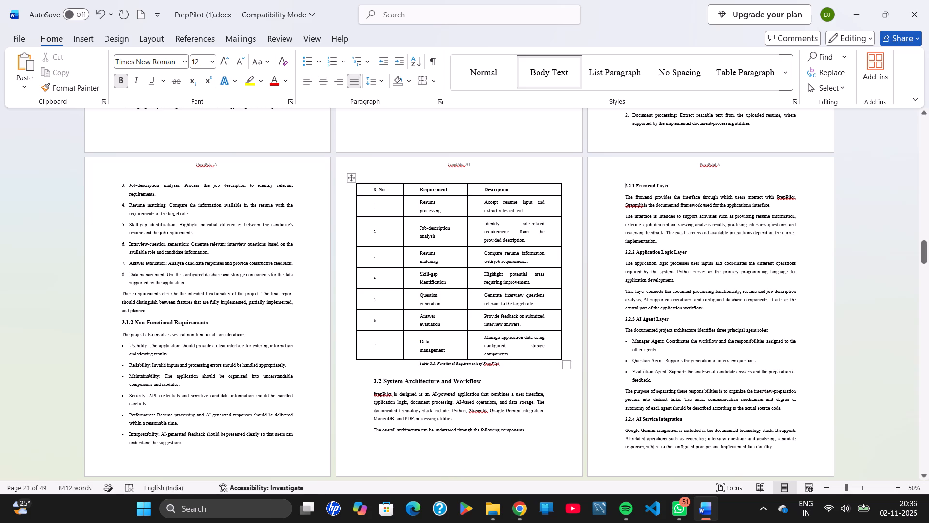
Renumber the Frontend Layer subheading as 3.2.1 and set its font size to 14.
key("Delete")
key("3")
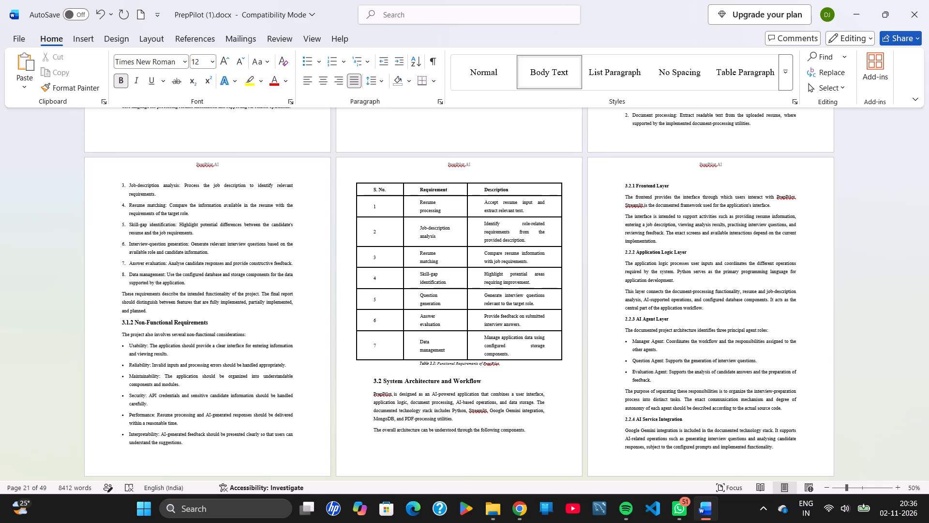
key("Left")
key("ctrl+shift+Right")
key("ctrl+shift+Right")
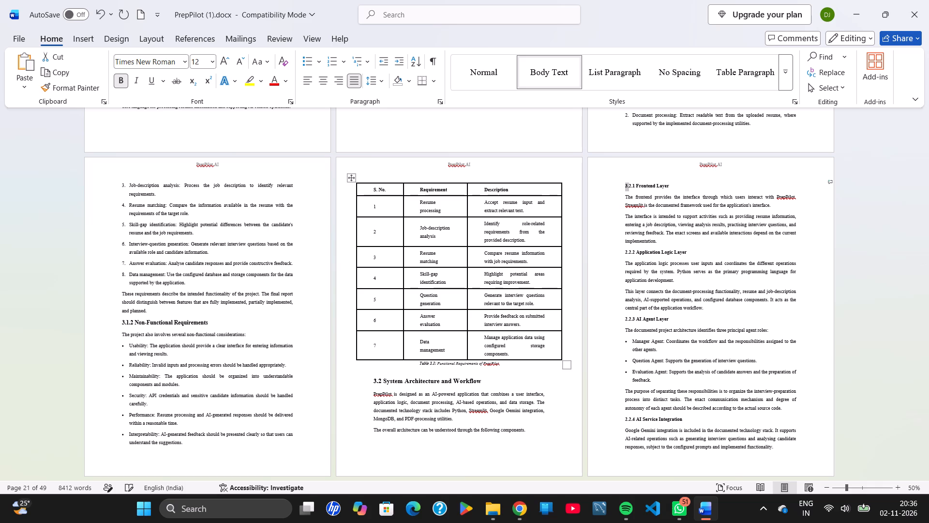
key("ctrl+shift+Right")
key("ctrl+shift+Right")
key("ctrl+shift+Right")
key("ctrl+shift+Right")
key("ctrl+shift+Right")
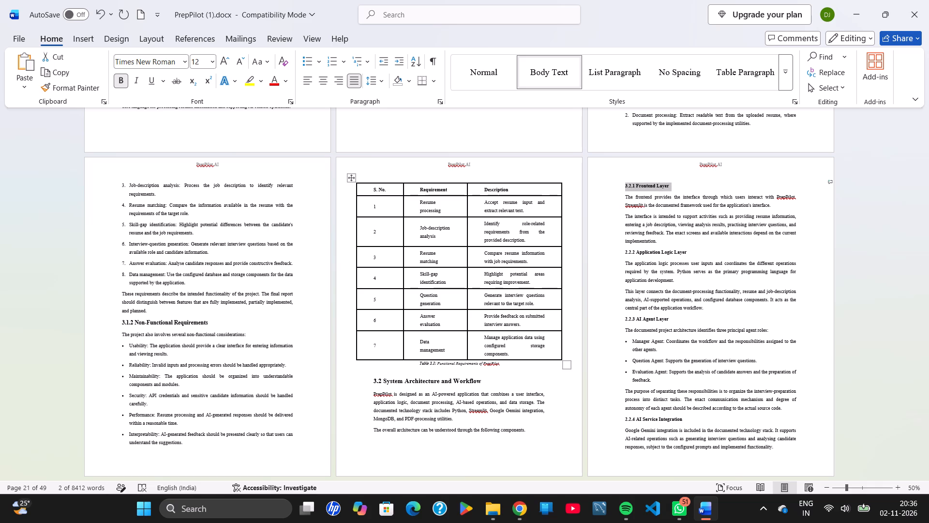
left_click(201, 58)
type("14")
key("Return")
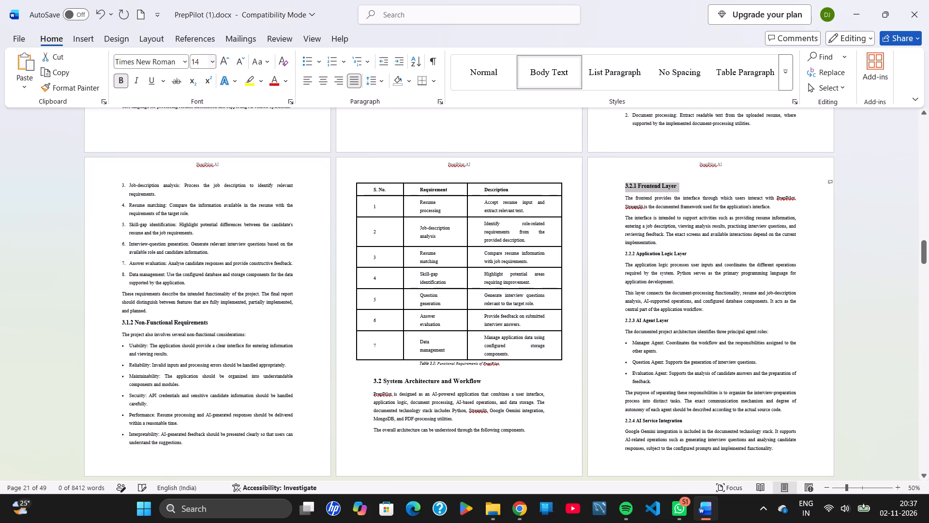
Renumber the Application Logic Layer subheading as 3.2.2 and set its font size to 14.
left_click(628, 254)
key("BackSpace")
key("3")
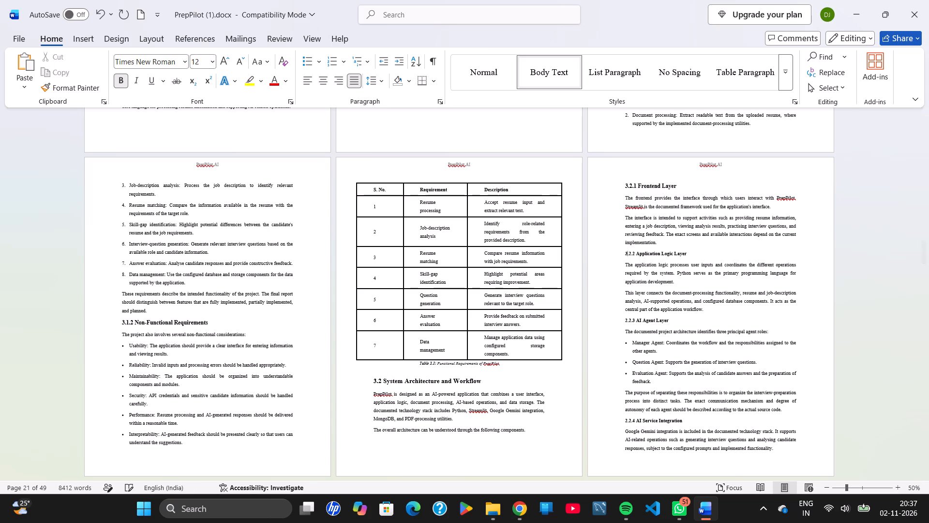
key("Left")
key("ctrl+shift+Right")
key("ctrl+shift+Right")
key("ctrl+shift+Right")
key("ctrl+shift+Right")
key("ctrl+shift+Right")
key("ctrl+shift+Right")
key("ctrl+shift+Right")
key("ctrl+shift+Right")
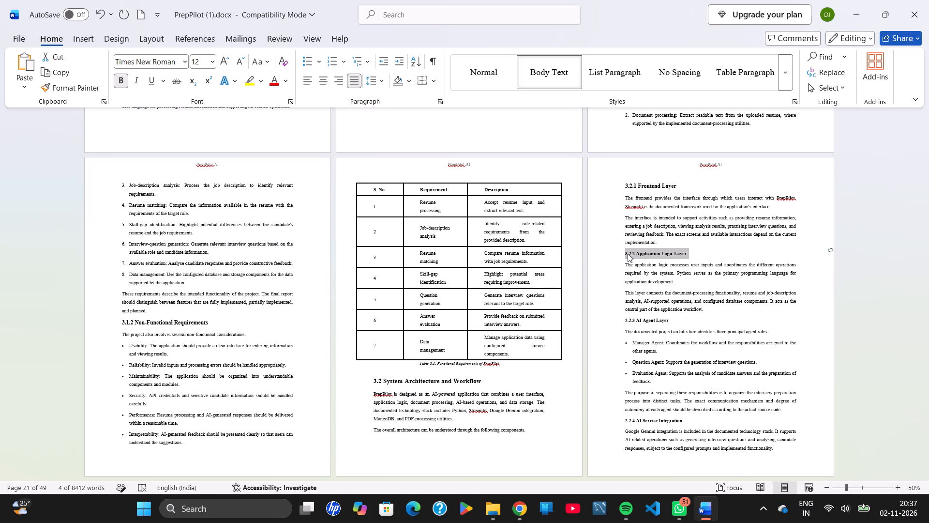
left_click(203, 62)
type("14")
key("Return")
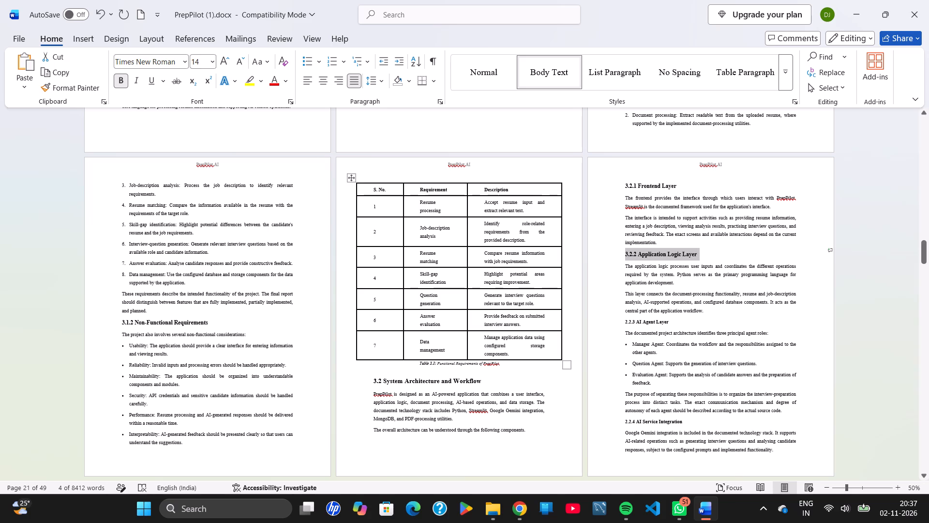
Renumber the AI Agent Layer subheading as 3.2.3 and set its font size to 14.
left_click(627, 321)
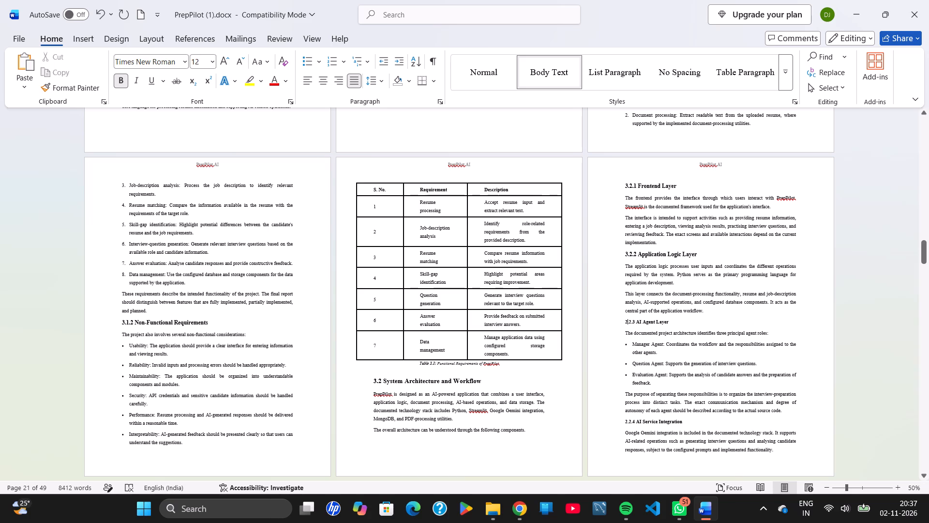
key("BackSpace")
key("3")
key("Left")
key("ctrl+shift+Right")
key("ctrl+shift+Right")
key("ctrl+shift+Right")
key("ctrl+shift+Right")
key("ctrl+shift+Right")
key("ctrl+shift+Right")
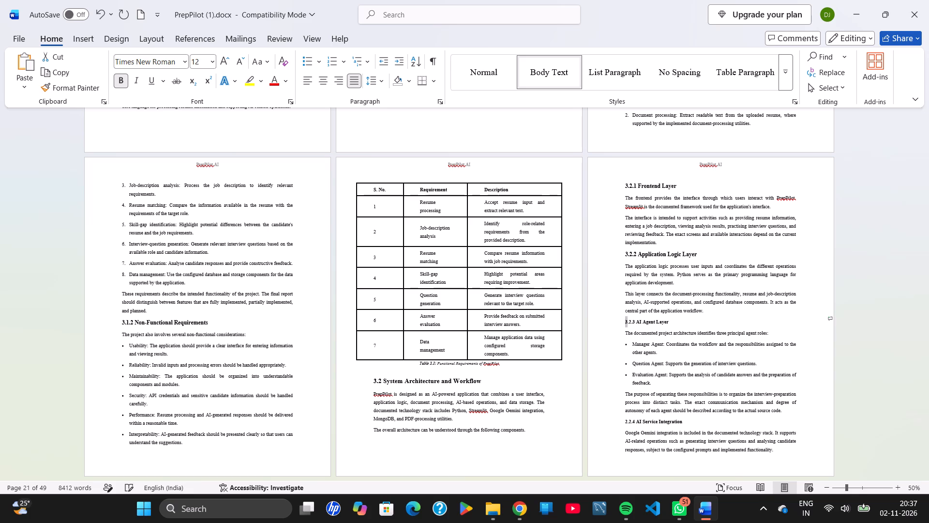
key("ctrl+shift+Right")
key("ctrl+shift+Right")
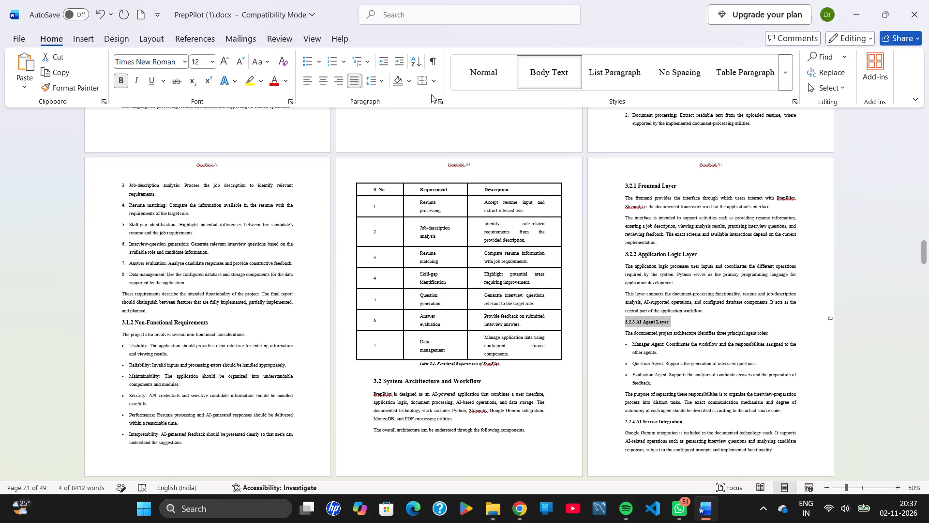
left_click(209, 61)
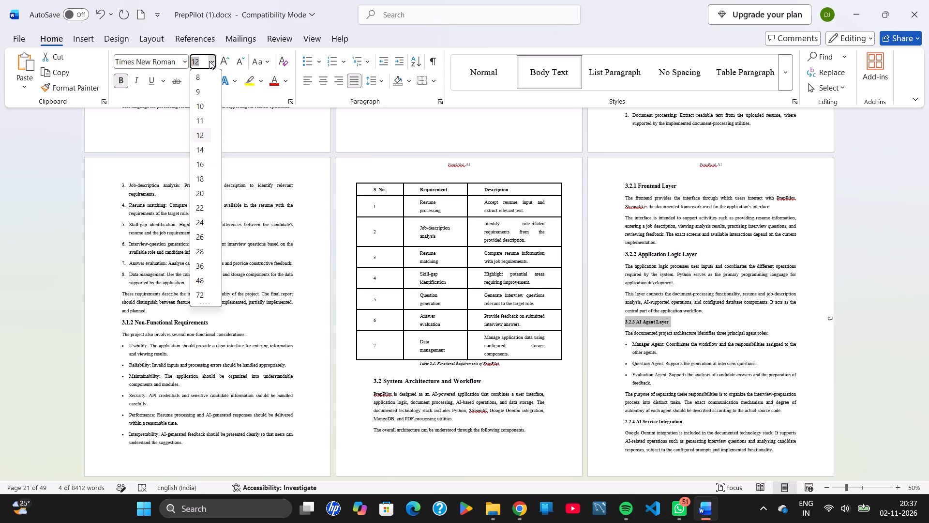
left_click(206, 152)
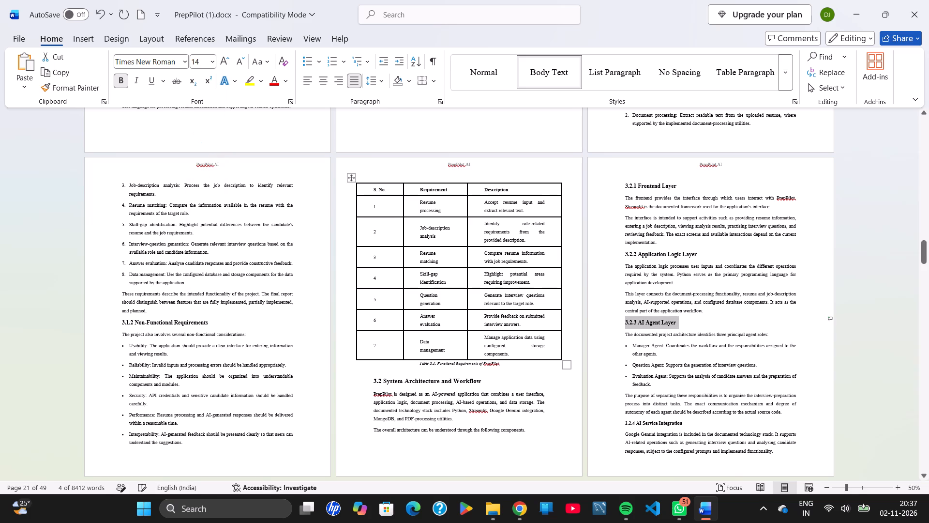
Renumber the AI Service Integration subheading as 3.2.4 and set its font size to 14.
left_click(627, 422)
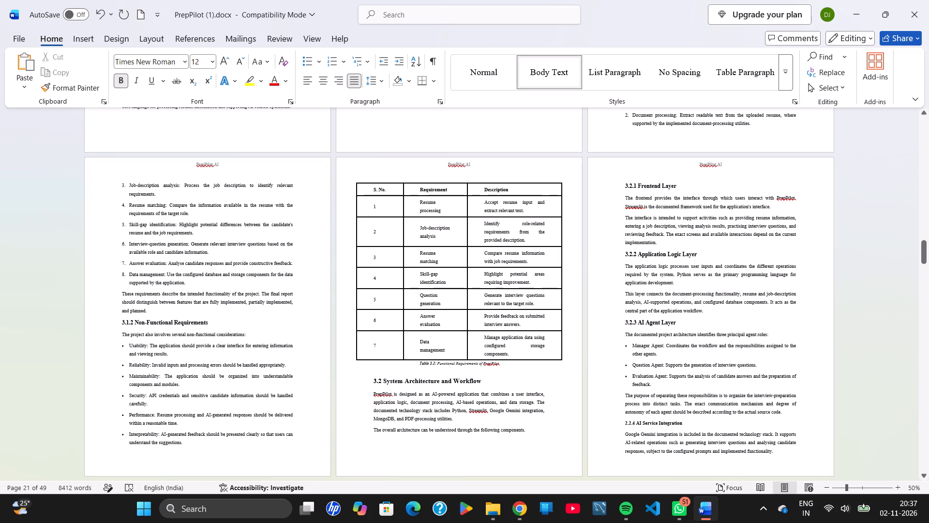
key("BackSpace")
key("3")
key("Left")
key("ctrl+shift+Right")
key("ctrl+shift+Right")
key("ctrl+shift+Right")
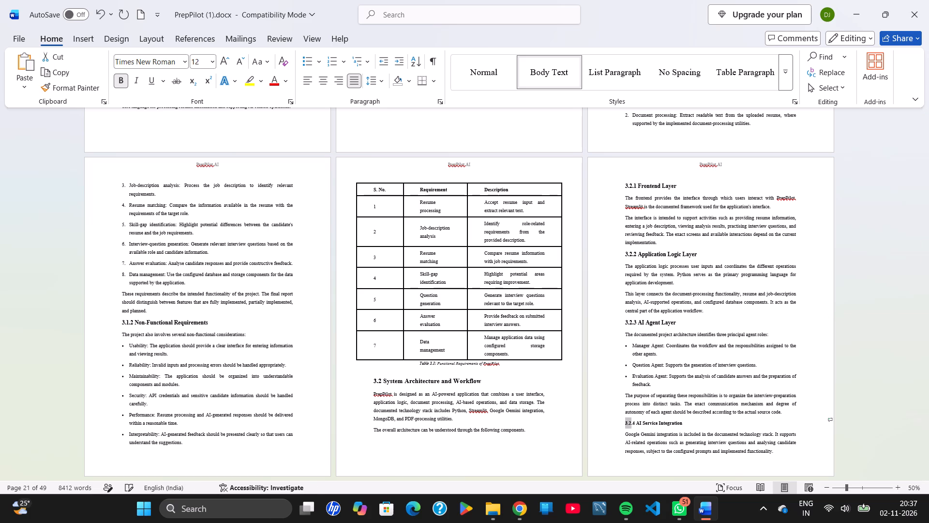
key("ctrl+shift+Right")
key("ctrl+shift+Right")
key("ctrl+shift+Right")
key("ctrl+shift+Right")
key("ctrl+shift+Right")
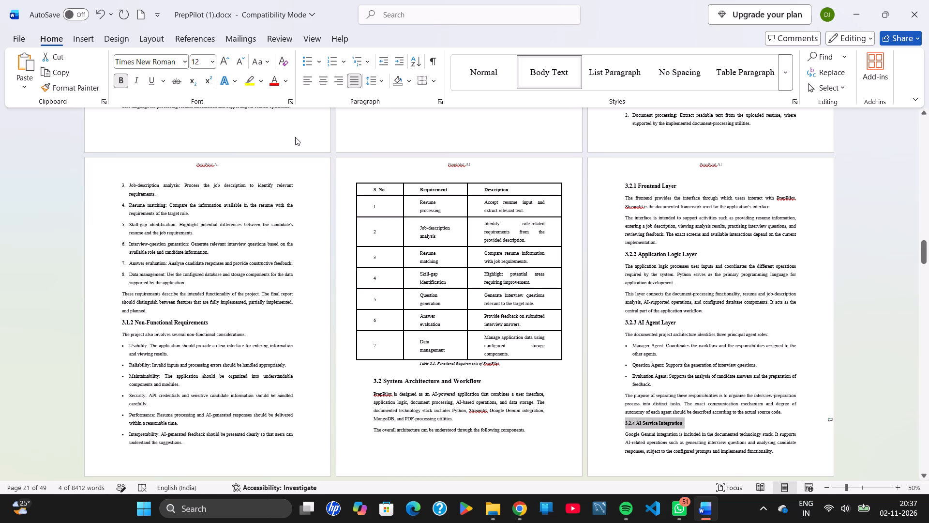
left_click(202, 64)
type("14")
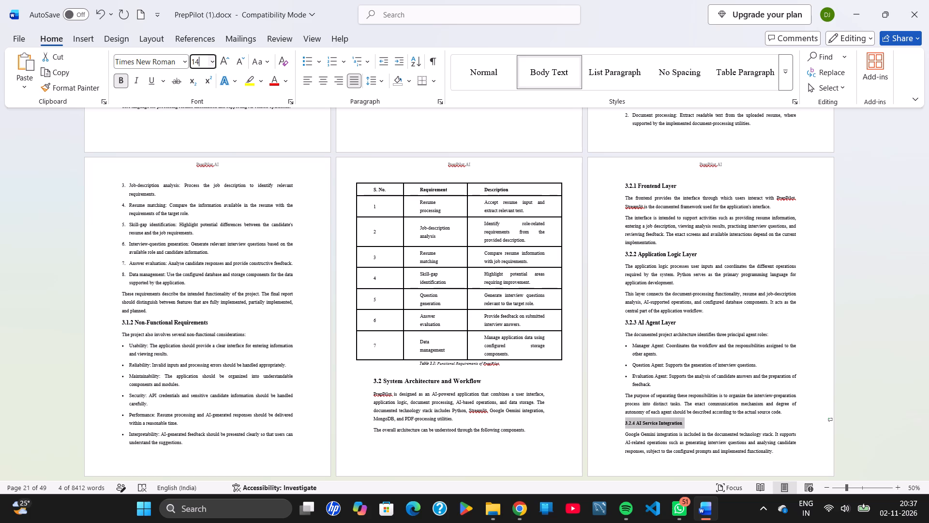
key("Return")
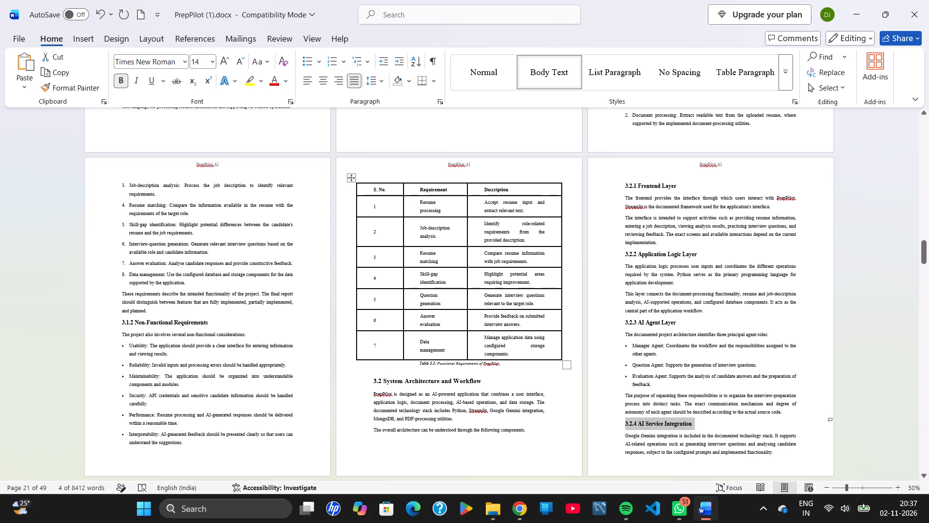
Renumber the Database and Storage Layer subheading as 3.2.5 and set its font size to 14.
scroll(659, 279, "down", 2)
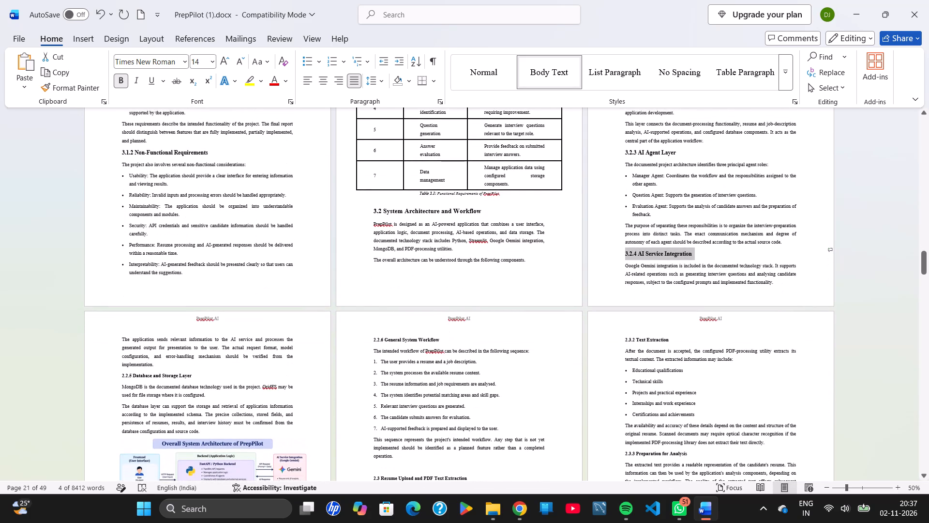
left_click(124, 373)
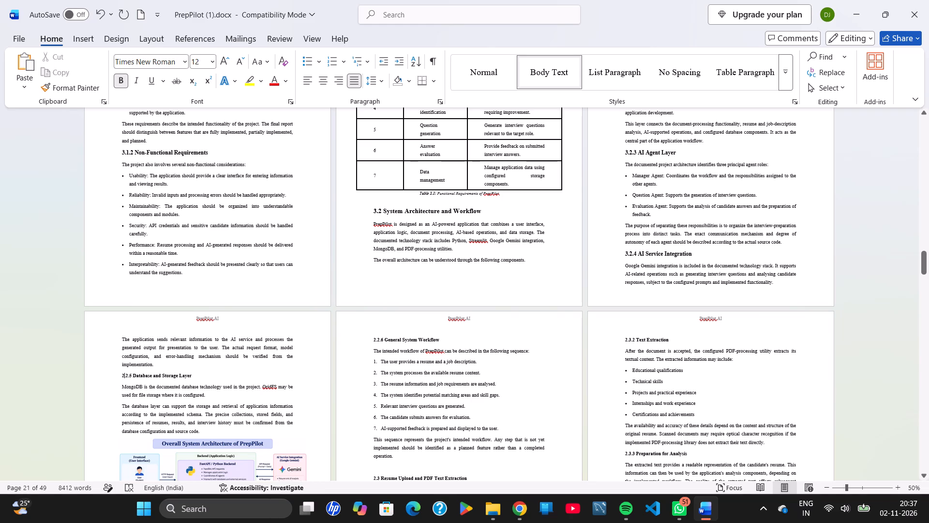
key("BackSpace")
key("3")
key("Left")
key("ctrl+shift+Right")
key("ctrl+shift+Right")
key("ctrl+shift+Right")
key("ctrl+shift+Right")
key("ctrl+shift+Right")
key("ctrl+shift+Right")
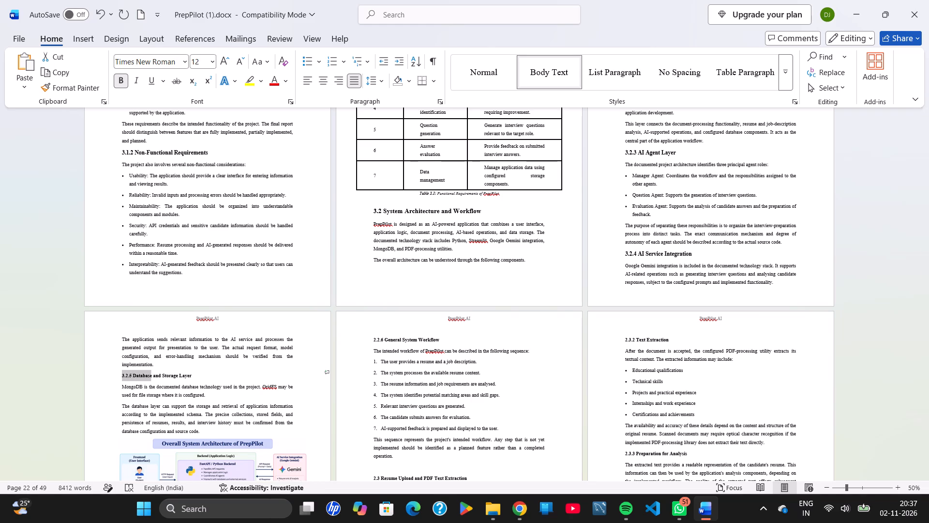
key("ctrl+shift+Right")
key("ctrl+shift+Right")
key("ctrl+shift+Right")
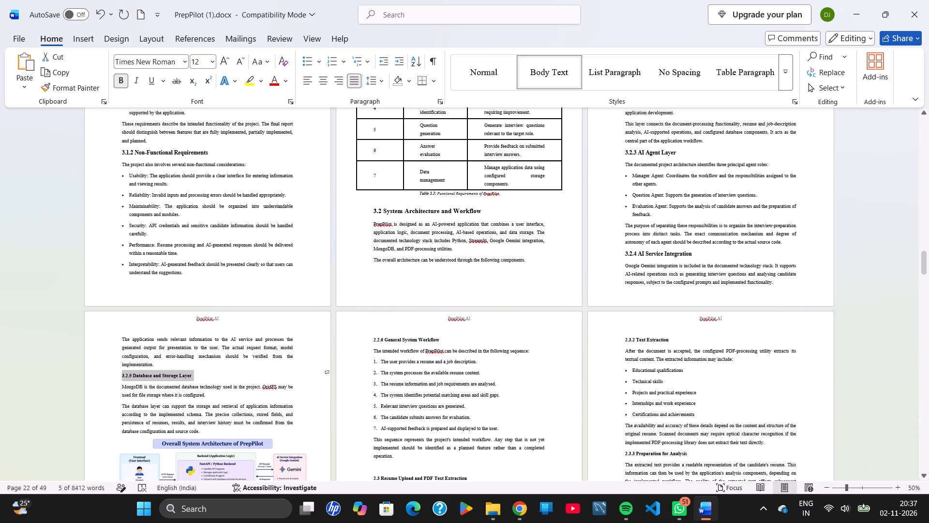
left_click(200, 60)
type("14")
key("Return")
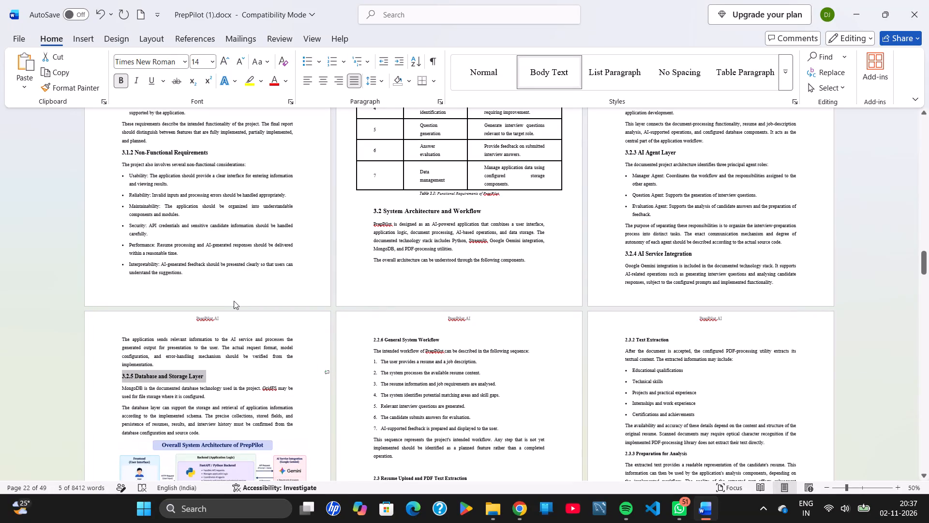
Renumber the General System Workflow subheading as 3.2.6 and set its font size to 14.
left_click(227, 387)
scroll(227, 387, "down", 2)
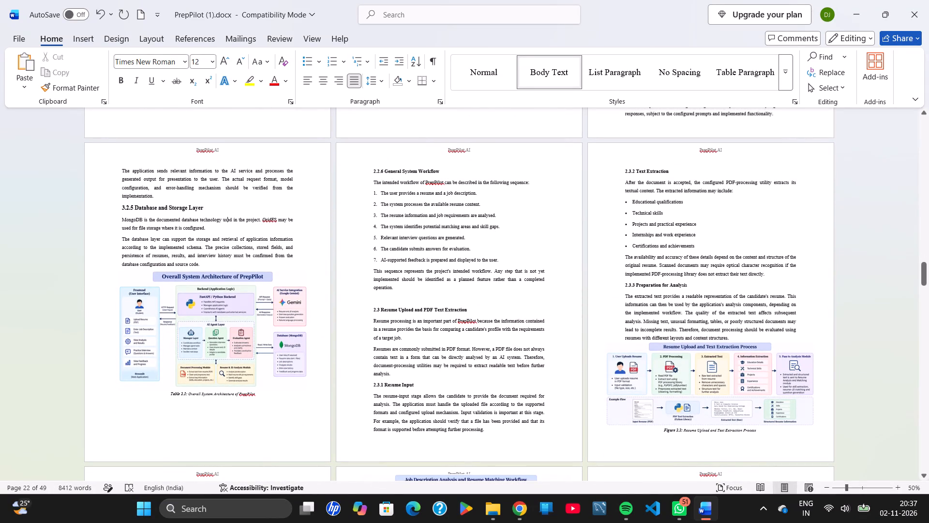
left_click(376, 170)
key("BackSpace")
key("3")
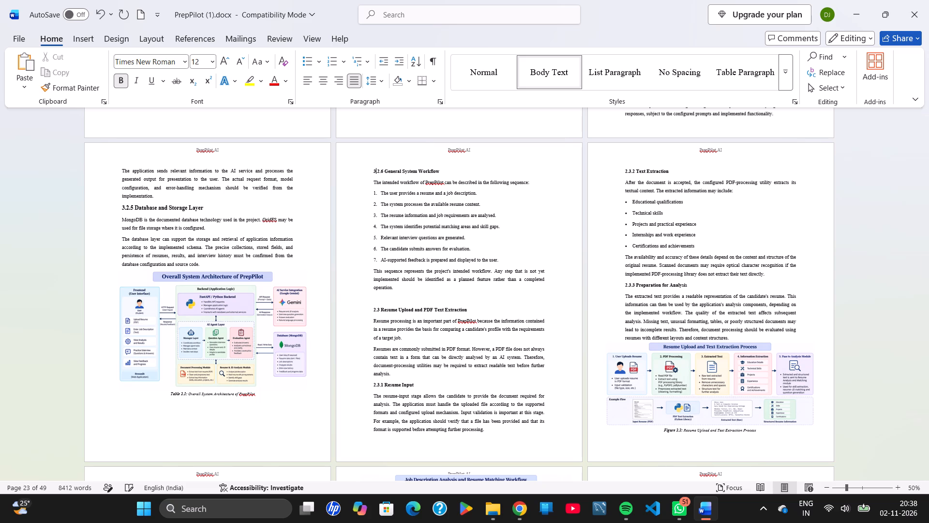
key("Left")
key("ctrl+shift+Right")
key("ctrl+shift+Right")
key("ctrl+shift+Right")
key("ctrl+shift+Right")
key("ctrl+shift+Right")
key("ctrl+shift+Right")
key("ctrl+shift+Right")
key("ctrl+shift+Right")
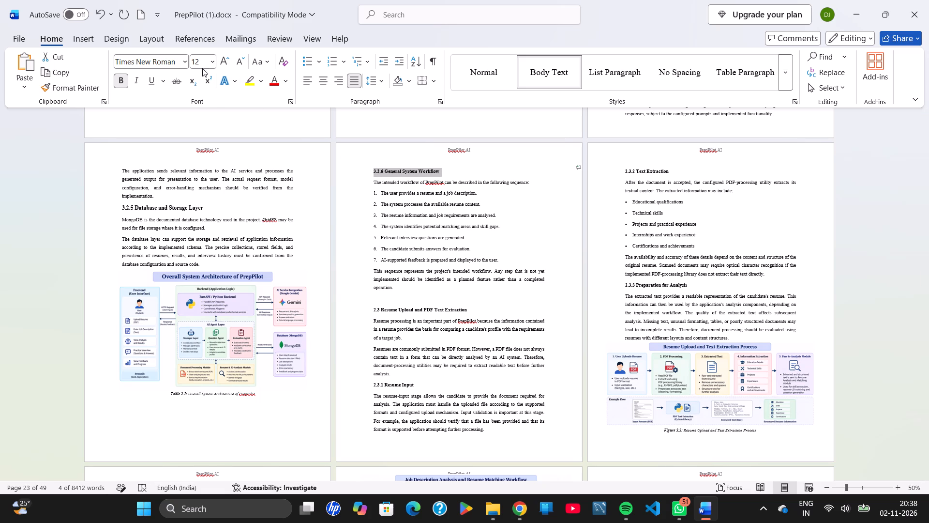
left_click(202, 60)
type("14")
key("Return")
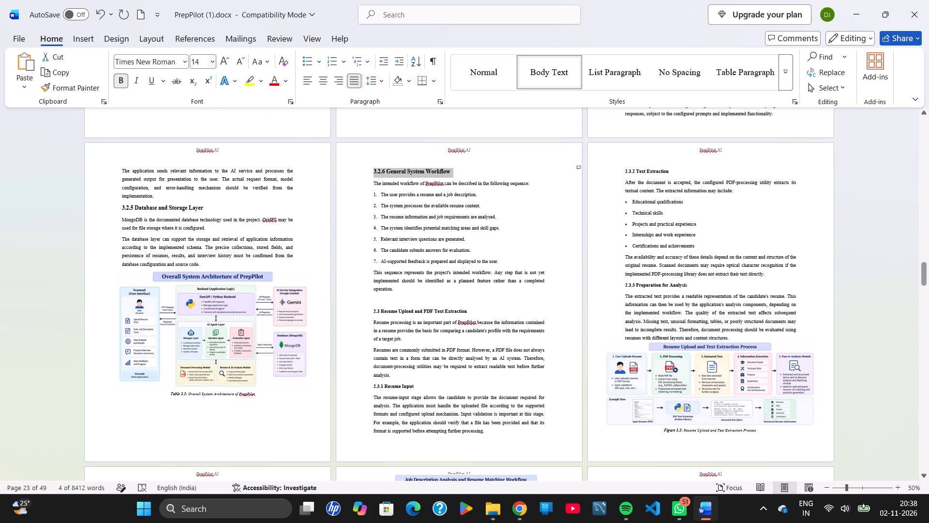
key("Left")
key("Up")
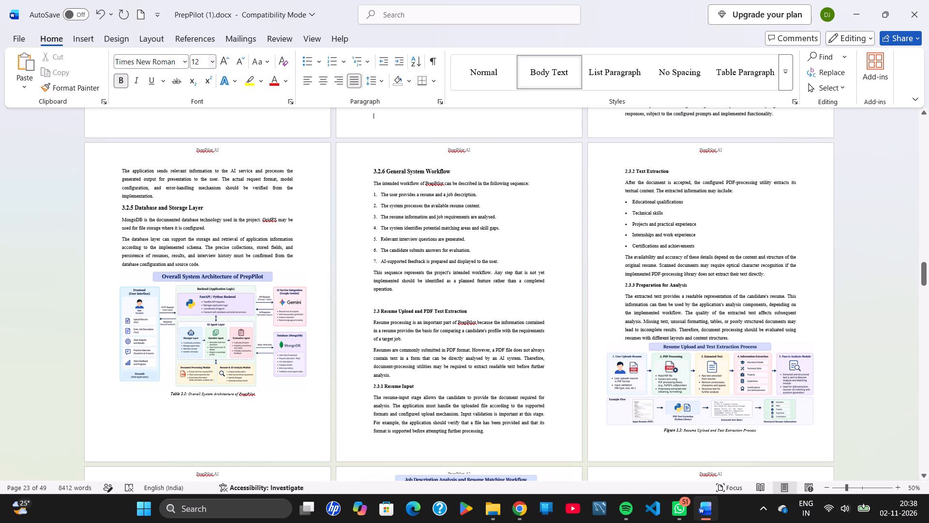
key("Down")
Set the Resume Upload and PDF Text Extraction heading's font size to 16 and renumber it as 3.3.
left_click_drag(476, 309, 371, 316)
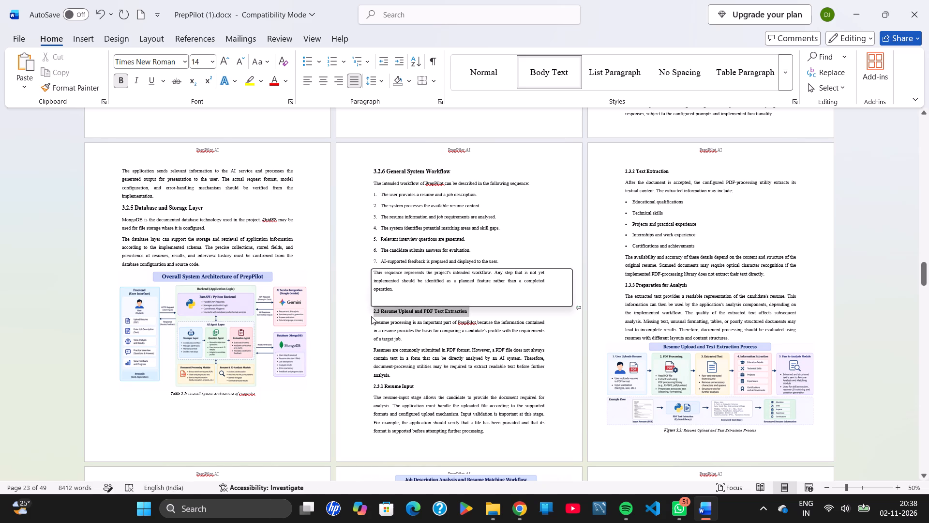
left_click(449, 276)
type("16")
key("Return")
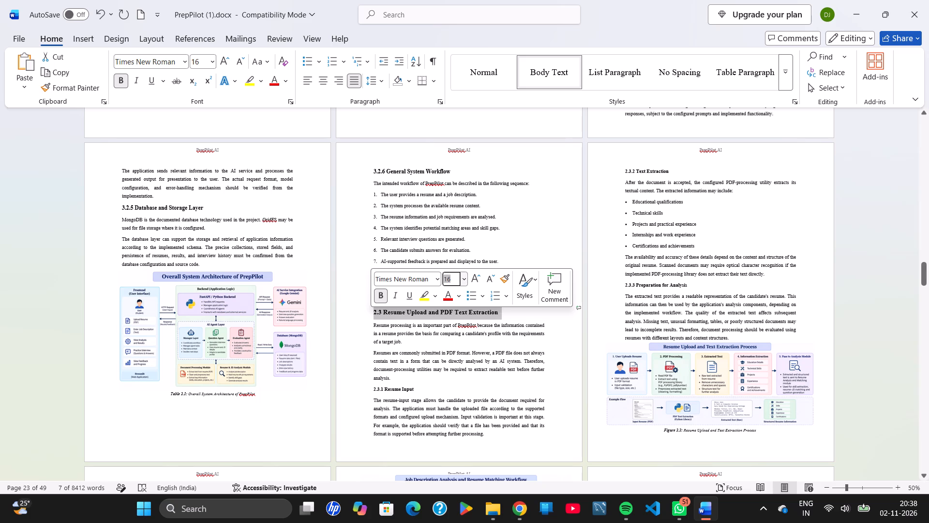
left_click(380, 313)
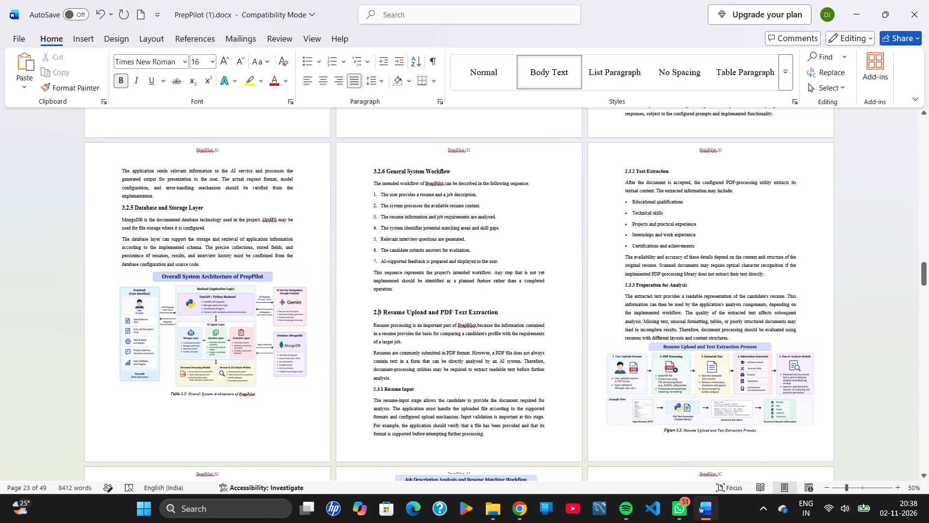
key("Left")
key("BackSpace")
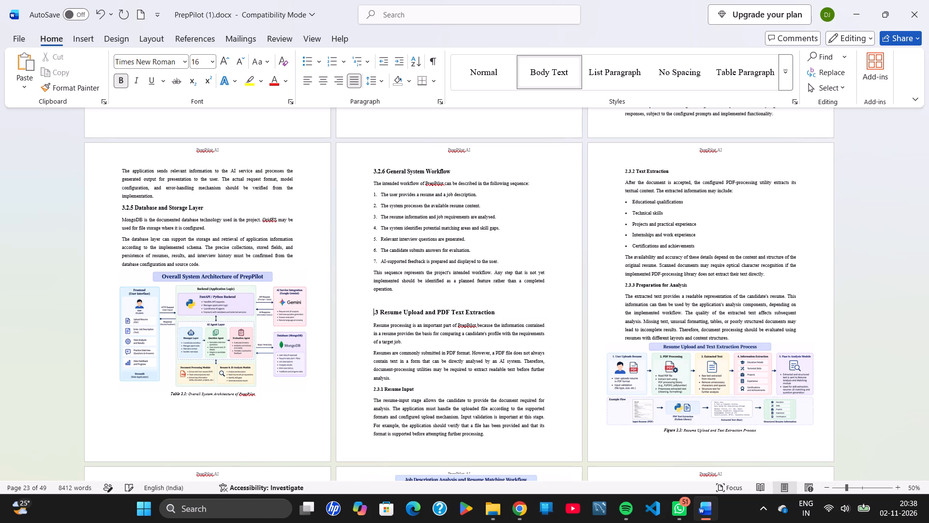
key("3")
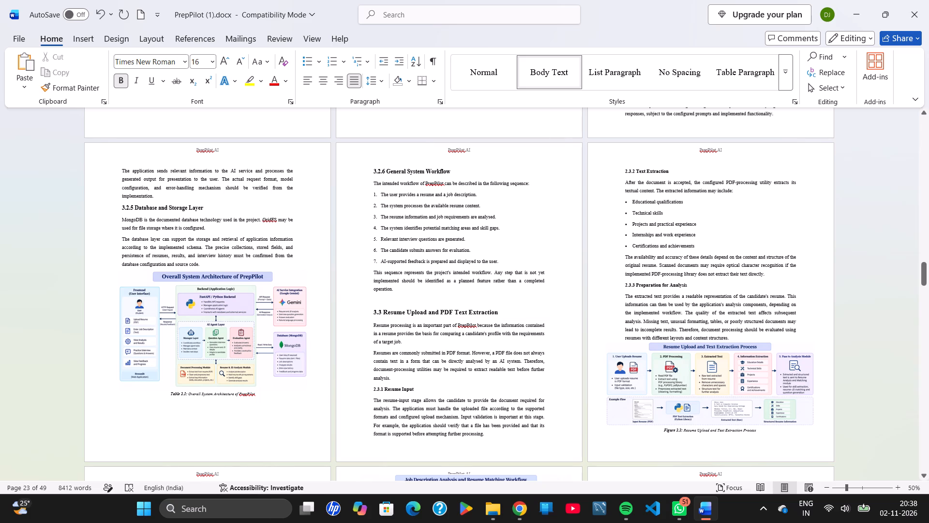
Remove the blank space above the Resume Upload and PDF Text Extraction heading.
left_click(378, 299)
key("BackSpace")
key("BackSpace")
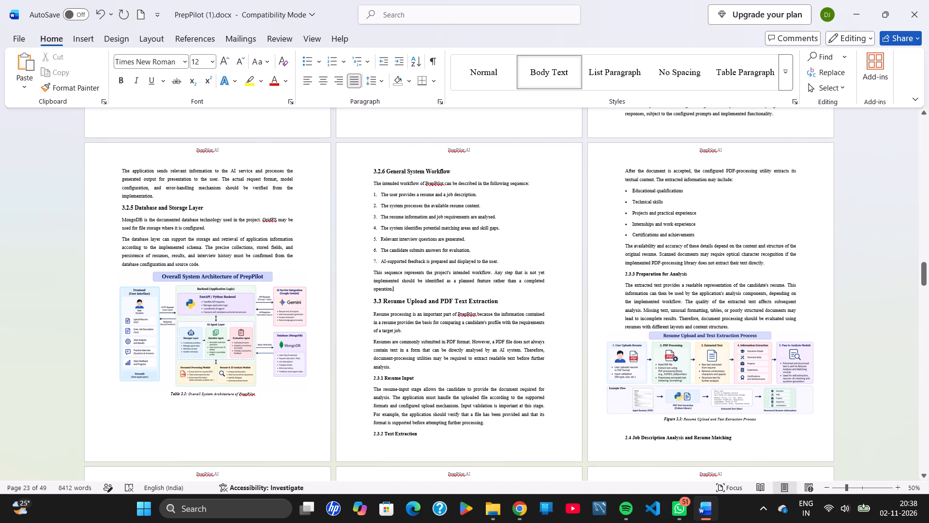
Set the Resume Input subheading's font size to 14 and renumber it as 3.3.1.
scroll(399, 360, "up", 3)
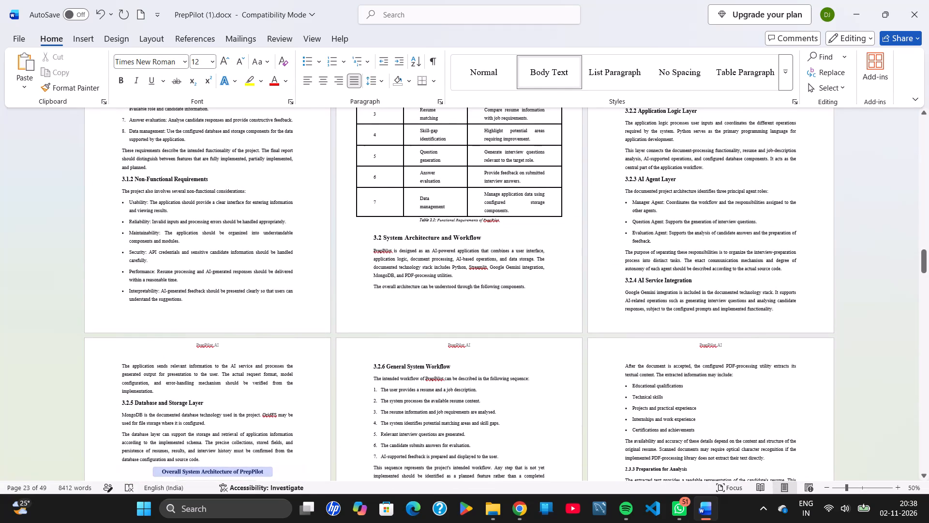
scroll(399, 360, "down", 2)
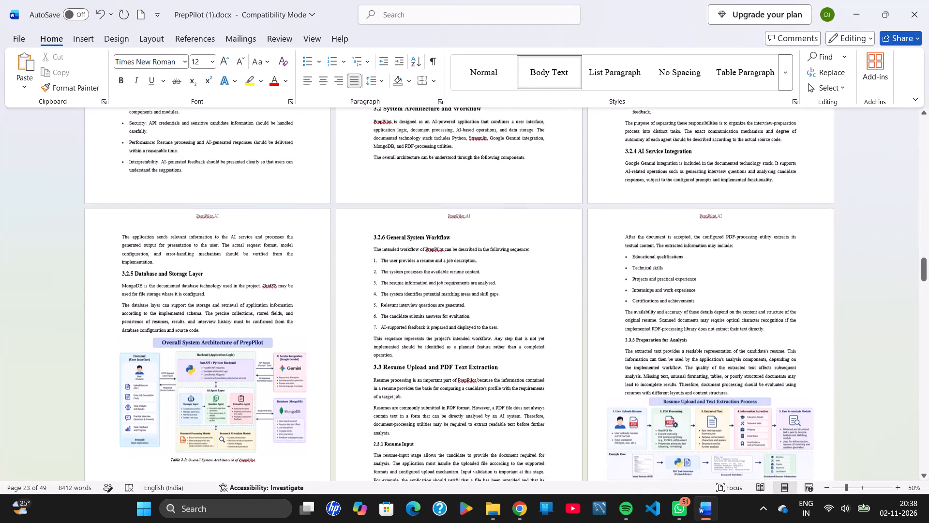
scroll(399, 360, "down", 1)
left_click_drag(419, 378, 371, 375)
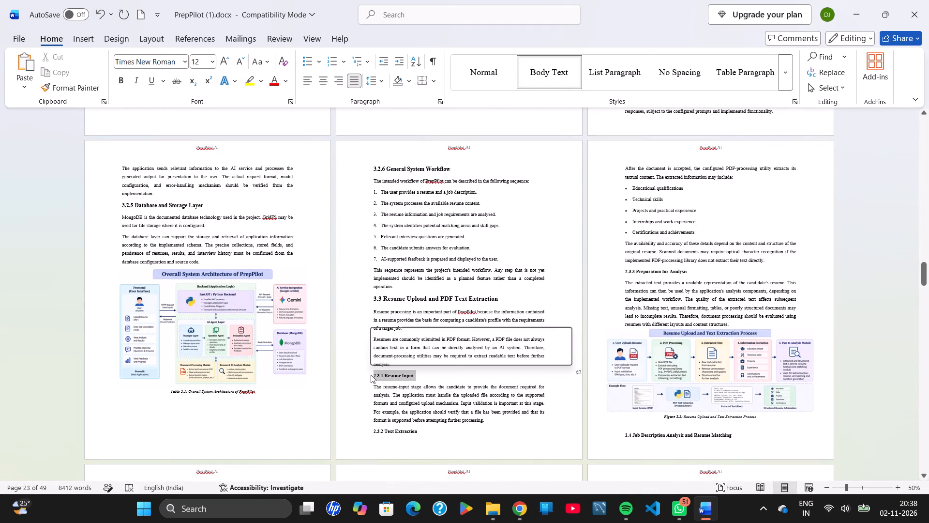
left_click(450, 338)
type("14")
key("Return")
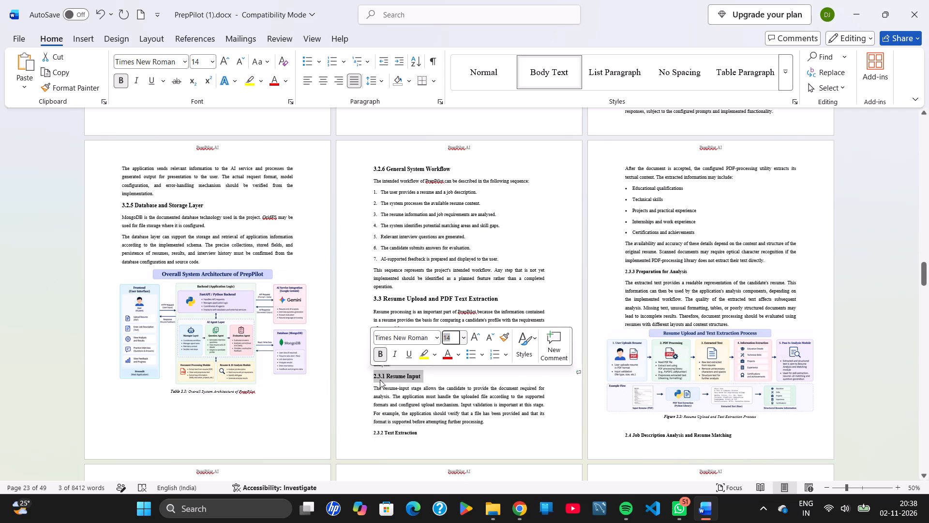
left_click(377, 374)
key("BackSpace")
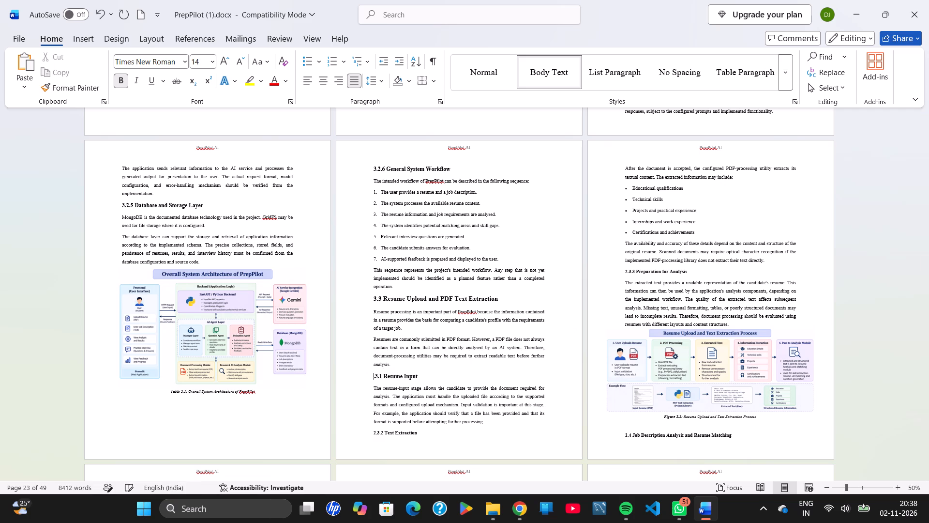
key("3")
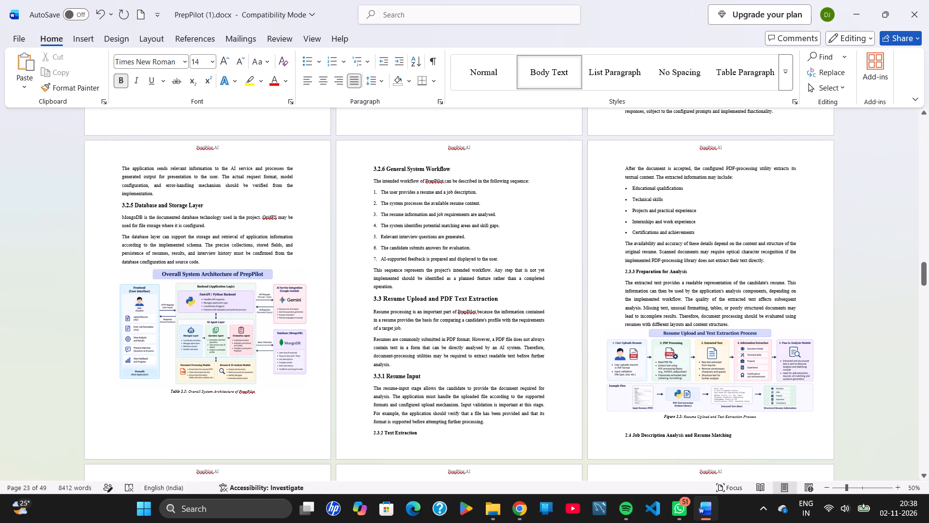
Insert a line break before the Text Extraction subheading to push it onto the next page with its text.
left_click(372, 430)
key("Return")
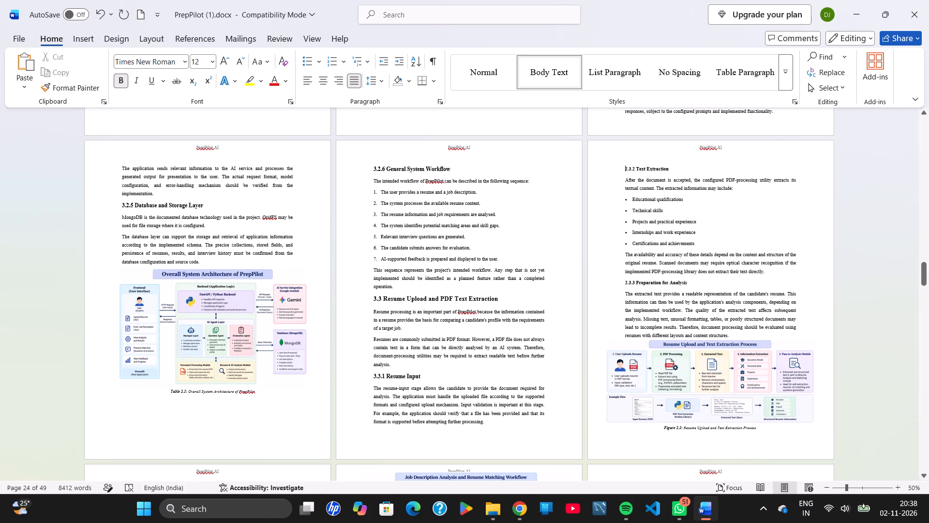
Renumber the Text Extraction subheading as 3.3.2 and set its font size to 14.
key("Delete")
key("3")
key("Left")
key("ctrl+shift+Right")
key("ctrl+shift+Right")
key("ctrl+shift+Right")
key("ctrl+shift+Right")
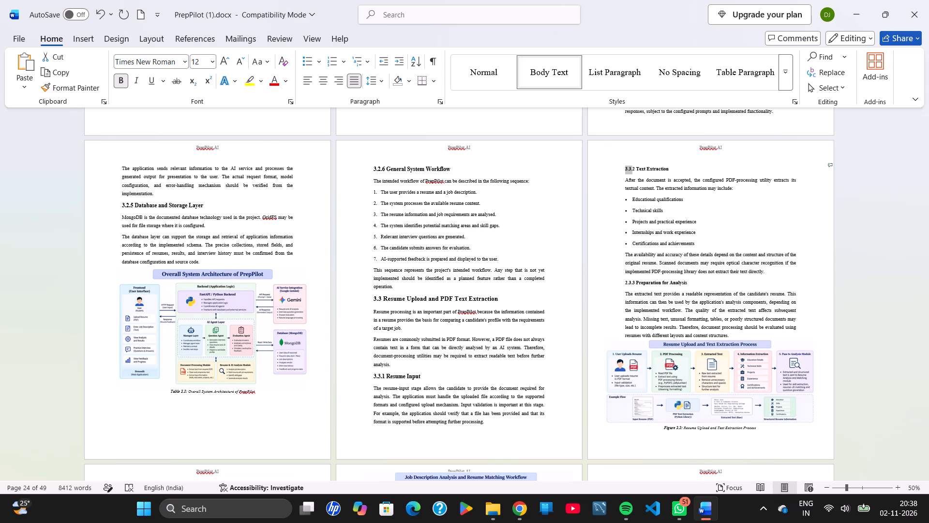
key("ctrl+shift+Right")
key("ctrl+shift+Right")
key("ctrl+shift+Right")
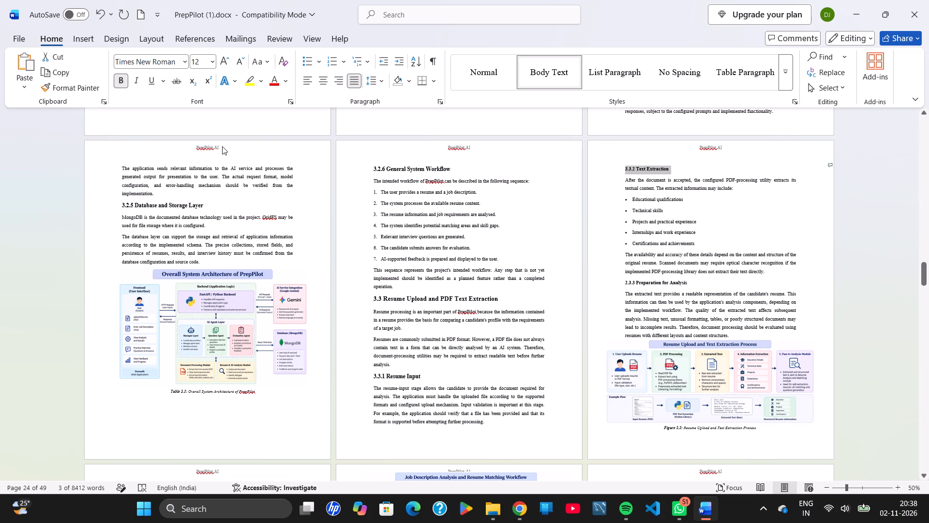
left_click(203, 59)
type("14")
key("Return")
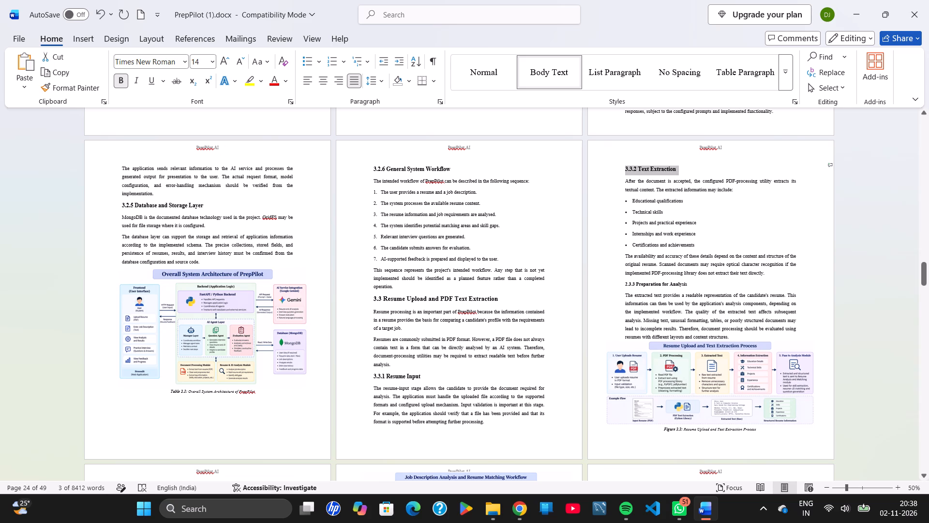
Renumber the Preparation for Analysis subheading as 3.3.3 and set its font size to 14.
left_click(627, 282)
key("BackSpace")
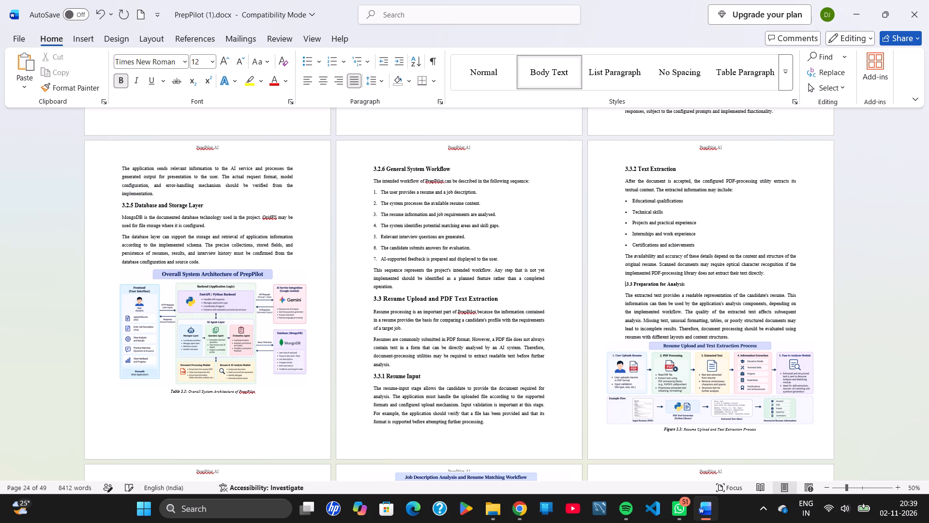
key("3")
key("Left")
key("ctrl+shift+Right")
key("ctrl+shift+Right")
key("ctrl+shift+Right")
key("ctrl+shift+Right")
key("ctrl+shift+Right")
key("ctrl+shift+Right")
key("ctrl+shift+Right")
key("ctrl+shift+Right")
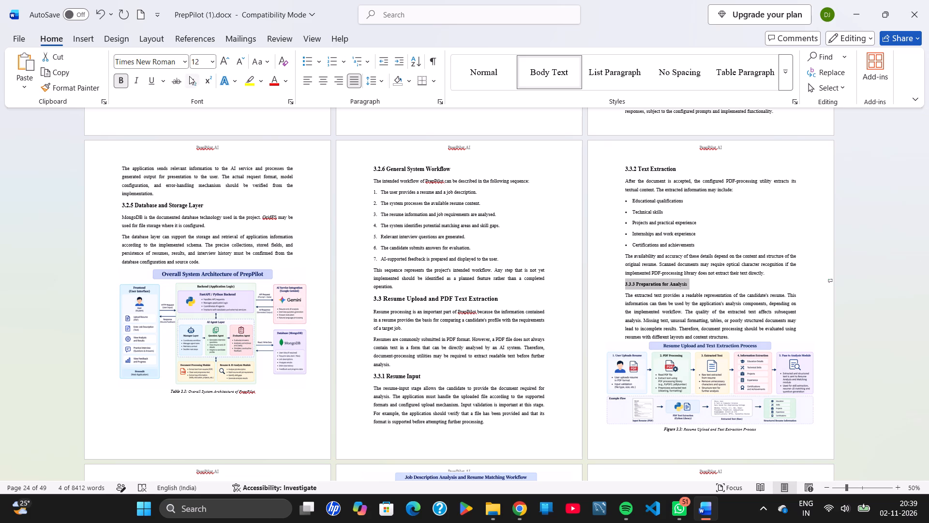
left_click(204, 59)
type("14")
key("Return")
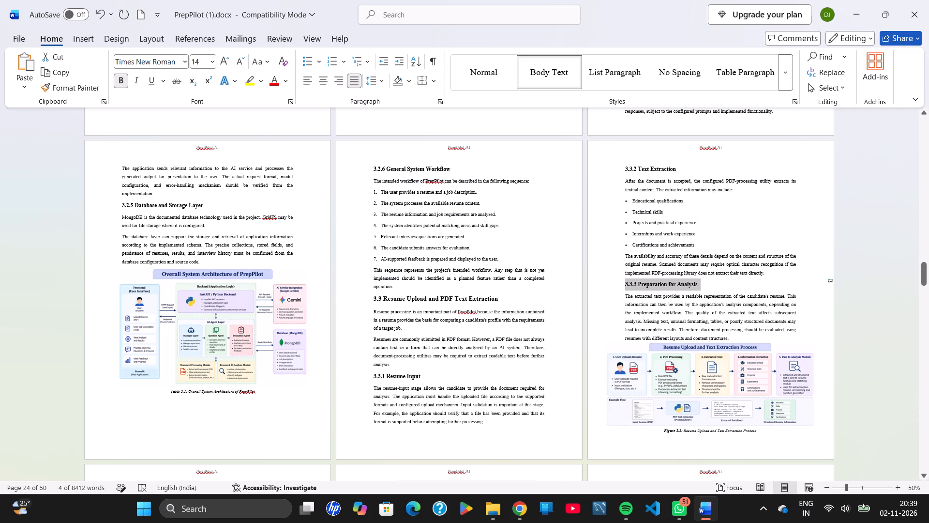
Renumber the Job Description Analysis and Resume Matching heading as 3.4 and set its font size to 16.
scroll(678, 321, "down", 1)
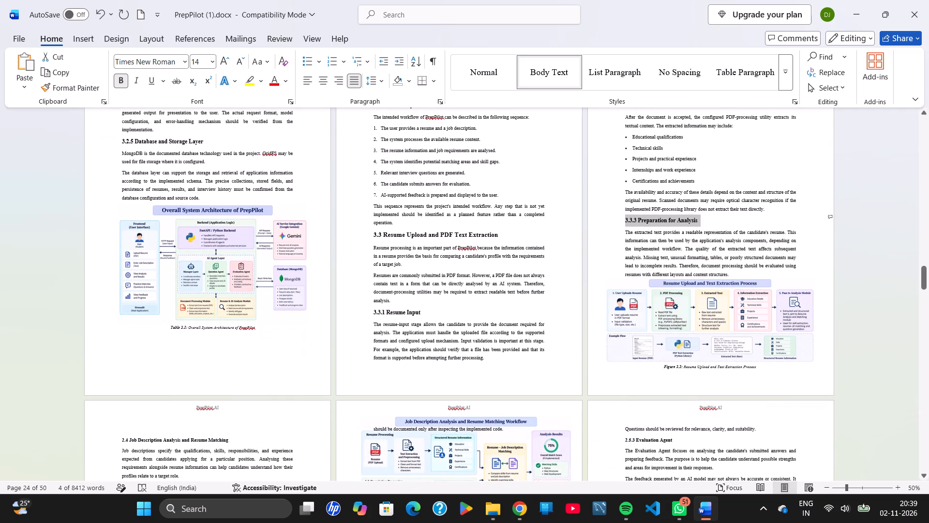
scroll(678, 321, "down", 2)
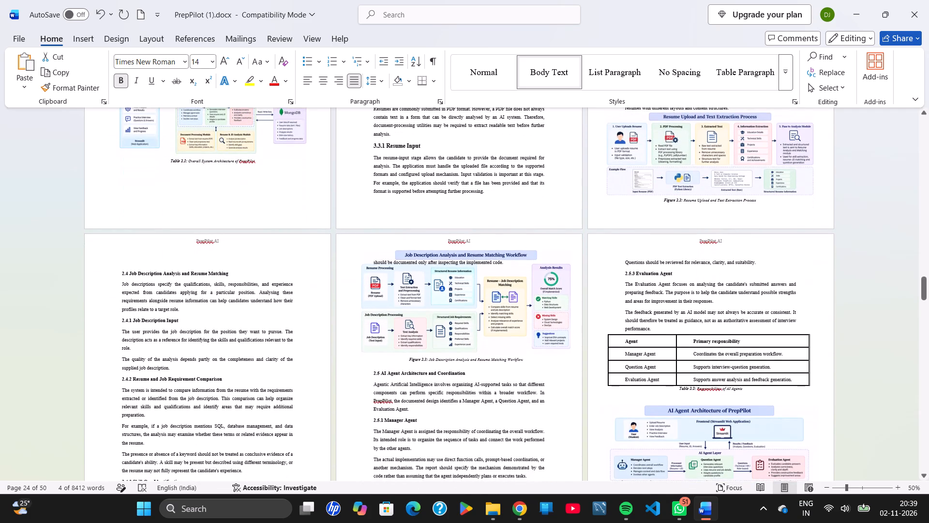
left_click(123, 272)
key("BackSpace")
key("3")
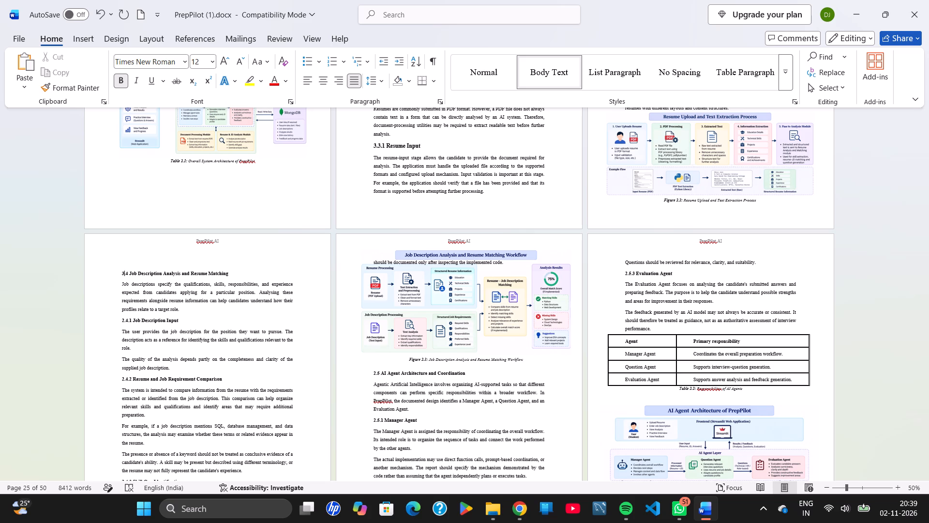
key("Left")
key("ctrl+shift+Right")
key("ctrl+shift+Right")
key("ctrl+shift+Right")
key("ctrl+shift+Right")
key("ctrl+shift+Right")
key("ctrl+shift+Right")
key("ctrl+shift+Right")
key("ctrl+shift+Right")
key("ctrl+shift+Right")
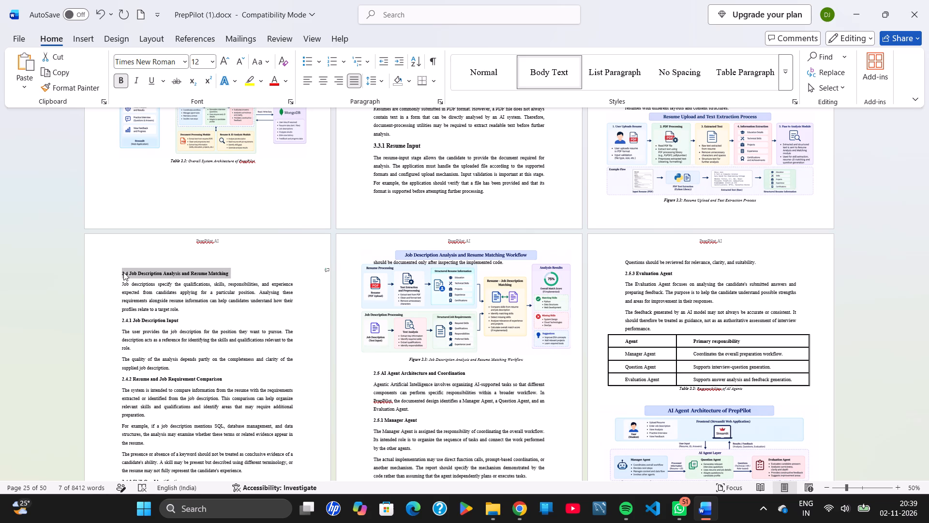
left_click(203, 57)
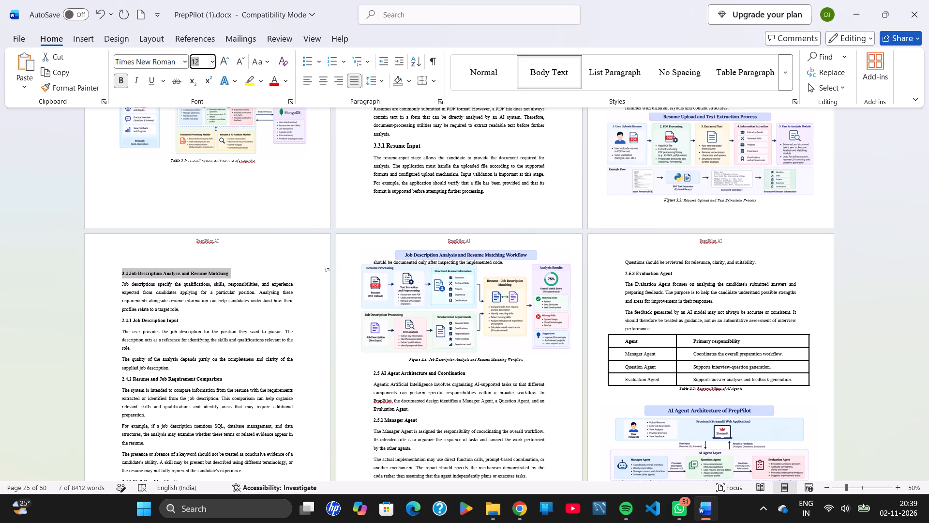
type("16")
key("Return")
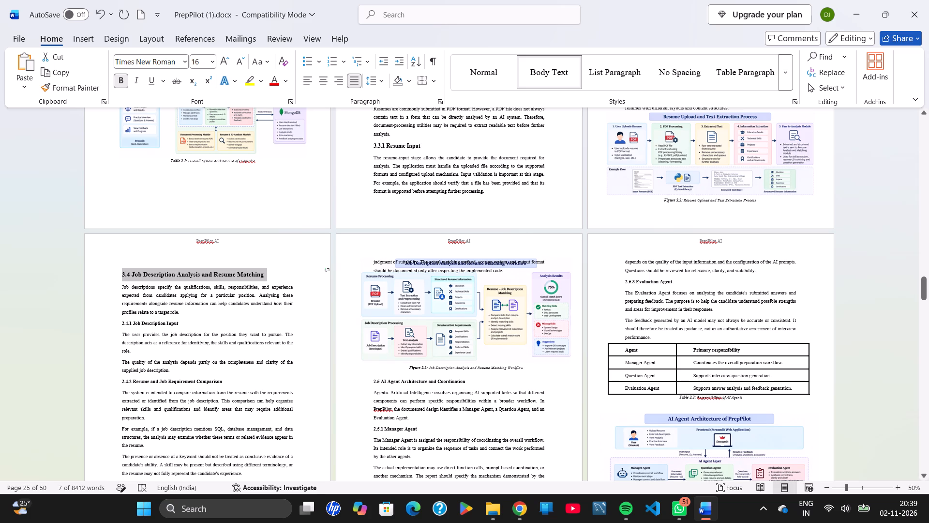
Renumber the Job Description Input subheading as 3.4.1 and set its font size to 14.
left_click(123, 323)
key("BackSpace")
key("3")
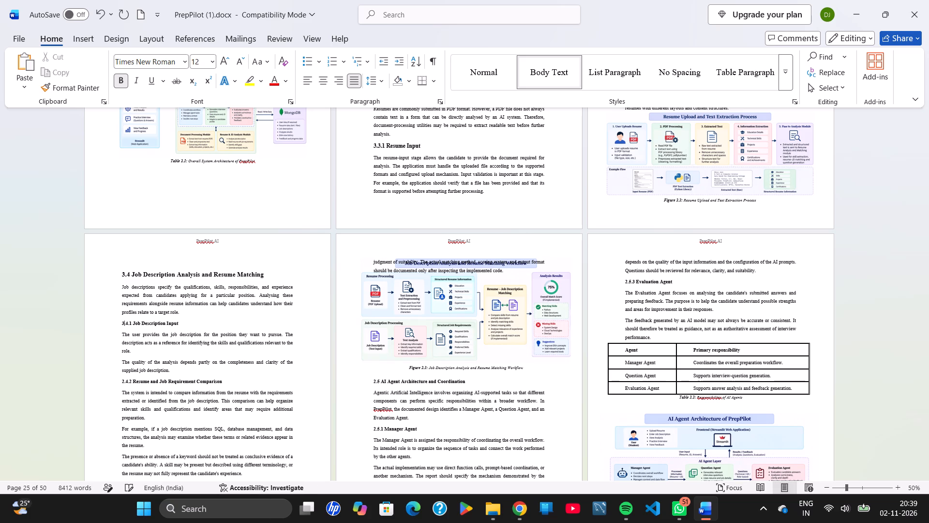
key("Left")
key("ctrl+Right")
key("Left")
key("ctrl+shift+Right")
key("ctrl+shift+Right")
key("ctrl+shift+Right")
key("ctrl+shift+Right")
key("ctrl+shift+Right")
key("ctrl+shift+Right")
key("ctrl+shift+Right")
key("ctrl+shift+Right")
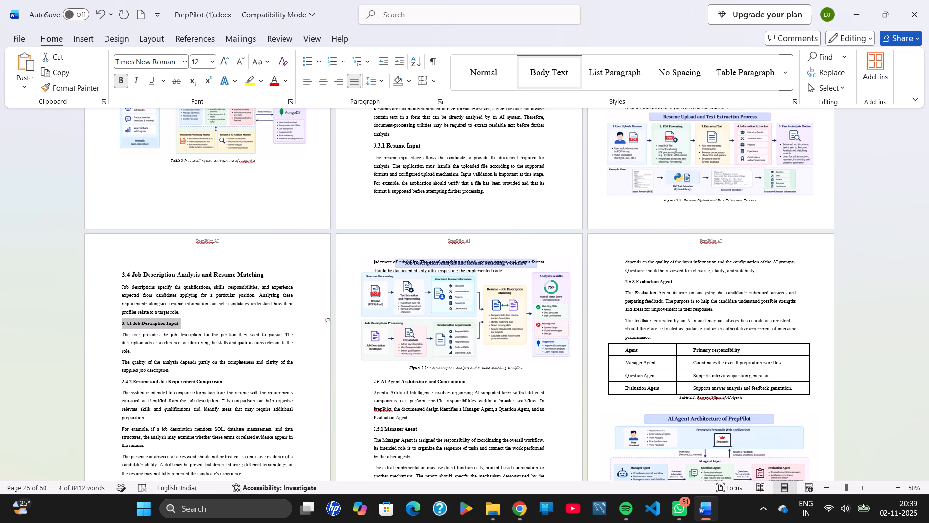
left_click(200, 63)
type("14")
key("Return")
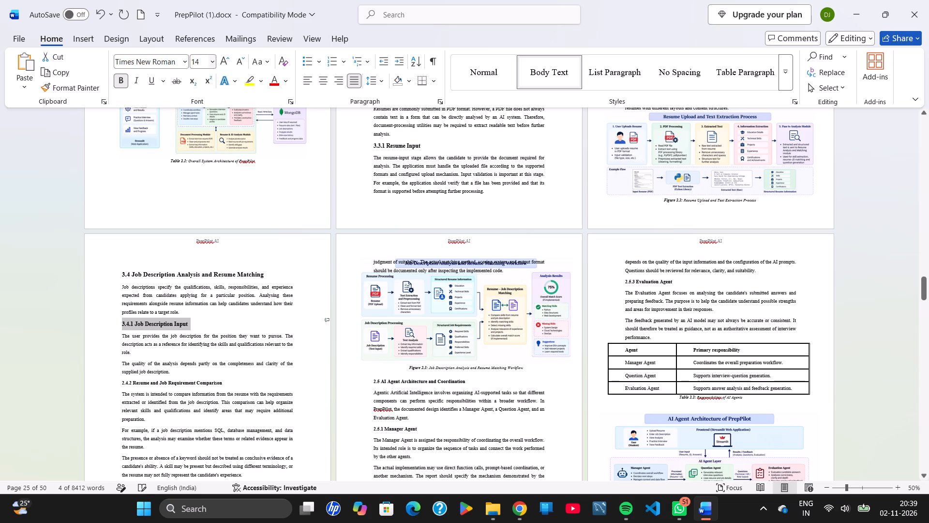
Renumber the Resume and Job Requirement Comparison subheading as 3.4.2 and set its font size to 14.
left_click(124, 382)
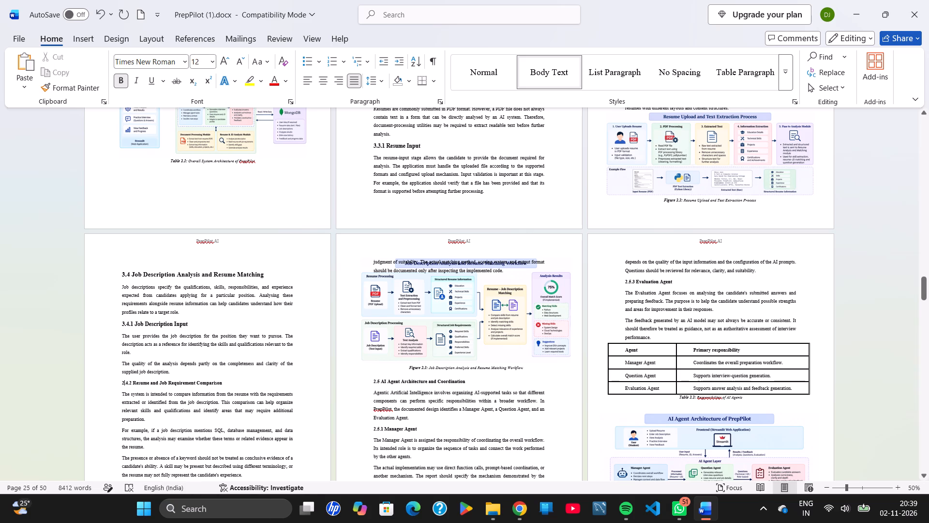
key("BackSpace")
key("3")
key("Left")
key("ctrl+shift+Right")
key("ctrl+shift+Right")
key("ctrl+shift+Right")
key("ctrl+shift+Right")
key("ctrl+shift+Right")
key("ctrl+shift+Right")
key("ctrl+shift+Right")
key("ctrl+shift+Right")
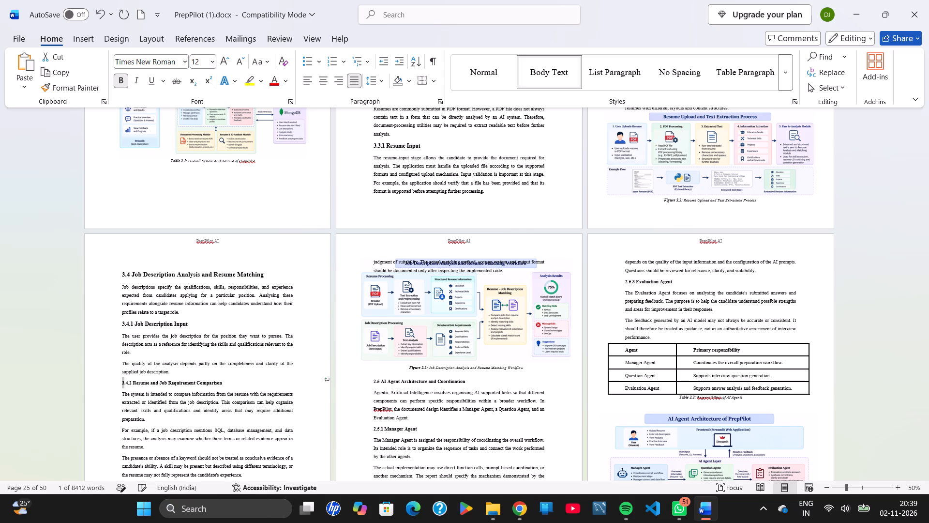
key("ctrl+shift+Right")
key("ctrl+shift+Right")
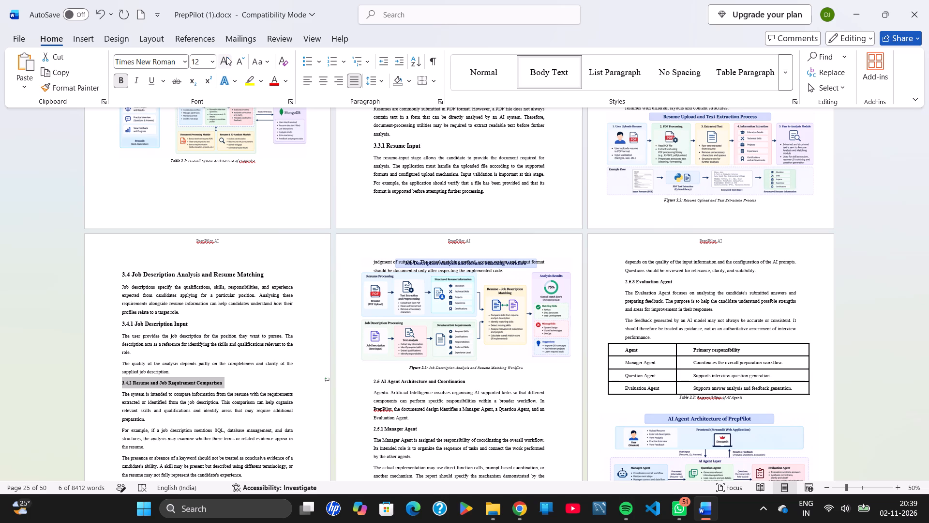
left_click(203, 61)
type("14")
key("Return")
Renumber the Skill-Gap Identification subheading as 3.4.3 and set its font size to 14.
scroll(199, 245, "down", 1)
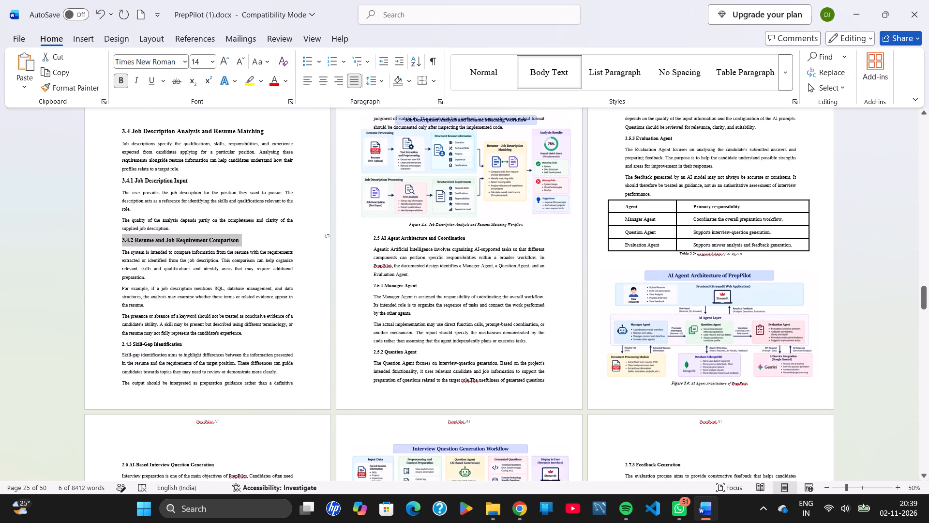
left_click(123, 343)
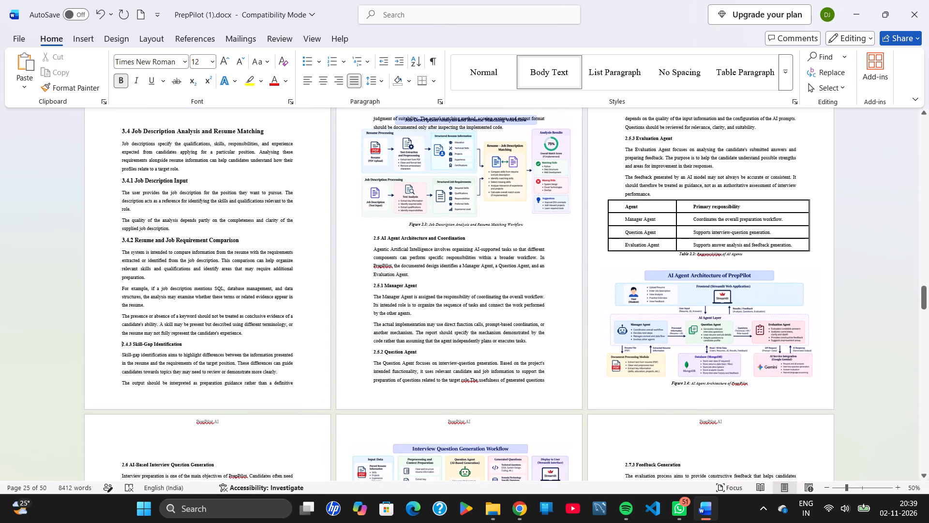
key("Delete")
key("3")
key("Left")
key("ctrl+shift+Right")
key("ctrl+shift+Right")
key("ctrl+shift+Right")
key("ctrl+shift+Right")
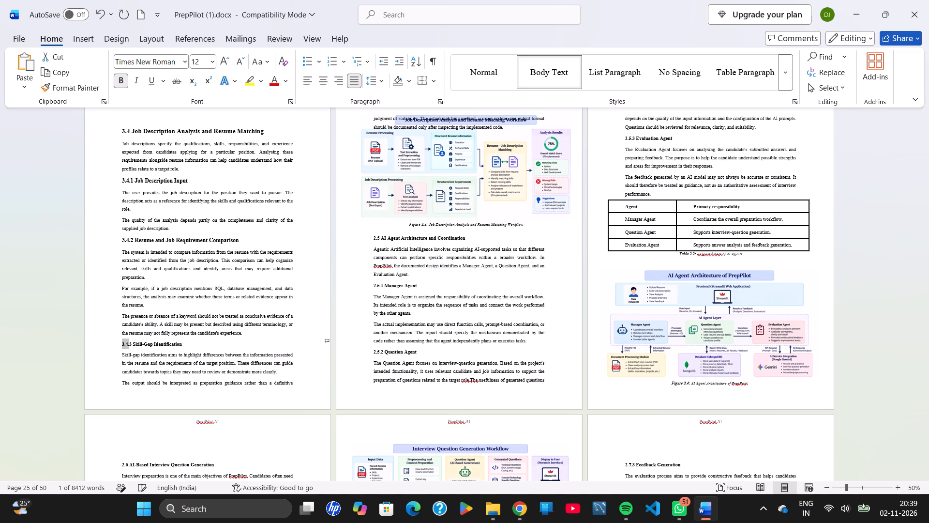
key("ctrl+shift+Right")
key("ctrl+shift+Right")
key("ctrl+shift+Right")
key("ctrl+shift+Right")
key("ctrl+shift+Right")
key("ctrl+shift+Right")
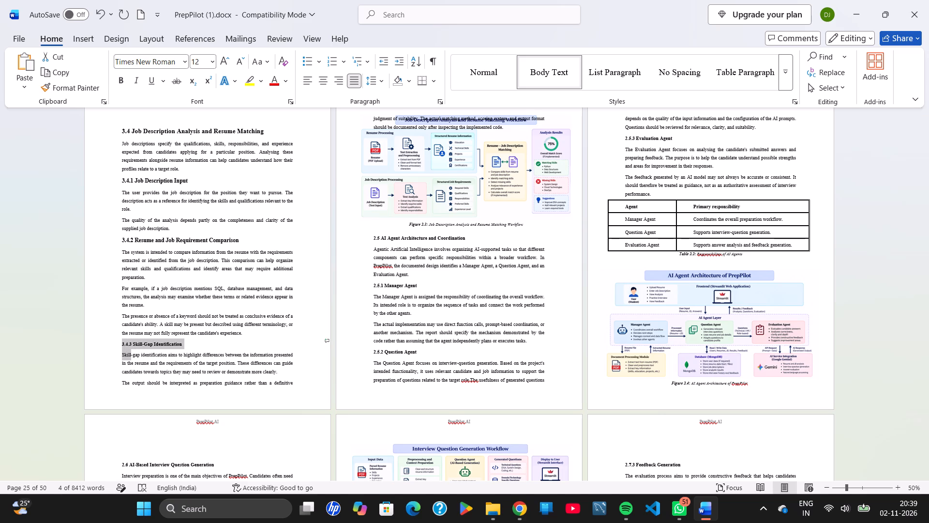
key("ctrl+shift+Left")
left_click(197, 62)
type("14")
key("Return")
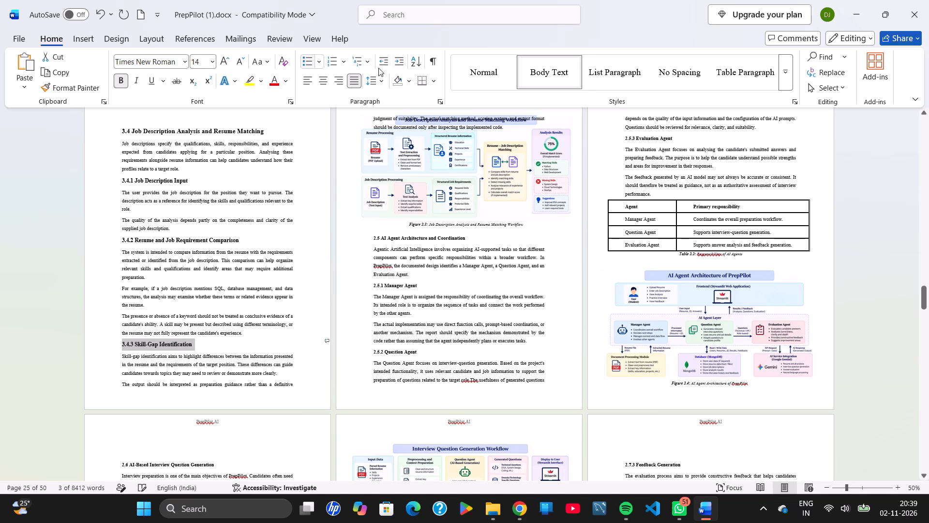
Copy and delete the Skill-Gap Identification paragraph beginning "The output should be interpreted", and insert a new line in its place.
scroll(506, 206, "up", 1)
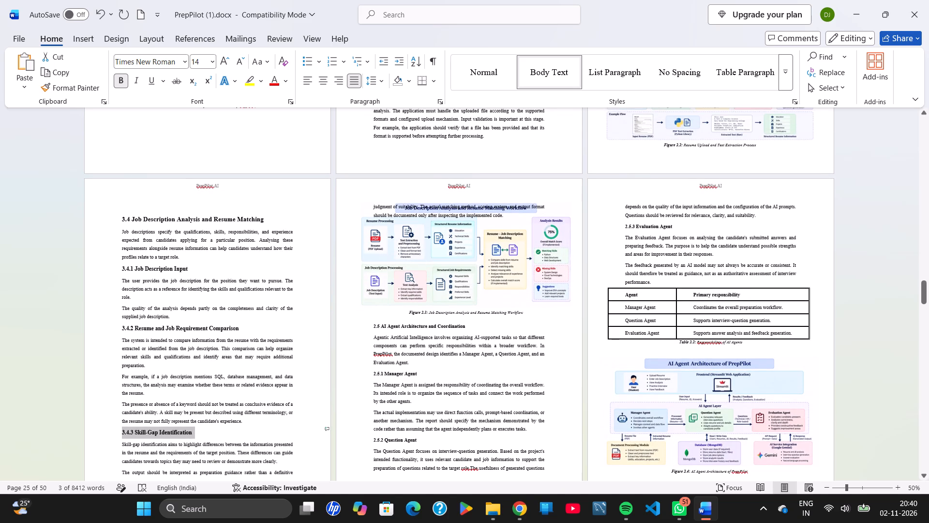
scroll(265, 390, "down", 1)
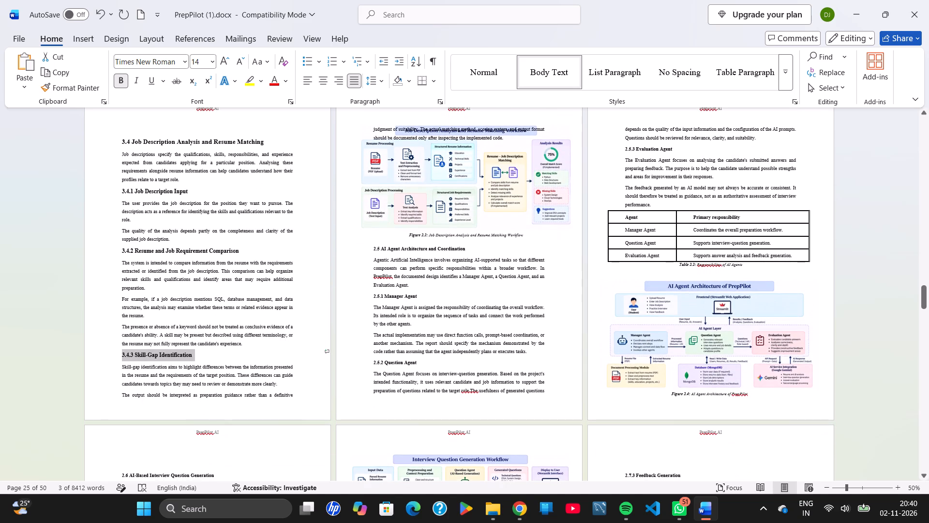
left_click_drag(121, 397, 286, 396)
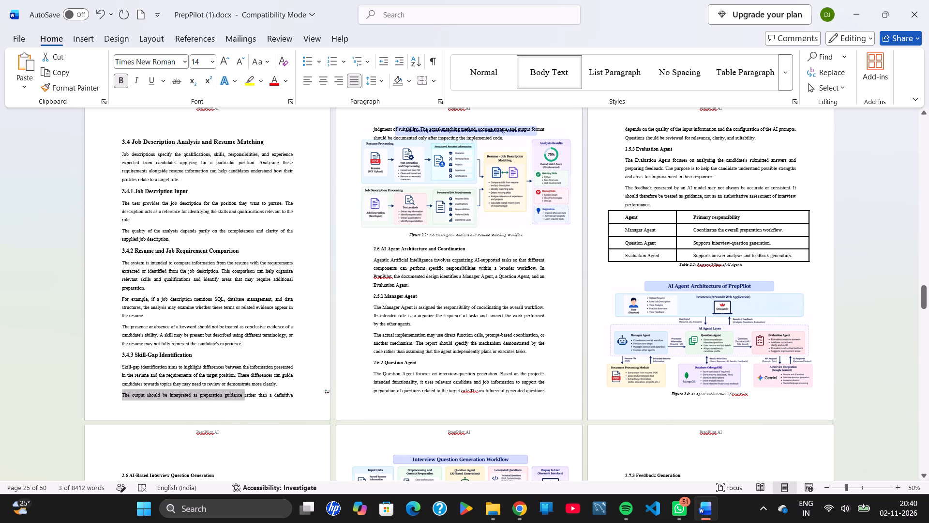
left_click_drag(286, 396, 369, 120)
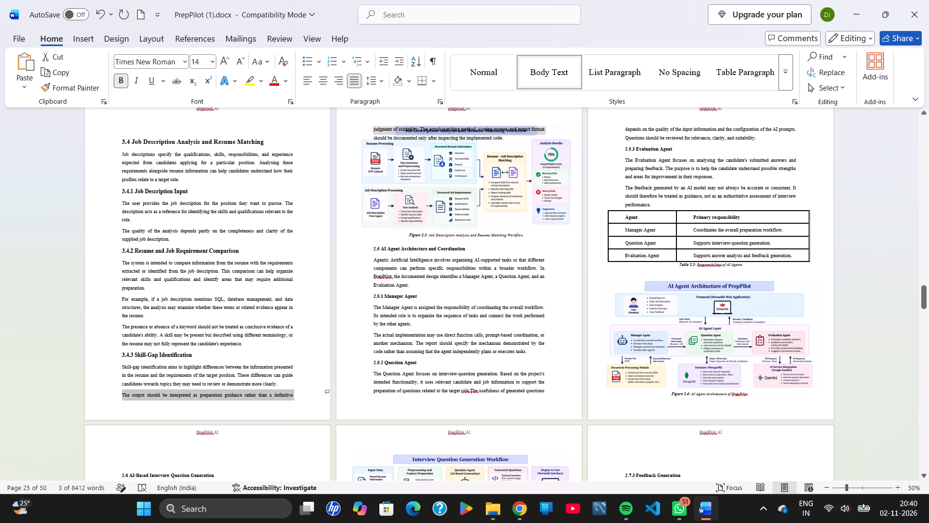
left_click_drag(369, 120, 476, 138)
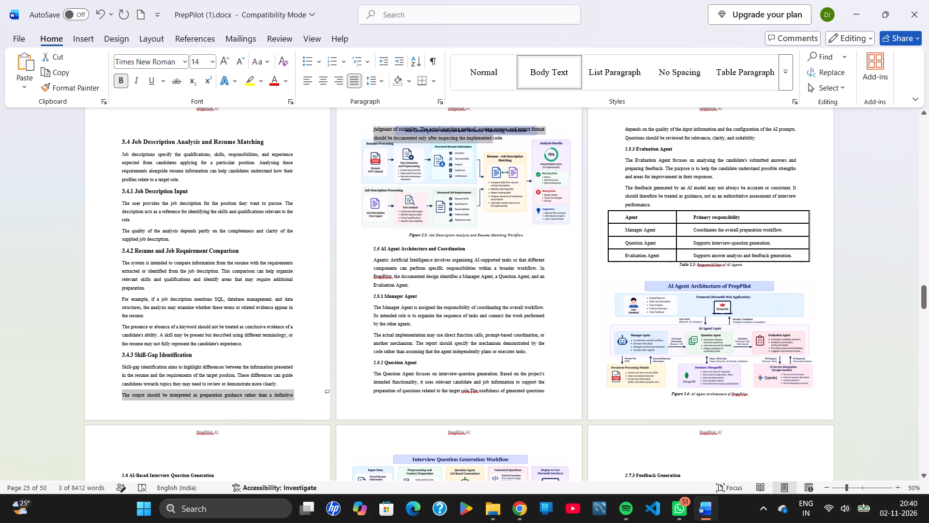
left_click_drag(476, 138, 537, 139)
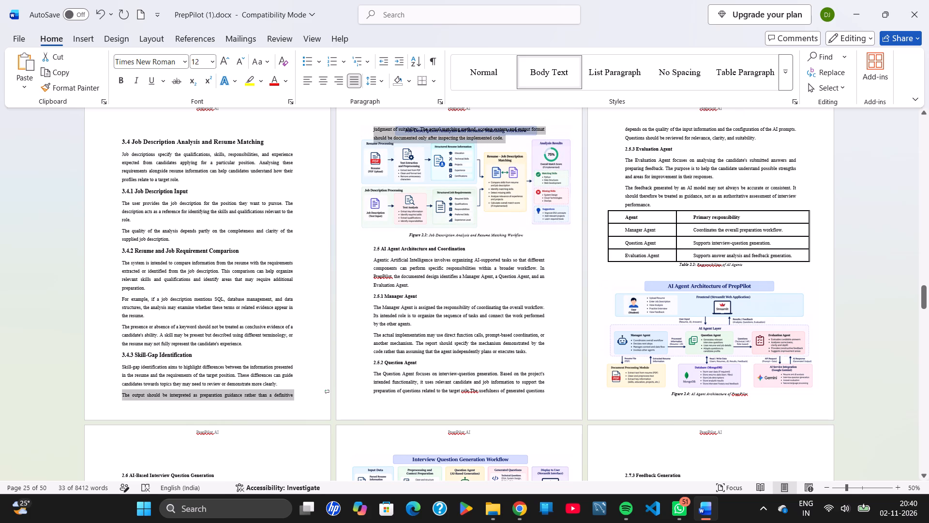
key("ctrl+c")
key("BackSpace")
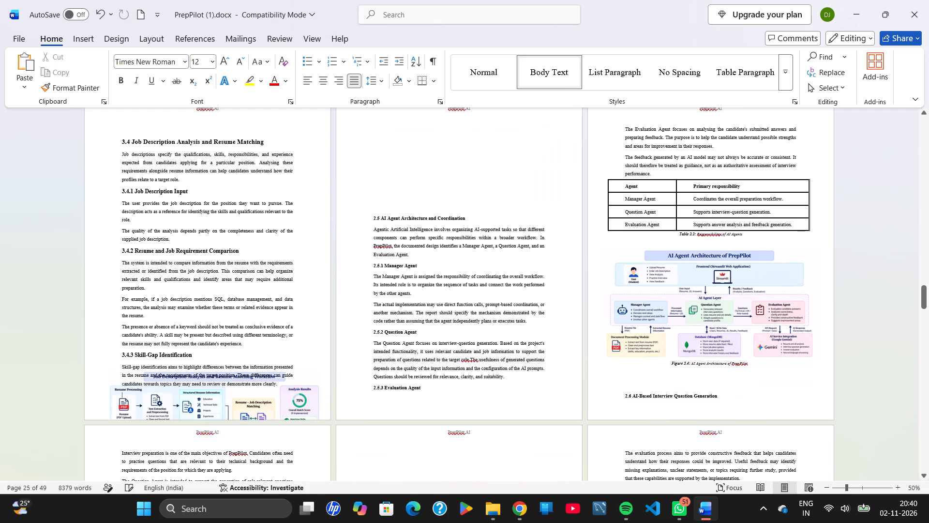
key("ctrl+z")
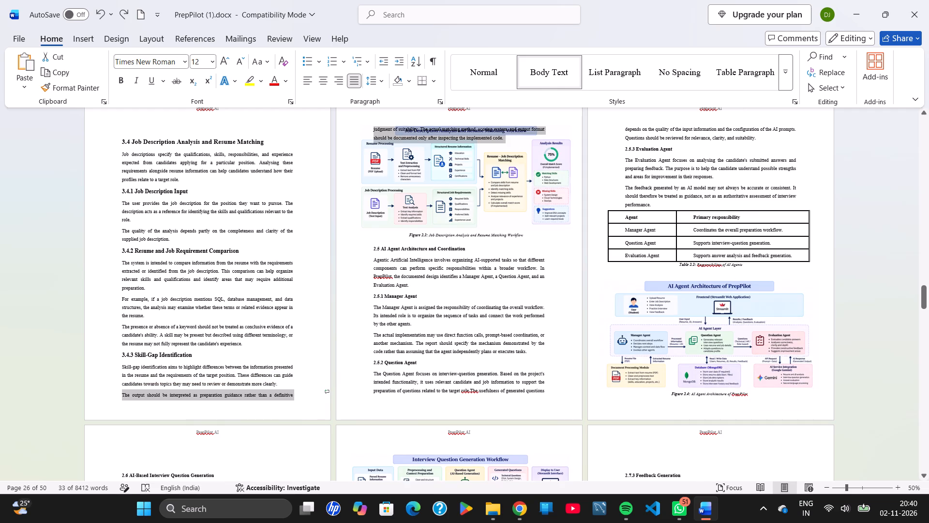
key("BackSpace")
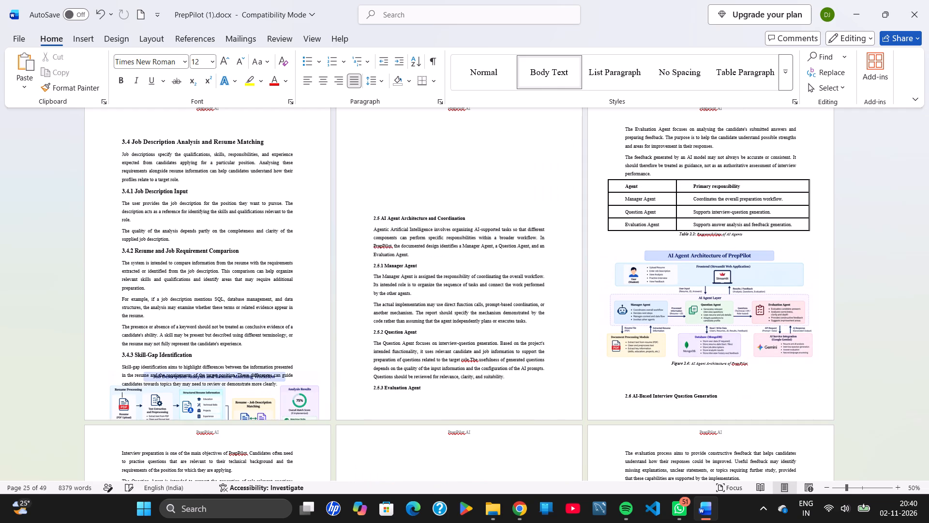
key("Return")
Move the Job Description Analysis and Resume Matching Workflow figure slightly down, clear of the page header.
scroll(549, 239, "up", 1)
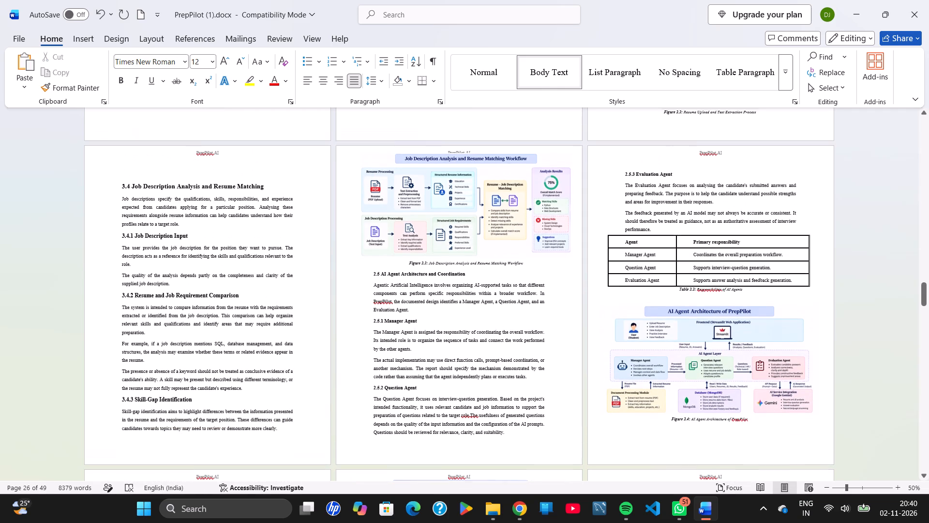
left_click_drag(502, 224, 503, 235)
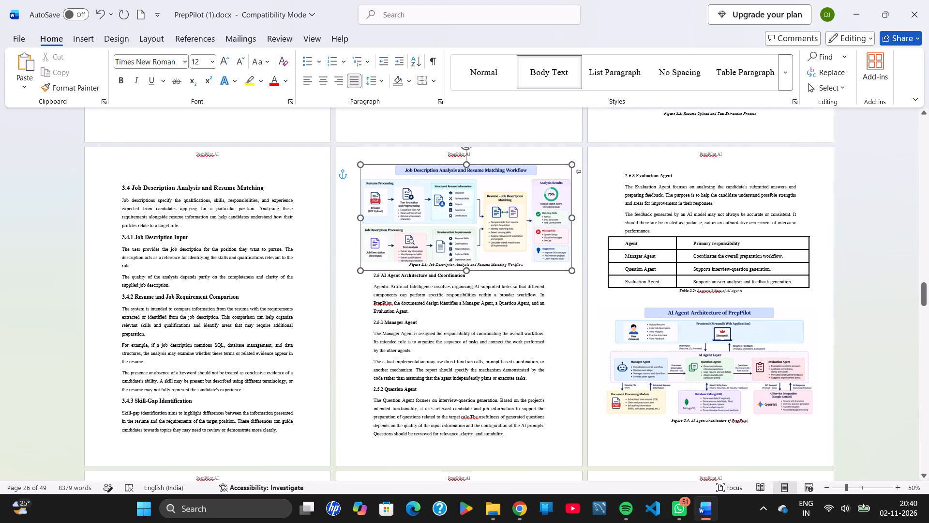
left_click_drag(503, 235, 503, 232)
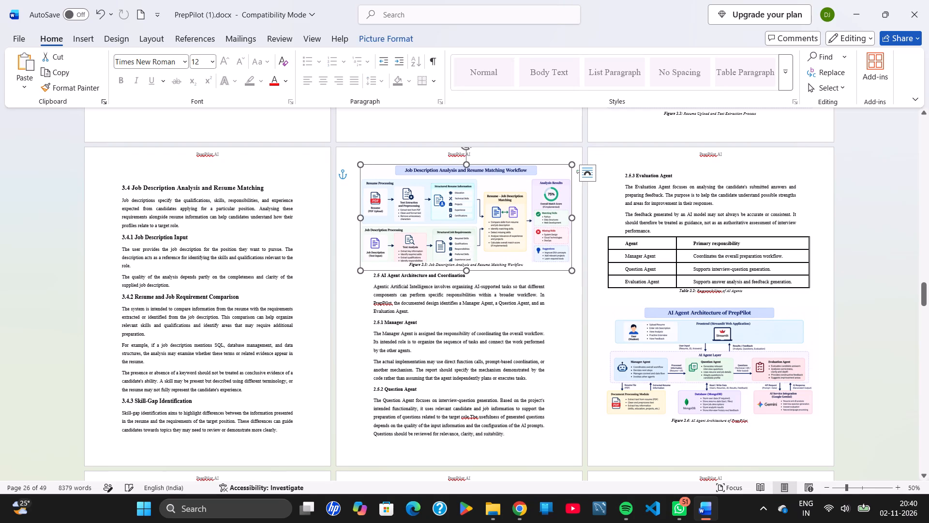
Renumber the AI Agent Architecture and Coordination heading as 3.5 and set its font size to 16.
left_click(864, 214)
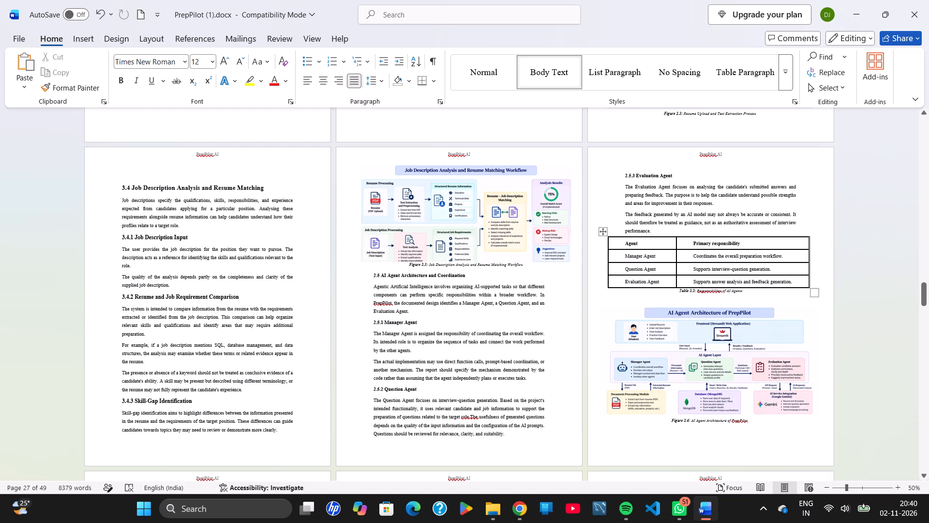
left_click(375, 275)
key("BackSpace")
key("3")
key("Left")
key("ctrl+shift+Right")
key("ctrl+shift+Right")
key("ctrl+shift+Right")
key("ctrl+shift+Right")
key("ctrl+shift+Right")
key("ctrl+shift+Right")
key("ctrl+shift+Right")
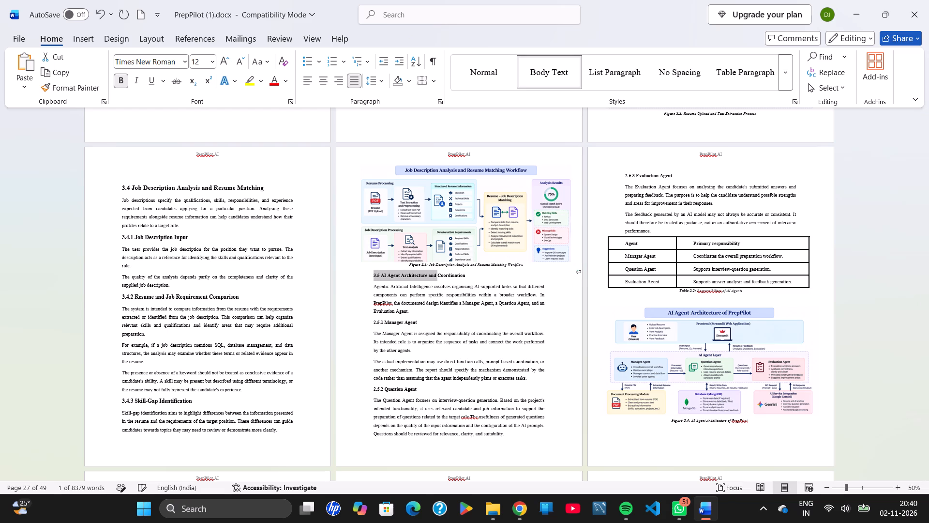
key("ctrl+shift+Right")
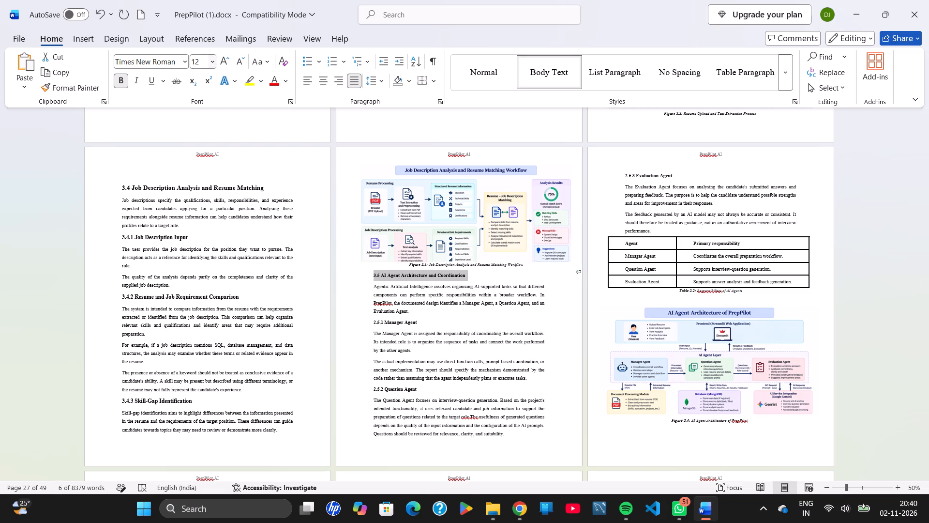
left_click(202, 60)
type("16")
key("Return")
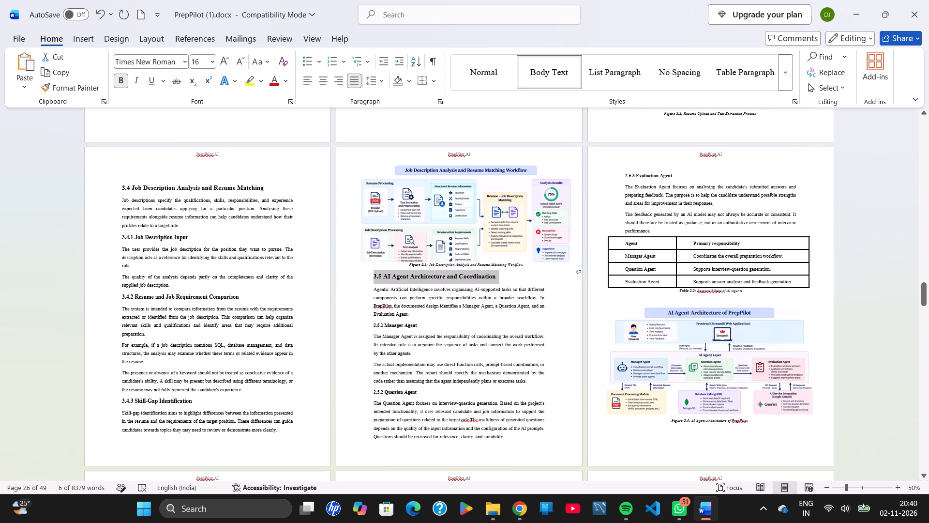
Renumber the Manager Agent subheading as 3.5.1 and set its font size to 14.
left_click(375, 326)
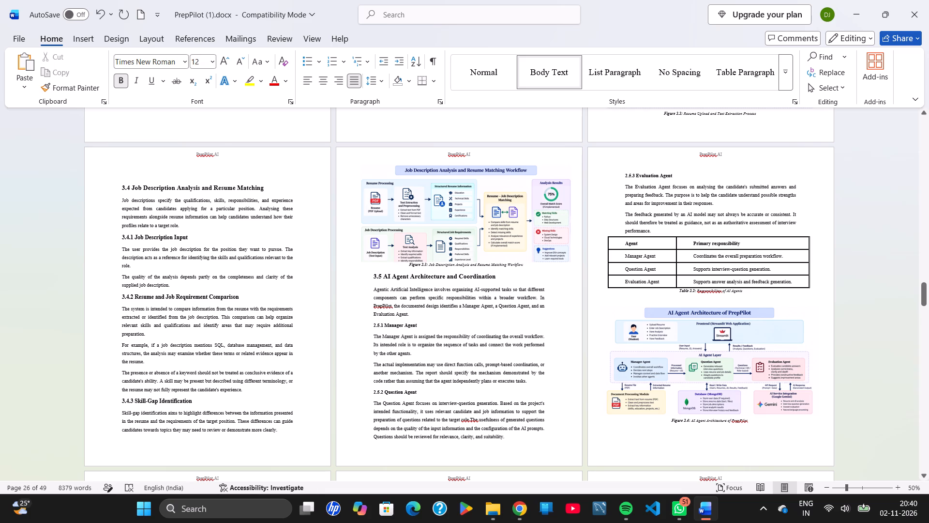
key("BackSpace")
key("ctrl+z")
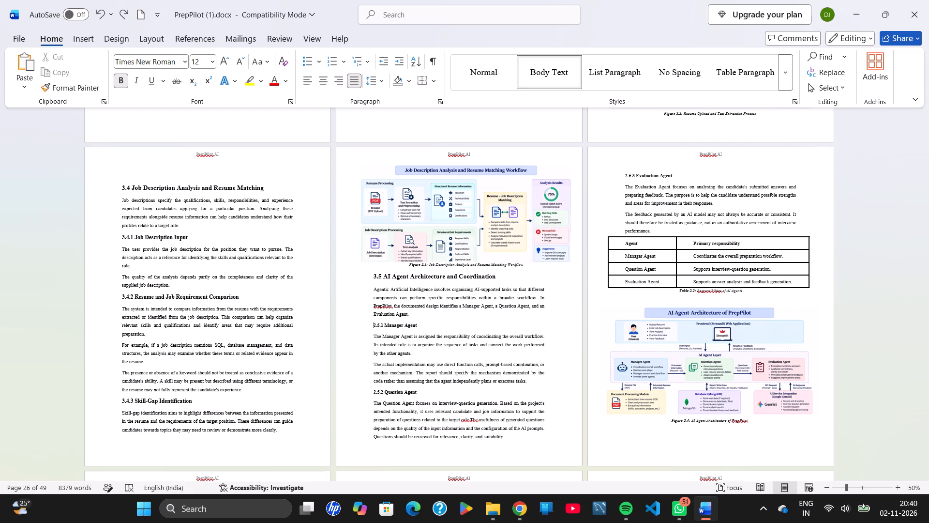
key("Delete")
key("3")
key("Left")
key("ctrl+shift+Right")
key("ctrl+shift+Right")
key("ctrl+shift+Right")
key("ctrl+shift+Right")
key("ctrl+shift+Right")
key("ctrl+shift+Right")
key("ctrl+shift+Right")
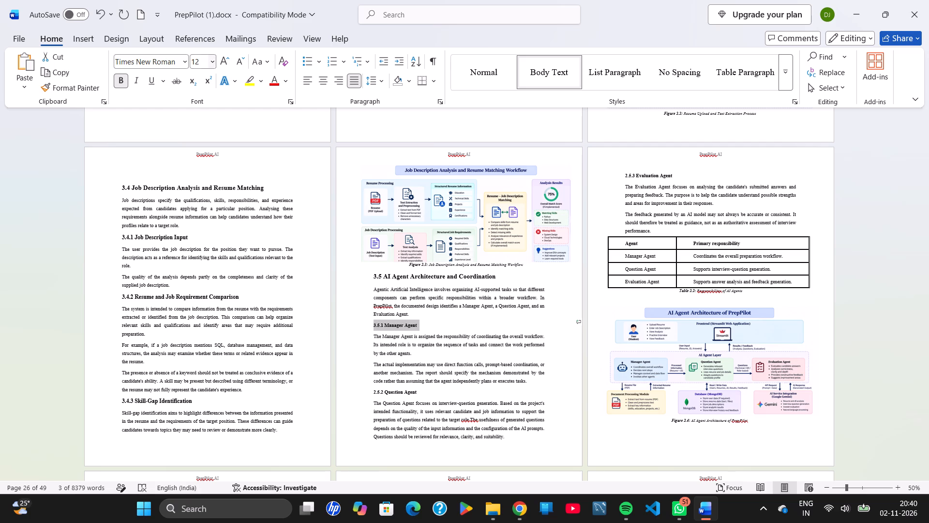
left_click(197, 60)
type("14")
key("Return")
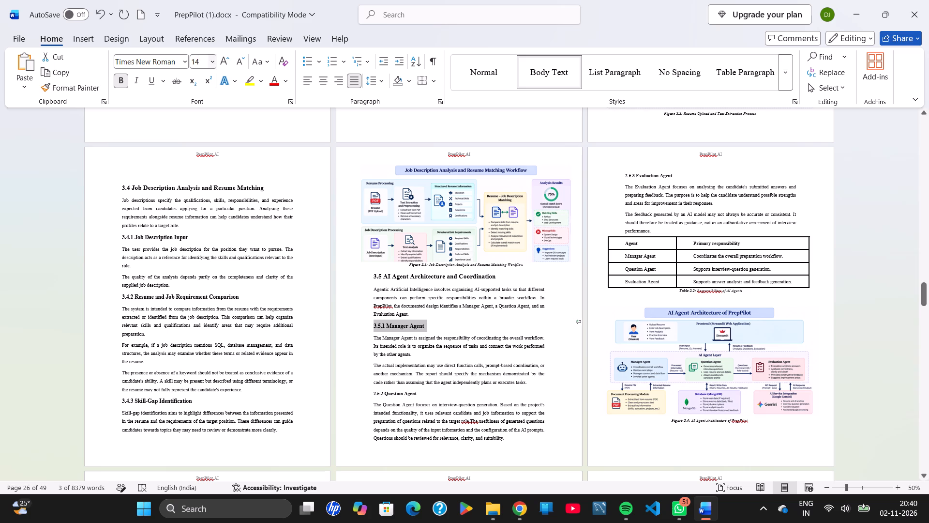
Renumber the Question Agent subheading as 3.5.2 and set its font size to 14.
left_click(376, 394)
key("BackSpace")
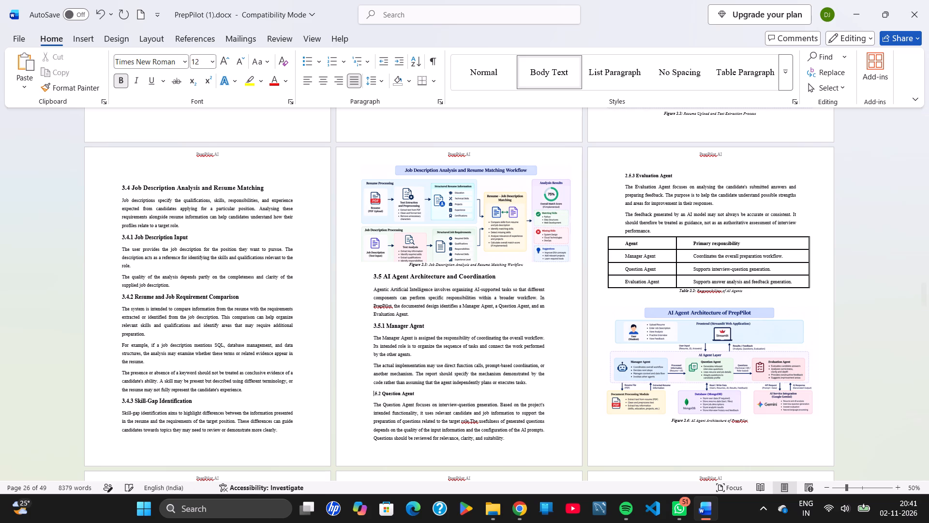
key("3")
key("Left")
key("ctrl+shift+Right")
key("ctrl+shift+Right")
key("ctrl+shift+Right")
key("ctrl+shift+Right")
key("ctrl+shift+Right")
key("ctrl+shift+Right")
key("ctrl+shift+Right")
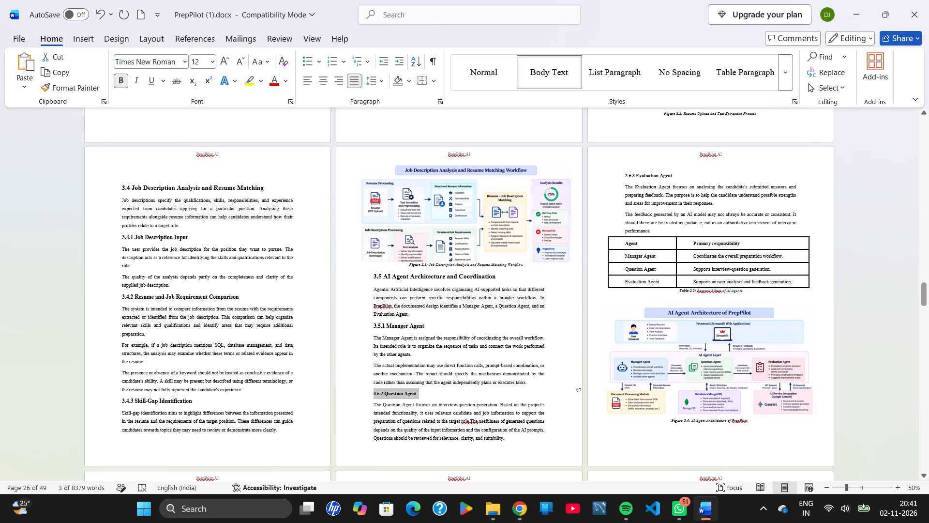
left_click(202, 61)
type("14")
key("Return")
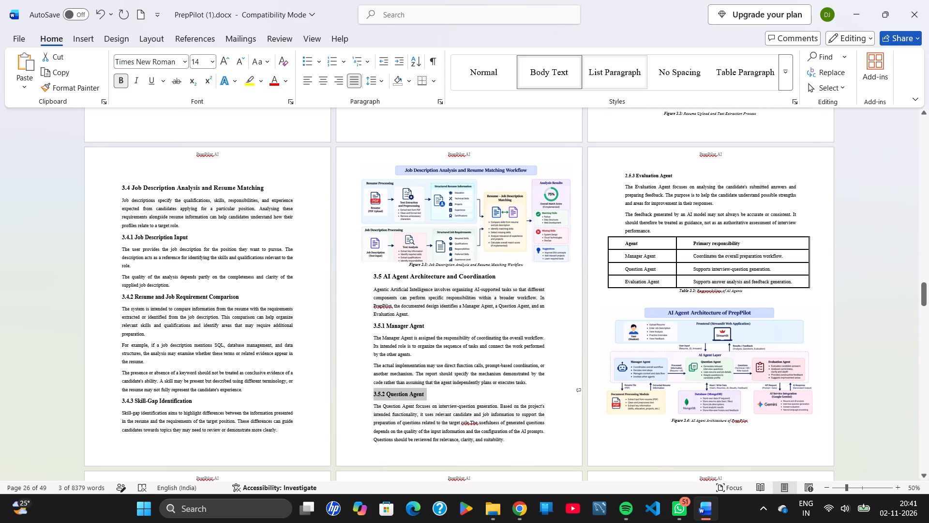
Renumber the Evaluation Agent subheading as 3.5.3 and set its font size to 14.
left_click(629, 173)
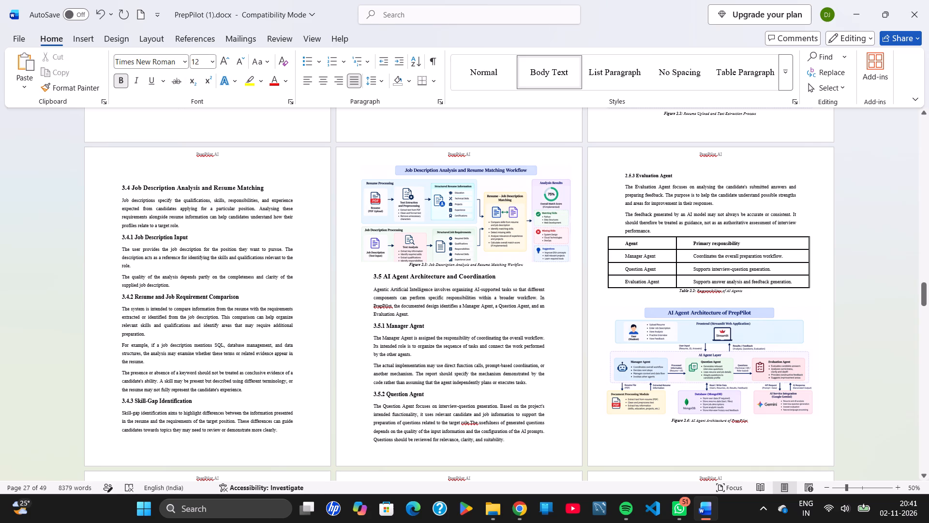
key("Left")
key("BackSpace")
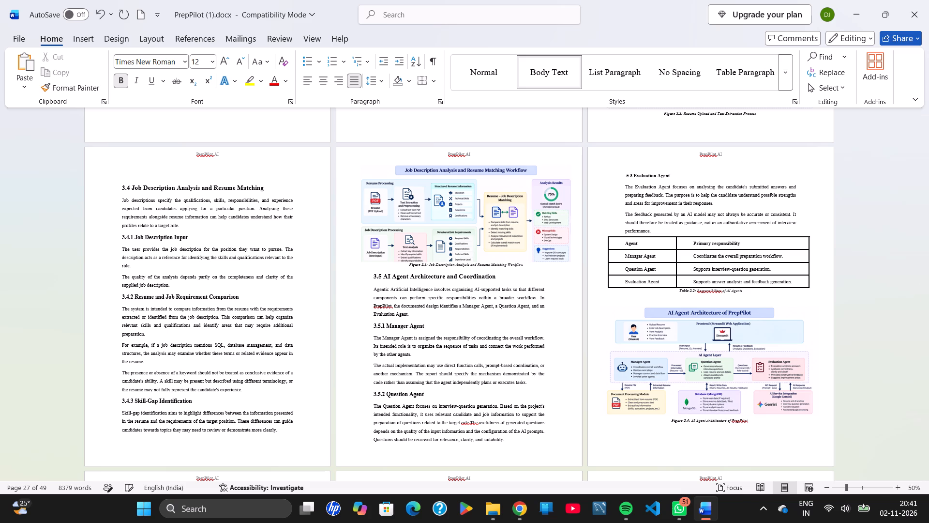
key("3")
key("Left")
key("ctrl+Right")
key("Left")
key("ctrl+shift+Right")
key("ctrl+shift+Right")
key("ctrl+shift+Right")
key("ctrl+shift+Right")
key("ctrl+shift+Right")
key("ctrl+shift+Right")
key("ctrl+shift+Right")
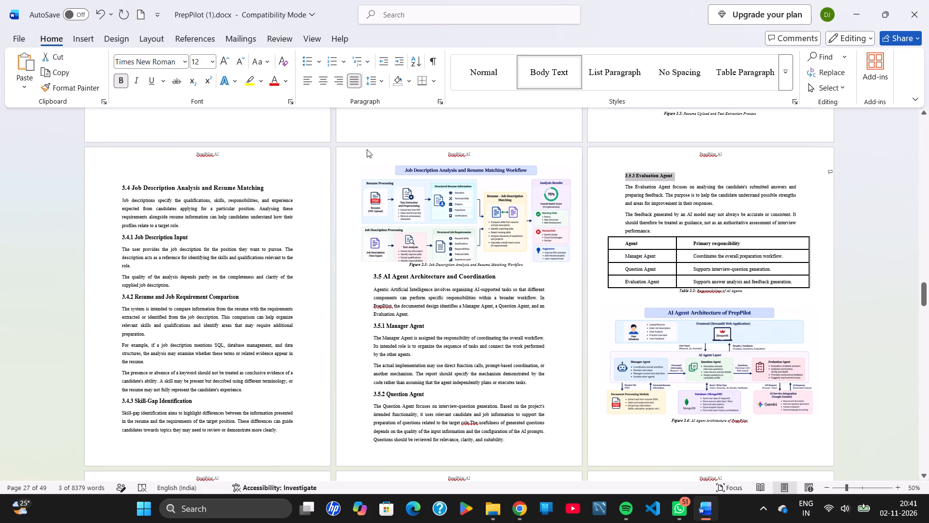
left_click(201, 63)
type("14")
key("Return")
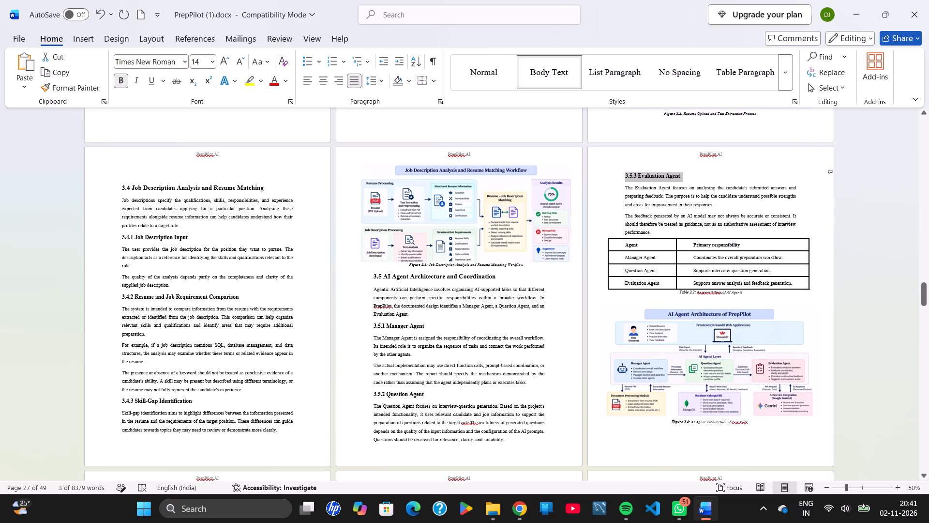
Renumber the AI-Based Interview Question Generation heading as 3.6 and set its font size to 16.
scroll(635, 305, "down", 1)
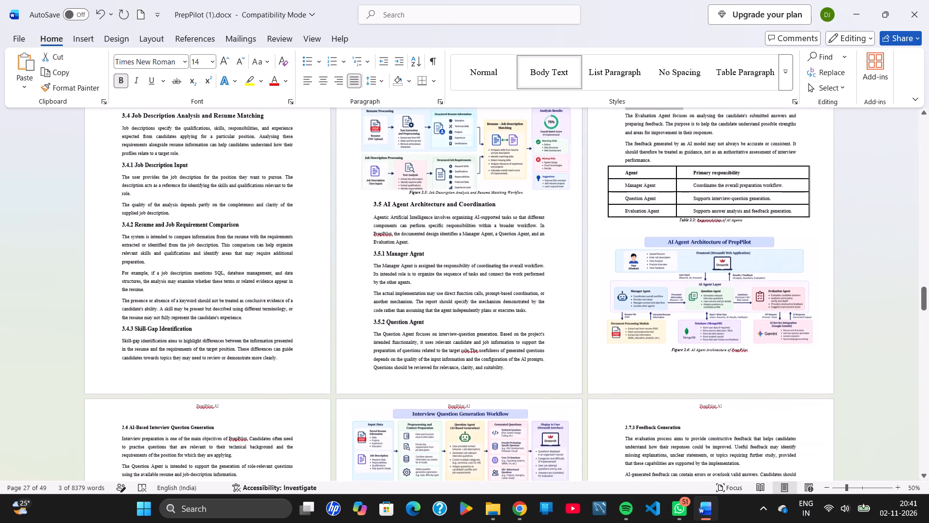
scroll(635, 305, "down", 1)
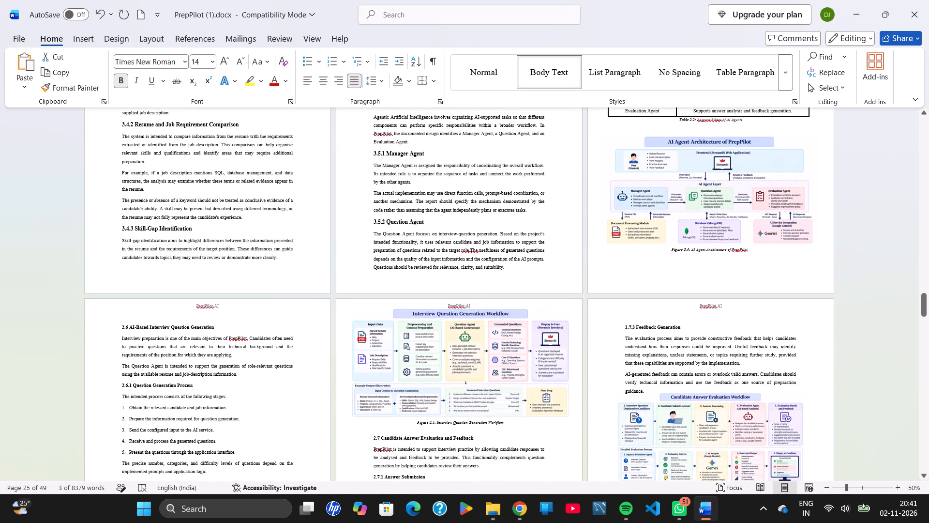
left_click(127, 326)
key("Left")
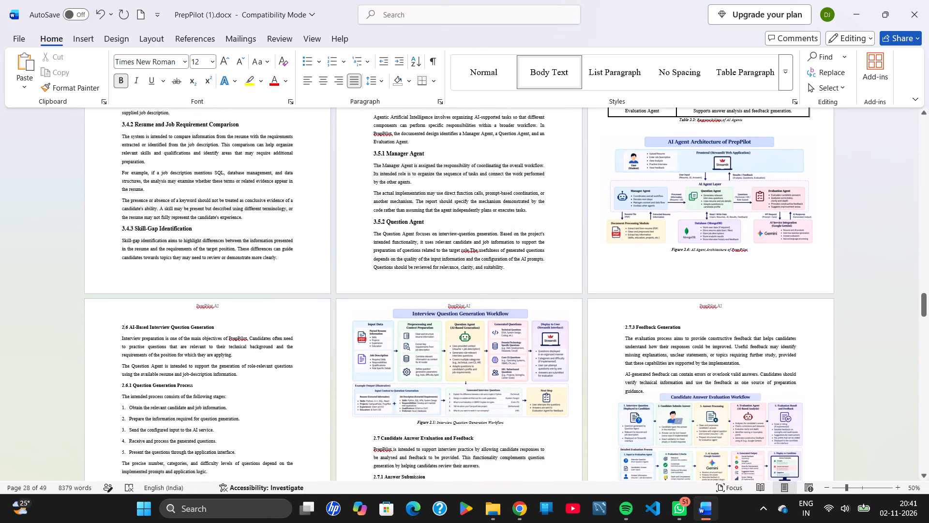
key("BackSpace")
key("3")
key("Left")
key("ctrl+Right")
key("Left")
key("ctrl+shift+Right")
key("ctrl+shift+Right")
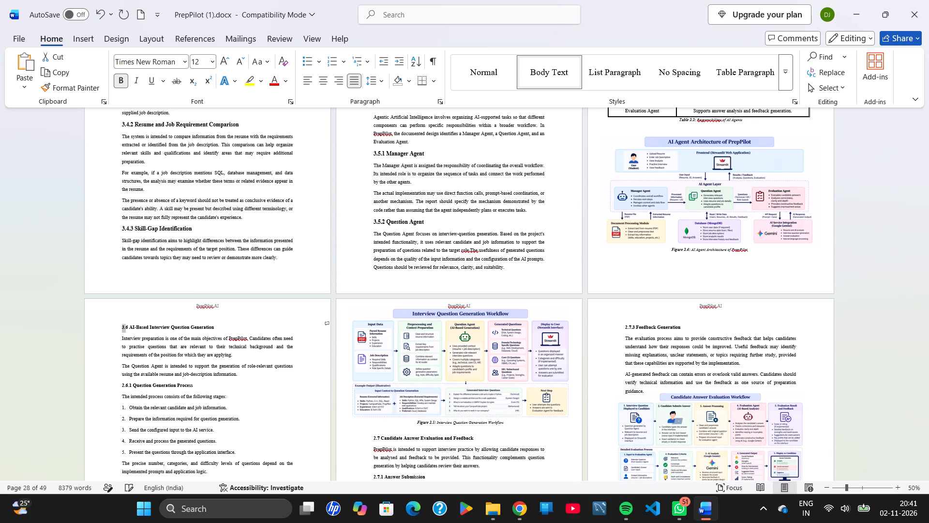
key("ctrl+shift+Right")
key("ctrl+shift+Right")
key("ctrl+shift+Right")
key("ctrl+shift+Right")
key("ctrl+shift+Right")
key("ctrl+shift+Right")
key("ctrl+shift+Right")
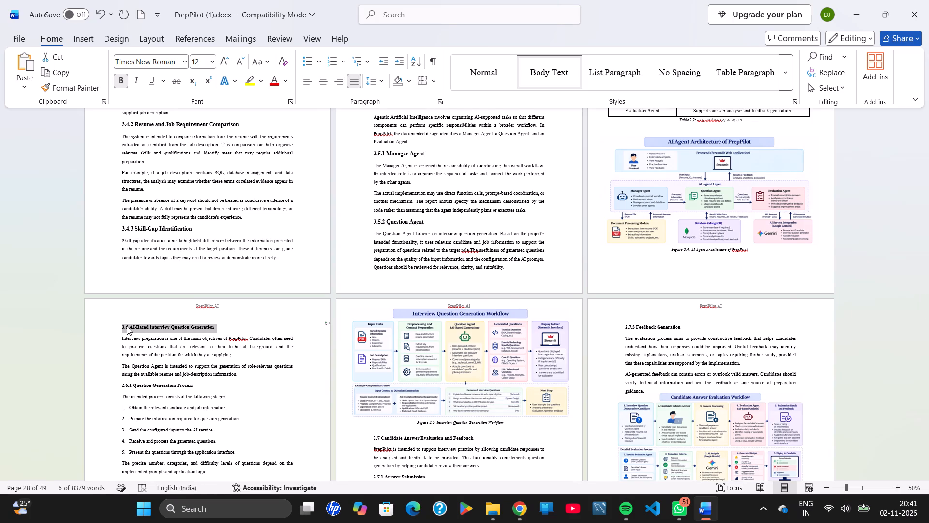
left_click(200, 58)
type("16")
key("Return")
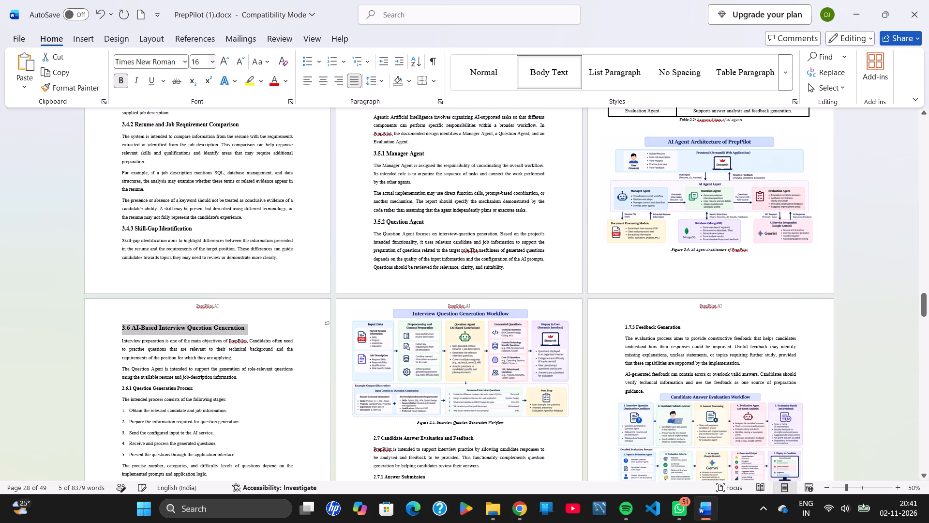
Renumber the Question Generation Process subheading as 3.6.1 and set its font size to 14.
left_click(124, 387)
key("BackSpace")
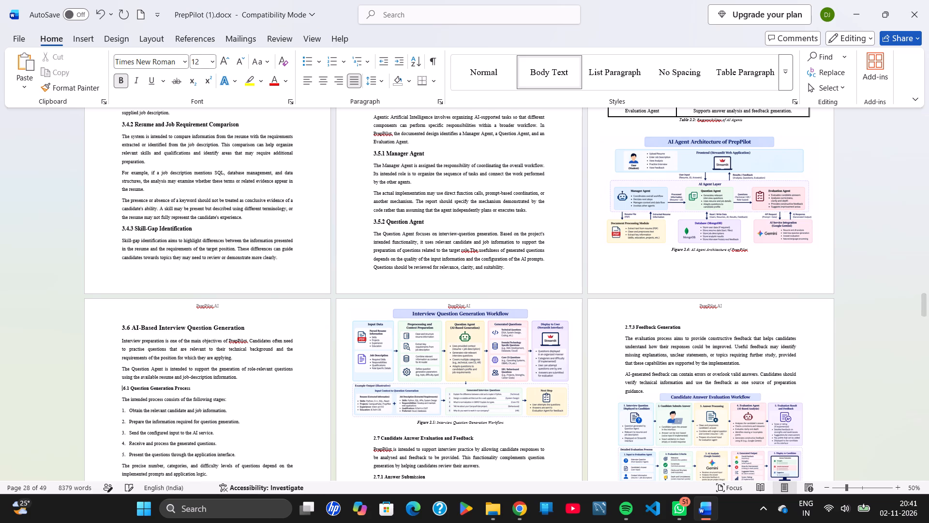
key("3")
key("Left")
key("ctrl+shift+Right")
key("ctrl+shift+Right")
key("ctrl+shift+Right")
key("ctrl+shift+Right")
key("ctrl+shift+Right")
key("ctrl+shift+Right")
key("ctrl+shift+Right")
key("ctrl+shift+Right")
key("ctrl+shift+Right")
key("ctrl+shift+Right")
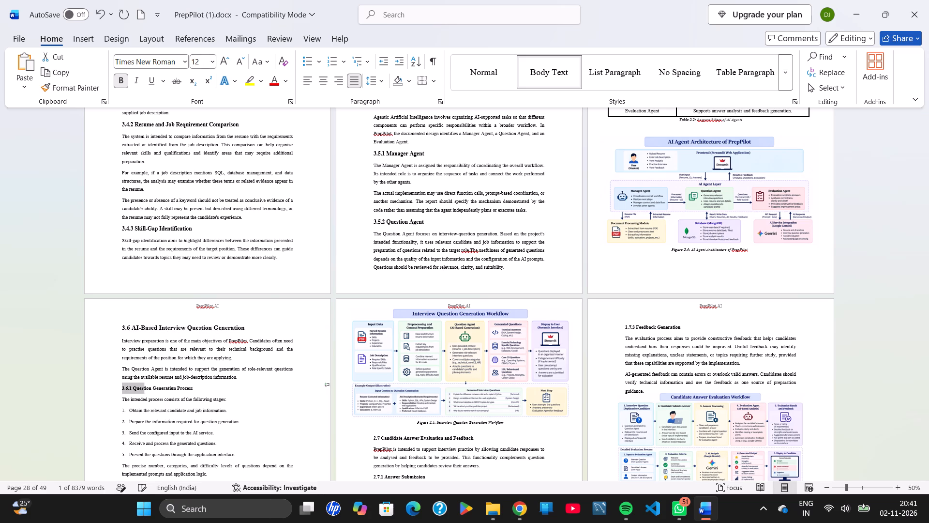
key("ctrl+shift+Left")
key("ctrl+shift+Left")
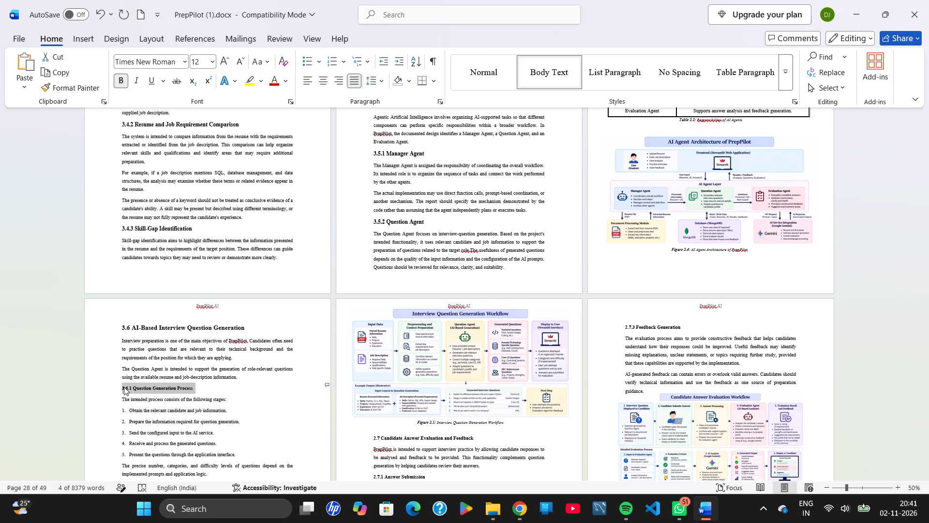
left_click(201, 59)
type("14")
key("Return")
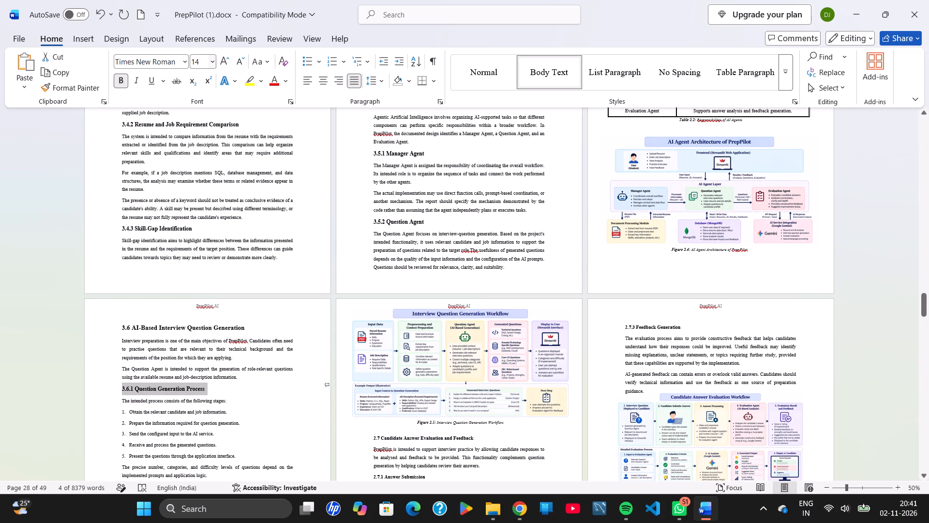
Renumber the Relevance of Generated Questions subheading as 3.6.2 and set its font size to 14.
scroll(311, 243, "down", 2)
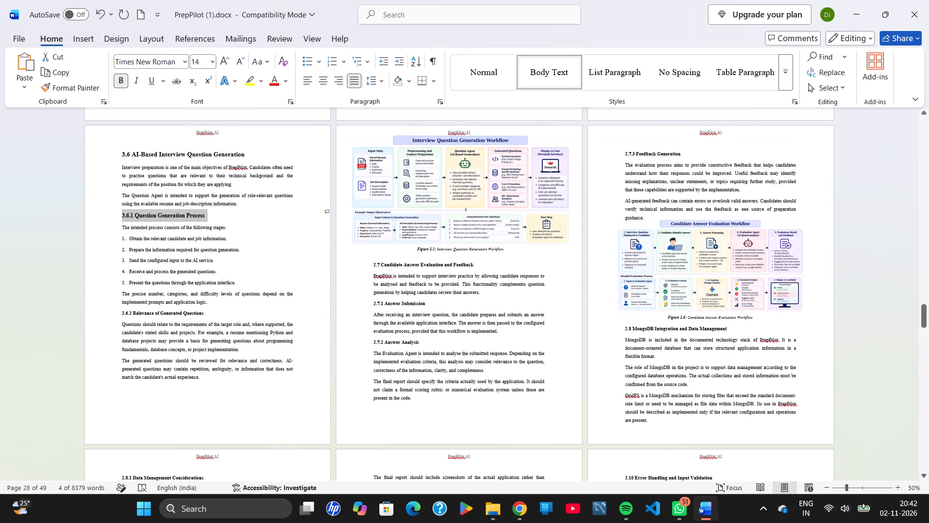
left_click(124, 312)
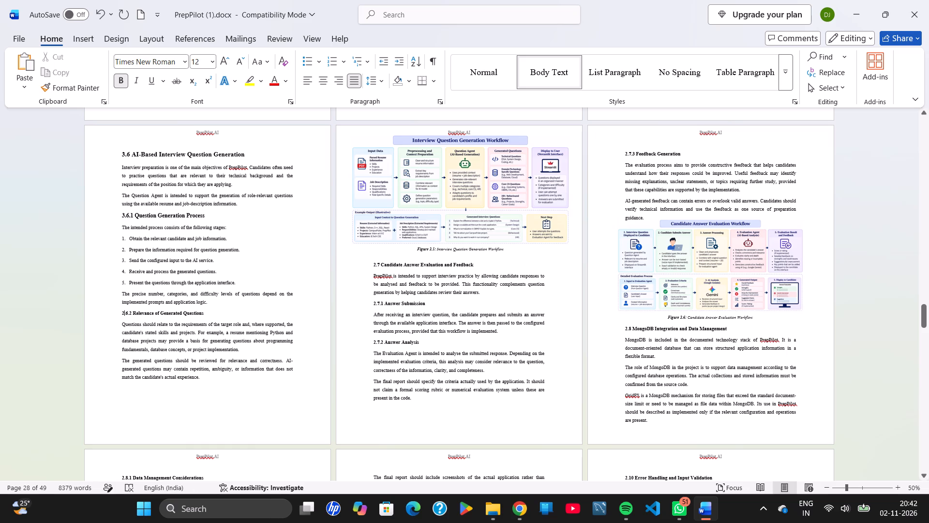
key("BackSpace")
key("3")
key("Left")
key("ctrl+shift+Right")
key("ctrl+shift+Right")
key("ctrl+shift+Right")
key("ctrl+shift+Right")
key("ctrl+shift+Right")
key("ctrl+shift+Right")
key("ctrl+shift+Right")
key("ctrl+shift+Right")
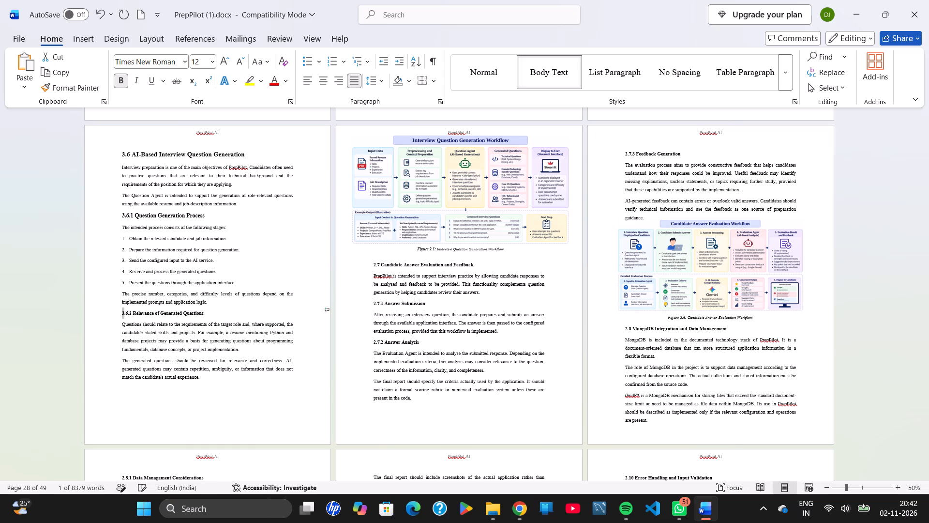
key("ctrl+shift+Right")
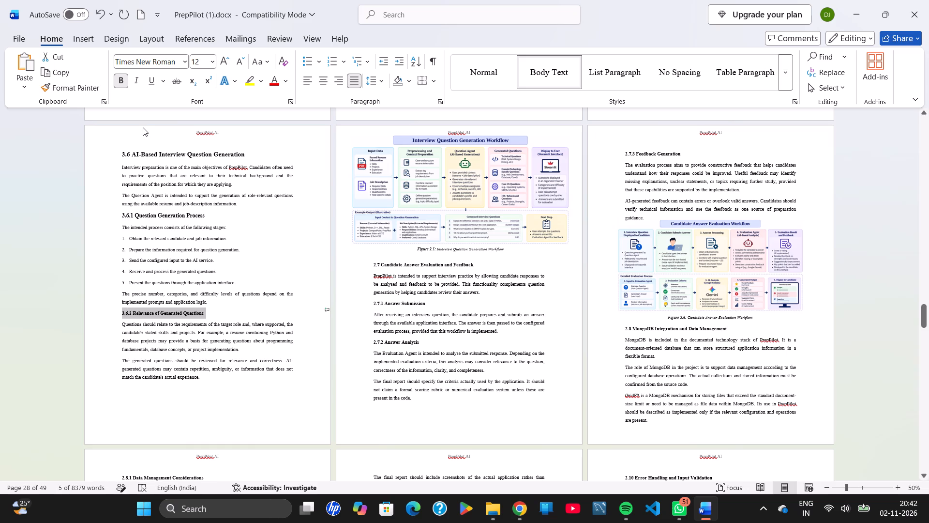
left_click(198, 60)
type("14")
key("Return")
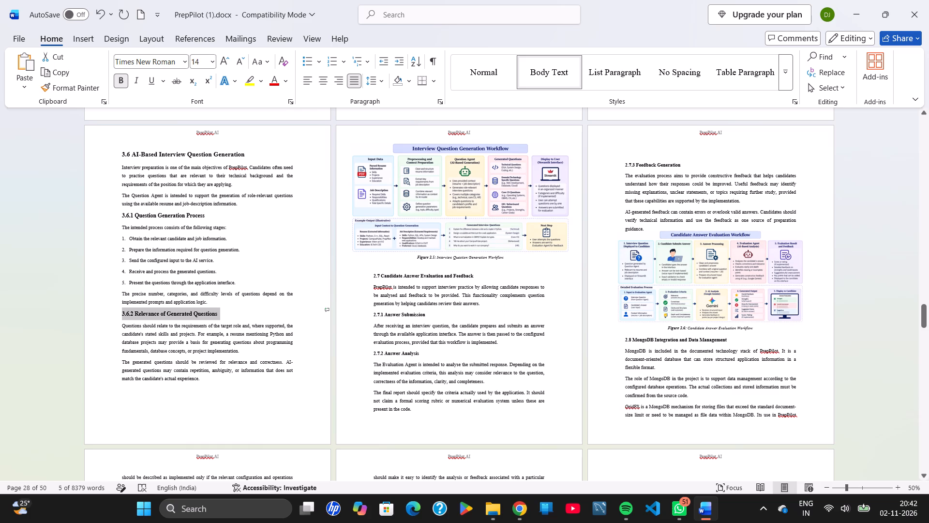
Set the Candidate Answer Evaluation and Feedback heading to font size 16 and renumber it as 3.7.
left_click_drag(479, 279, 370, 278)
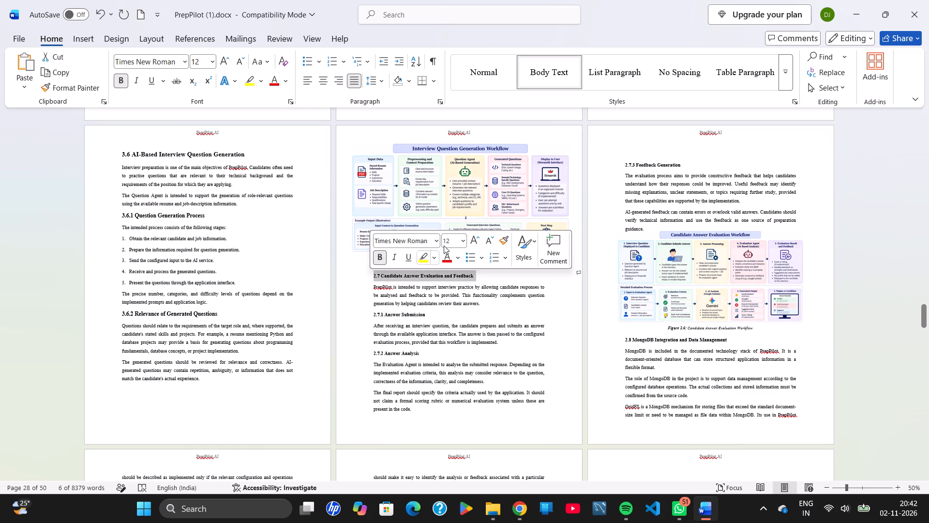
left_click(452, 240)
type("16")
key("Return")
left_click(377, 275)
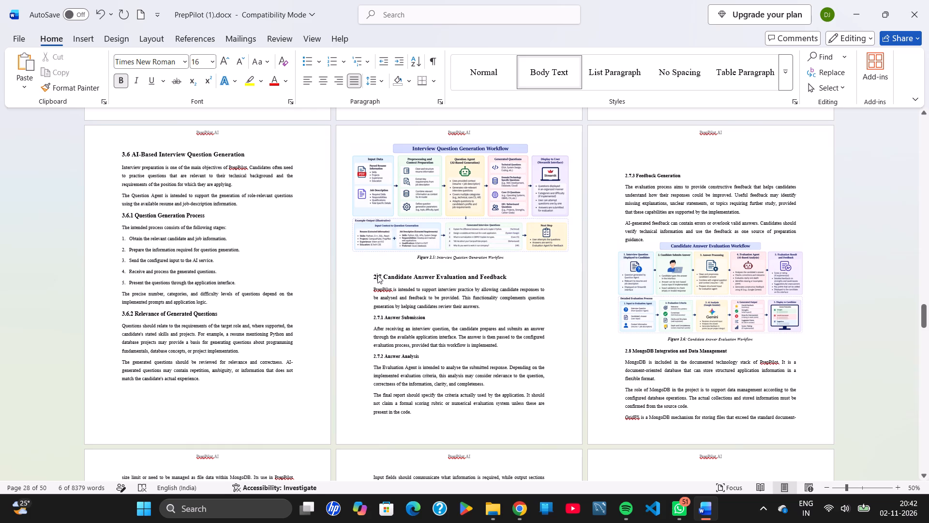
key("BackSpace")
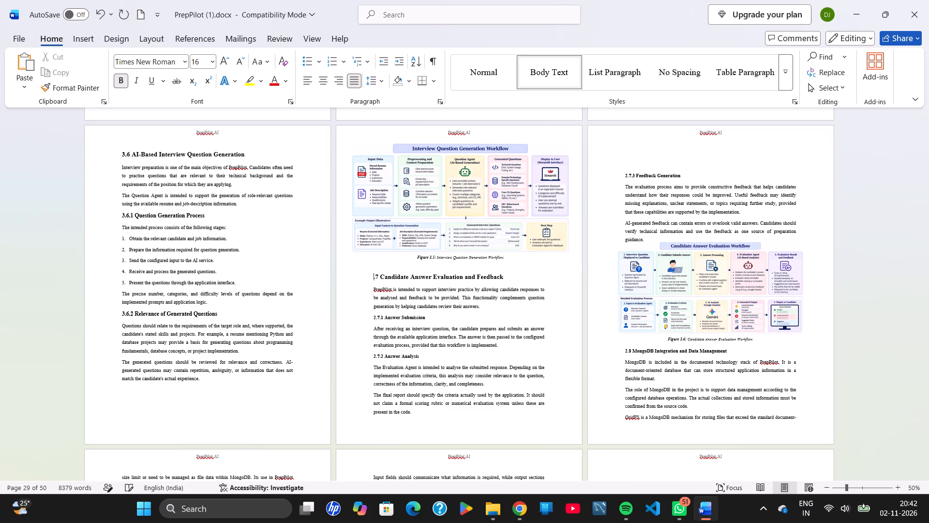
key("3")
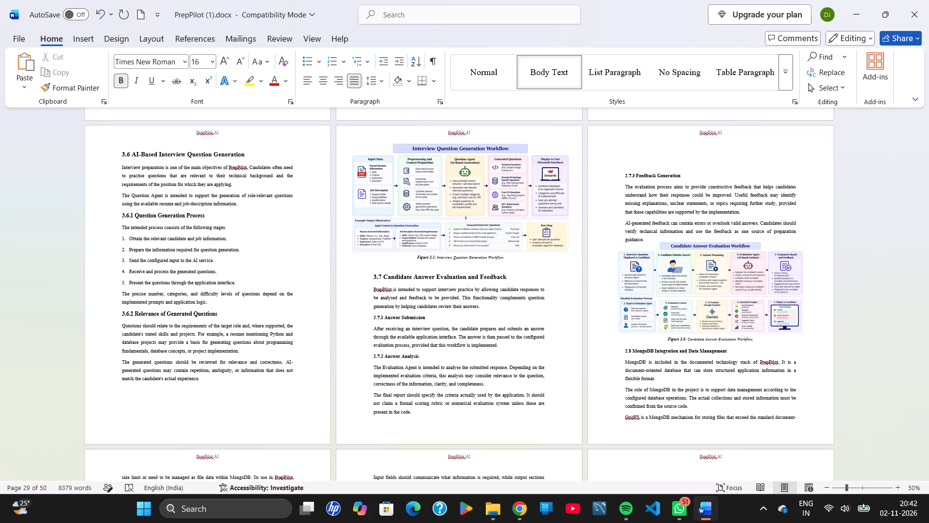
Renumber the Answer Submission subheading as 3.7.1 and set its font size to 14.
left_click(374, 316)
key("Delete")
key("3")
key("Left")
key("ctrl+shift+Right")
key("ctrl+shift+Right")
key("ctrl+shift+Right")
key("ctrl+shift+Right")
key("ctrl+shift+Right")
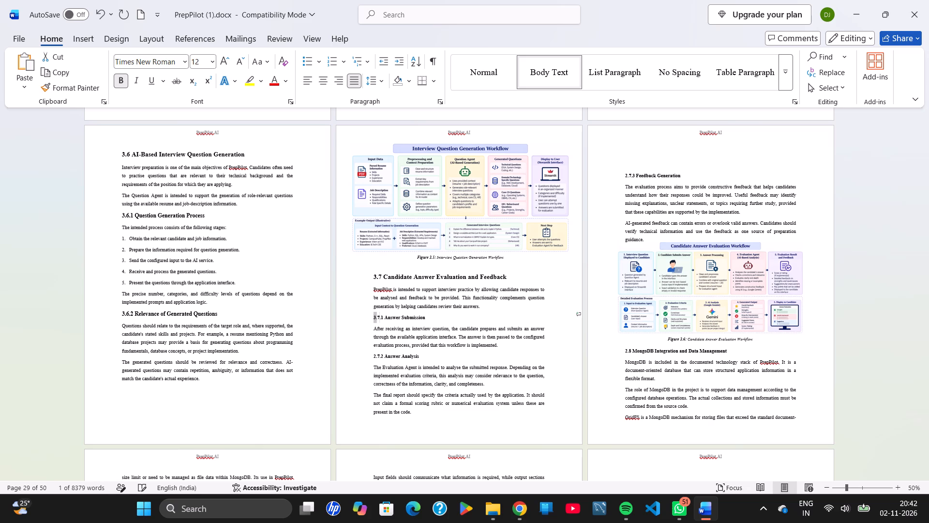
key("ctrl+shift+Right")
key("ctrl+shift+Right")
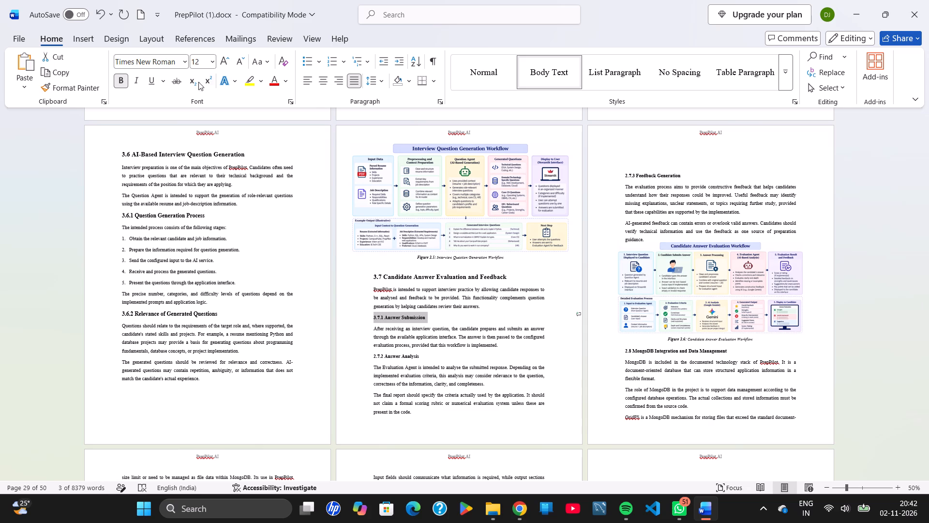
left_click(199, 64)
key("1")
key("4")
key("Return")
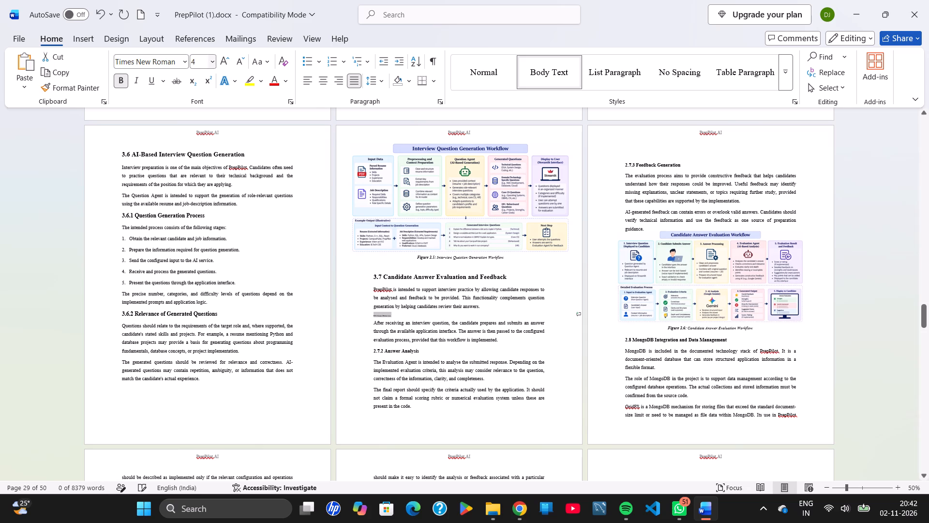
left_click(197, 58)
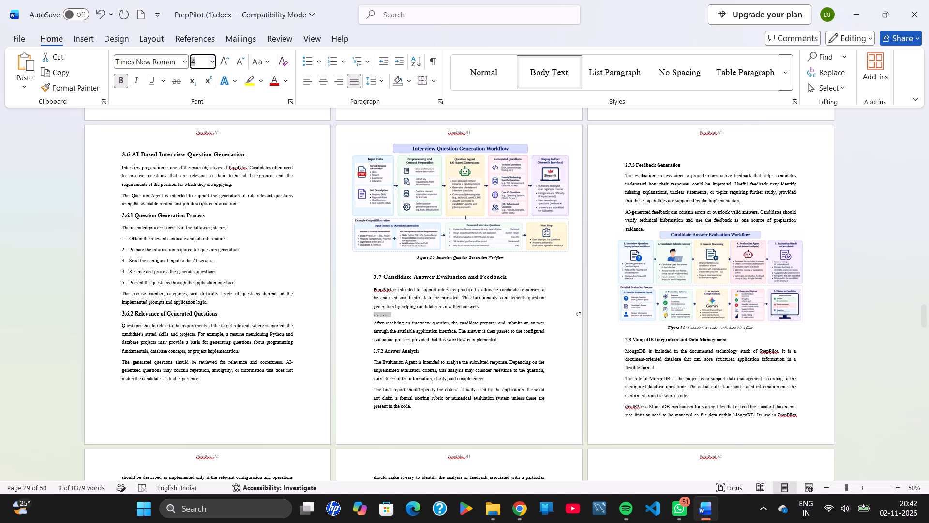
key("2")
key("BackSpace")
type("14")
key("Return")
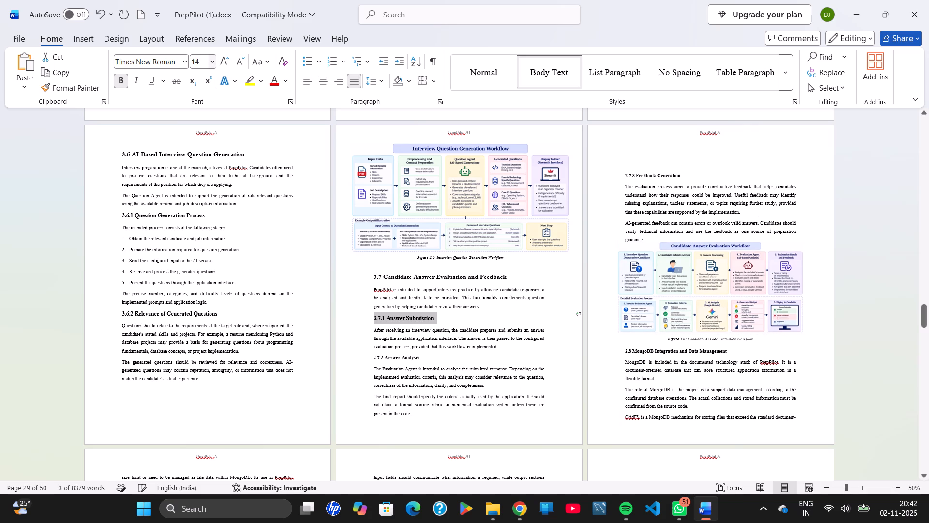
Renumber the Answer Analysis subheading as 3.7.2 and set its font size to 14.
left_click(375, 357)
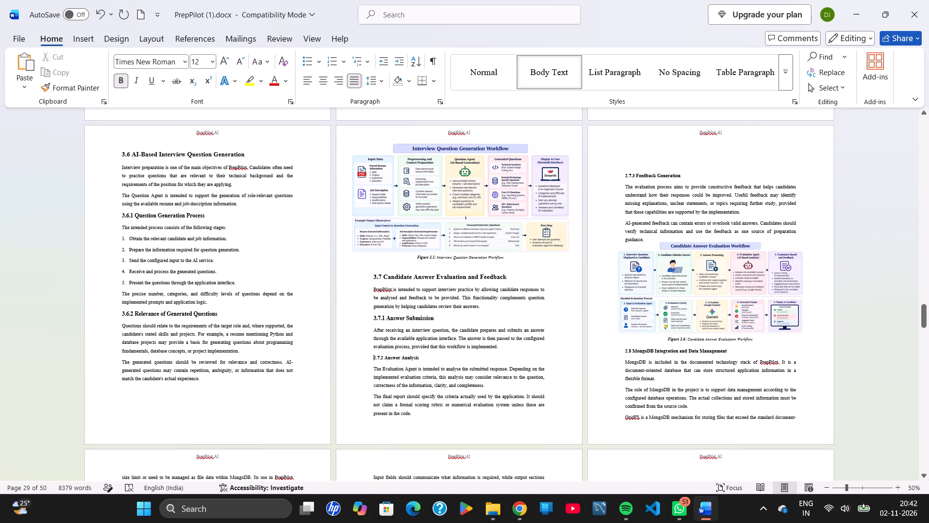
key("Delete")
key("3")
key("Left")
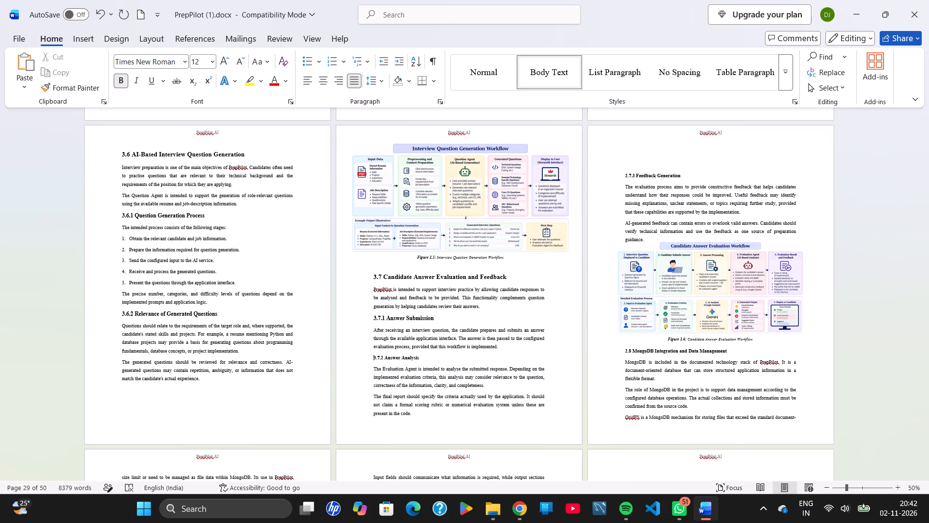
key("ctrl+shift+Right")
key("ctrl+shift+Right")
key("ctrl+shift+Right")
key("ctrl+shift+Right")
key("ctrl+shift+Right")
key("ctrl+shift+Right")
key("ctrl+shift+Right")
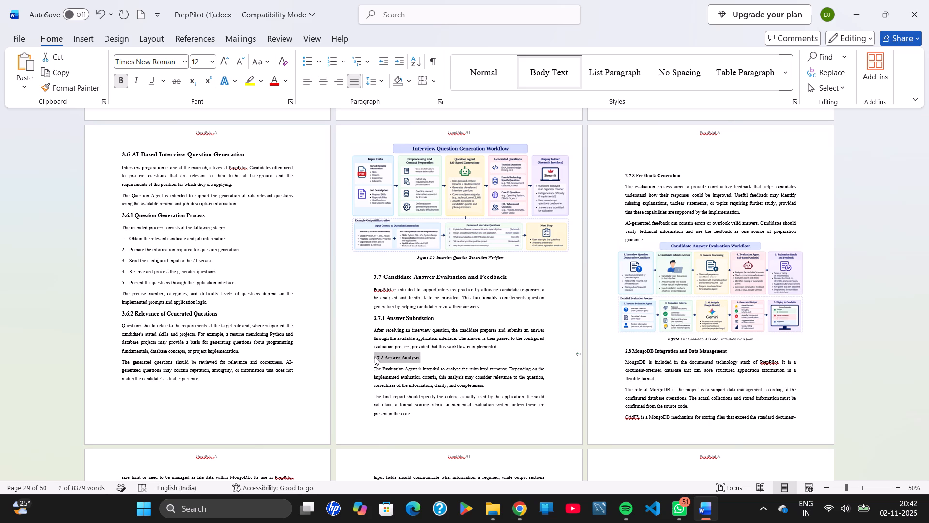
left_click(203, 62)
type("14")
key("Return")
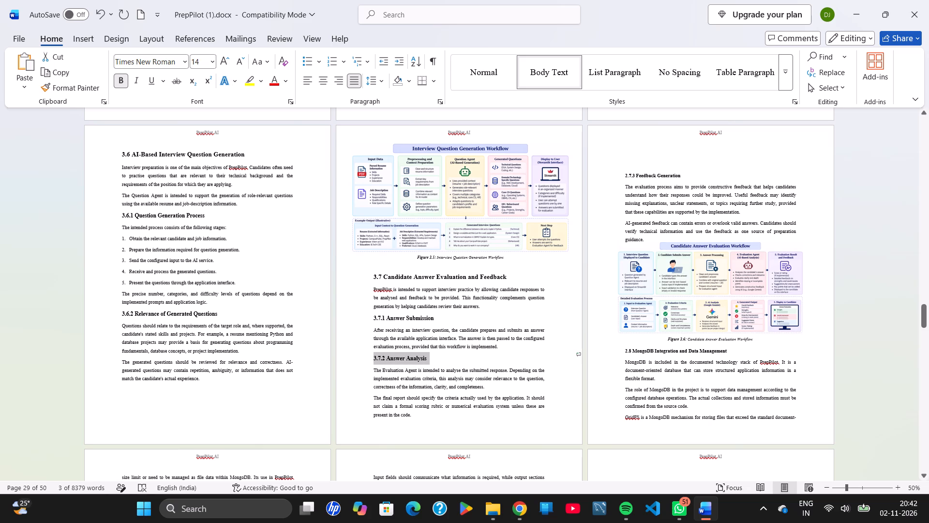
Remove the blank lines above the Feedback Generation subheading, keeping the subheading on its own line.
left_click(628, 167)
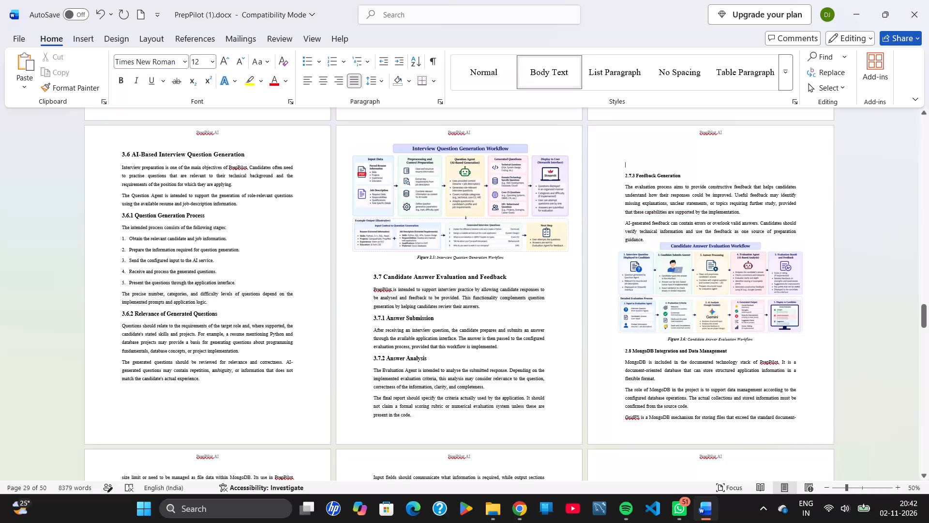
key("Delete")
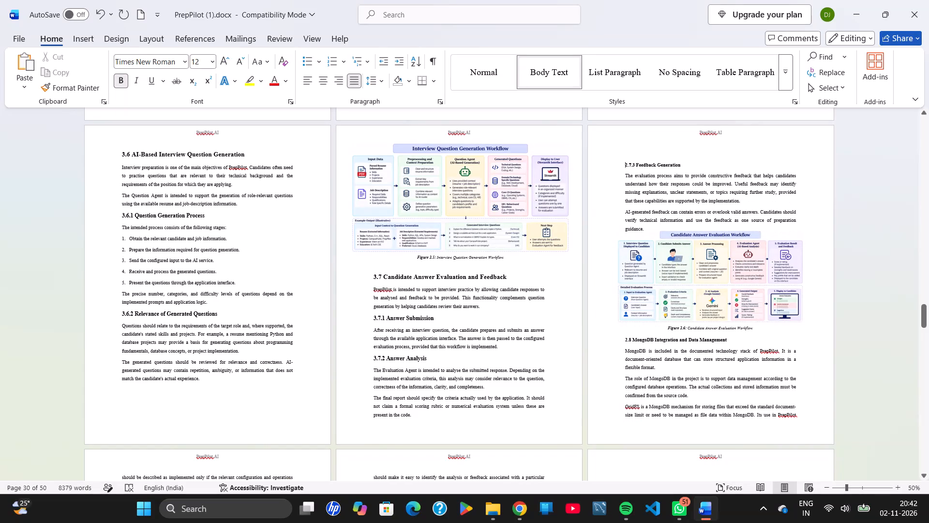
key("BackSpace")
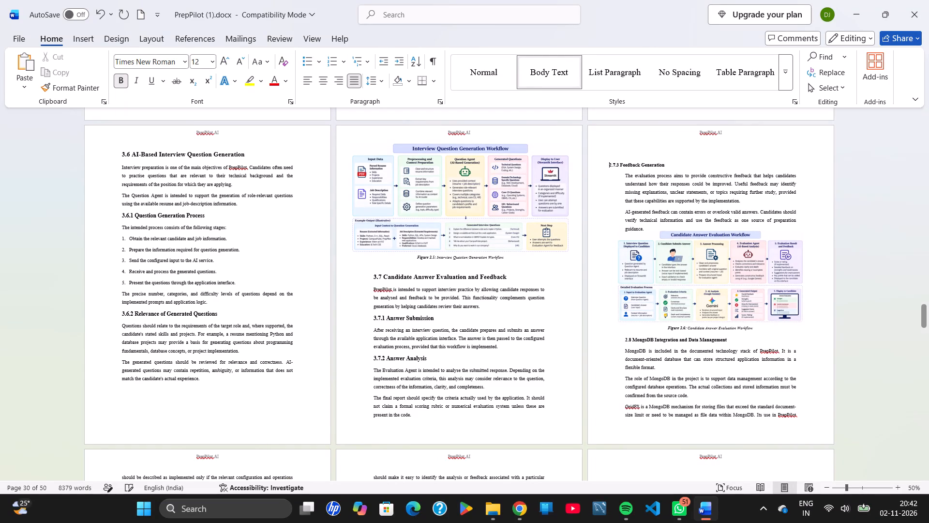
key("BackSpace")
key("BackSpace")
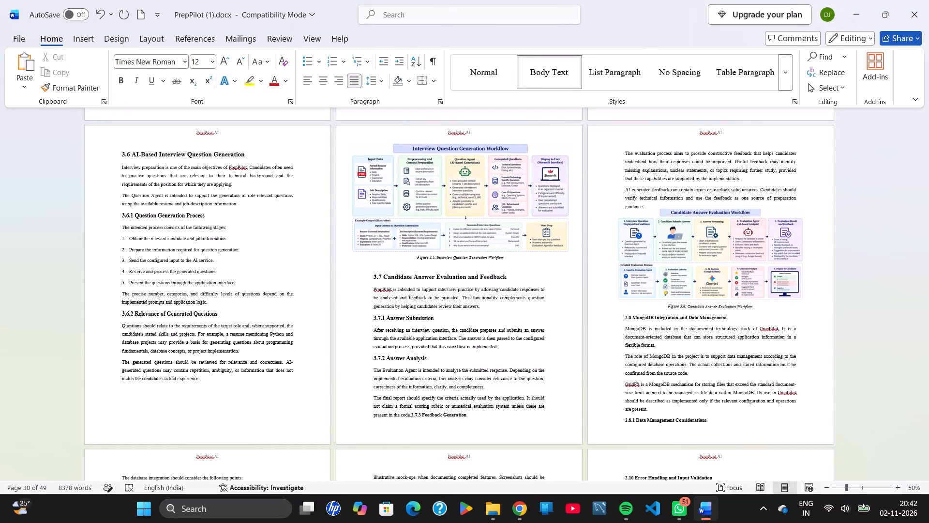
key("Return")
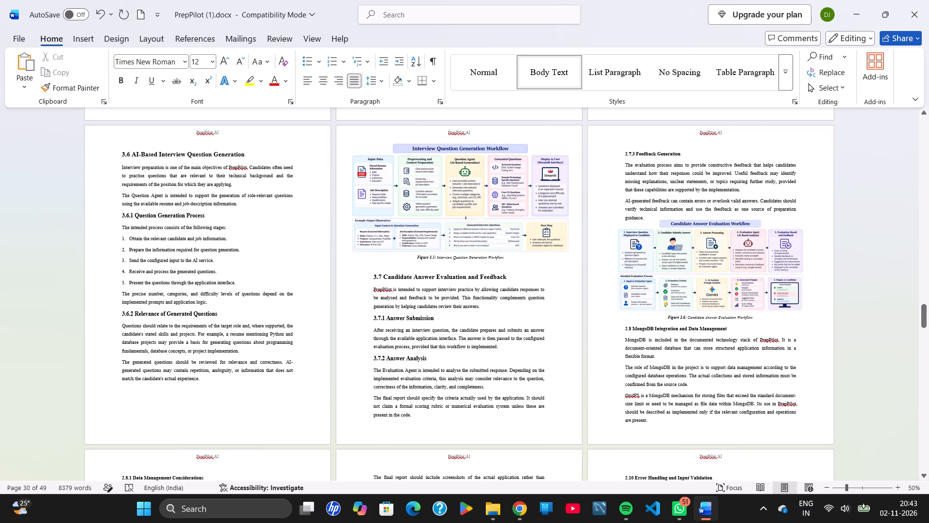
Renumber the Feedback Generation subheading as 3.7.3 and set its font size to 14.
key("Delete")
key("3")
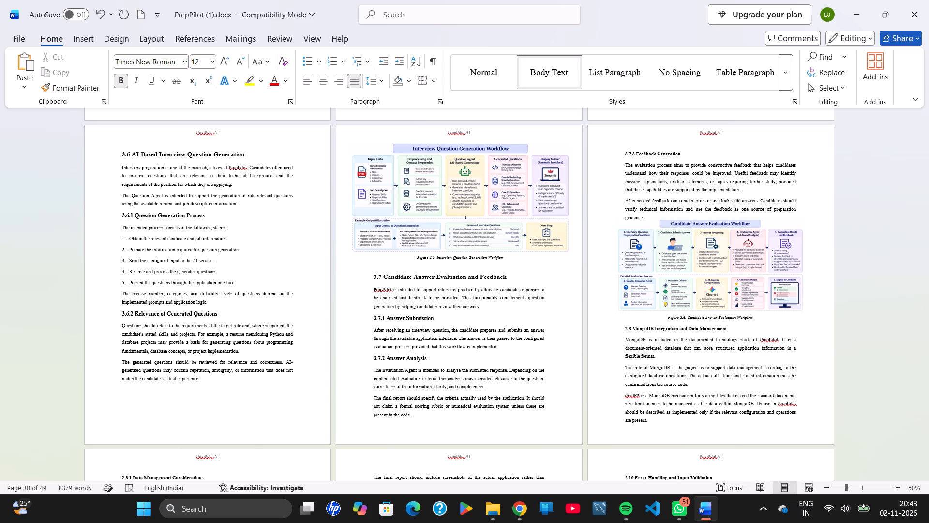
key("Left")
key("ctrl+shift+Right")
key("ctrl+shift+Right")
key("ctrl+shift+Right")
key("ctrl+shift+Right")
key("ctrl+shift+Right")
key("ctrl+shift+Right")
key("ctrl+shift+Right")
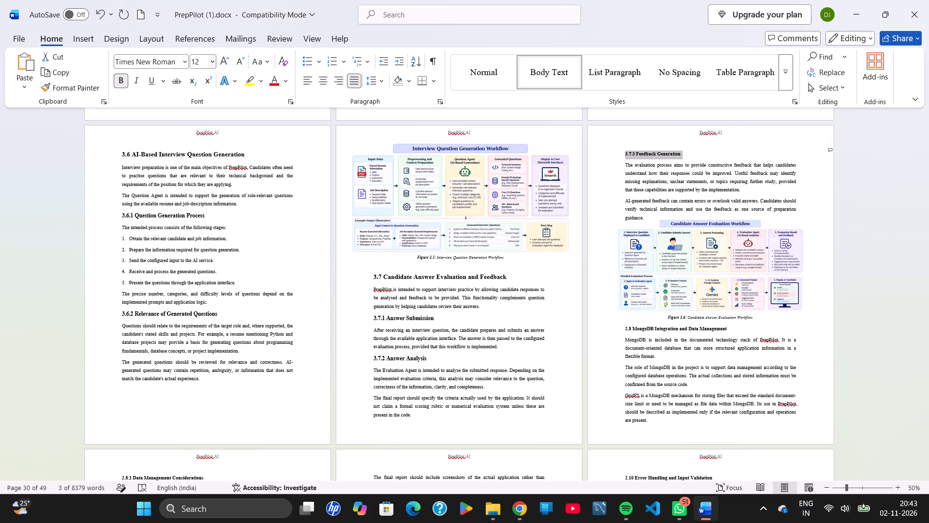
left_click(198, 57)
type("14")
key("Return")
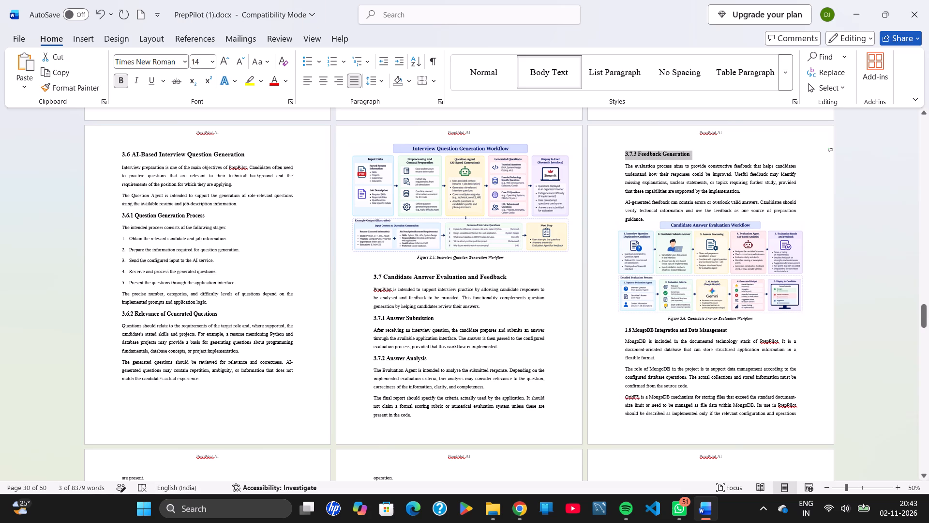
Set the MongoDB Integration and Data Management heading to font size 16 and renumber it as 3.8.
left_click_drag(731, 327, 612, 332)
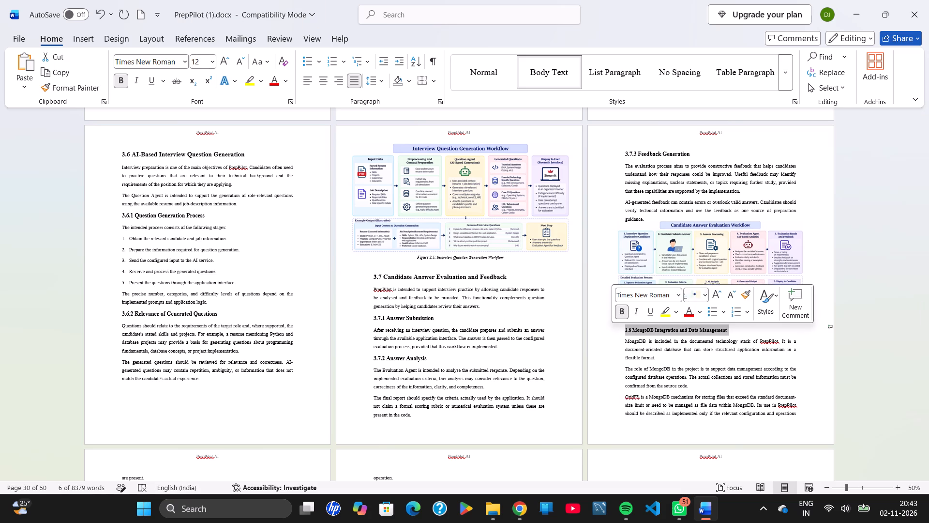
left_click(691, 295)
type("16")
key("Return")
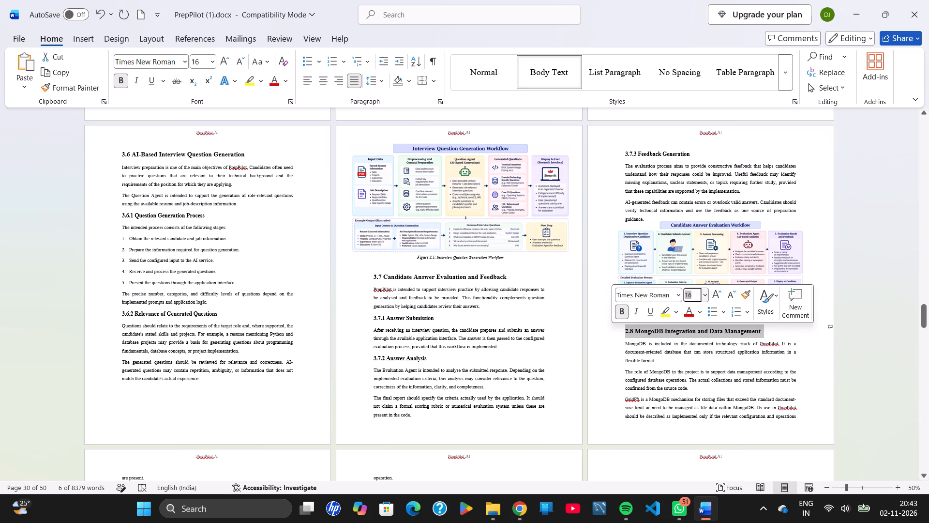
left_click(857, 369)
scroll(711, 348, "down", 1)
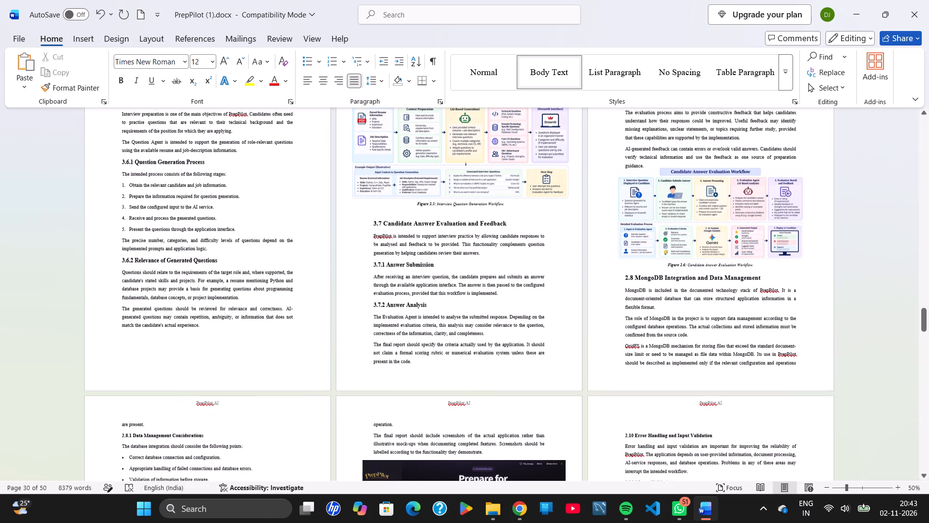
scroll(711, 348, "down", 1)
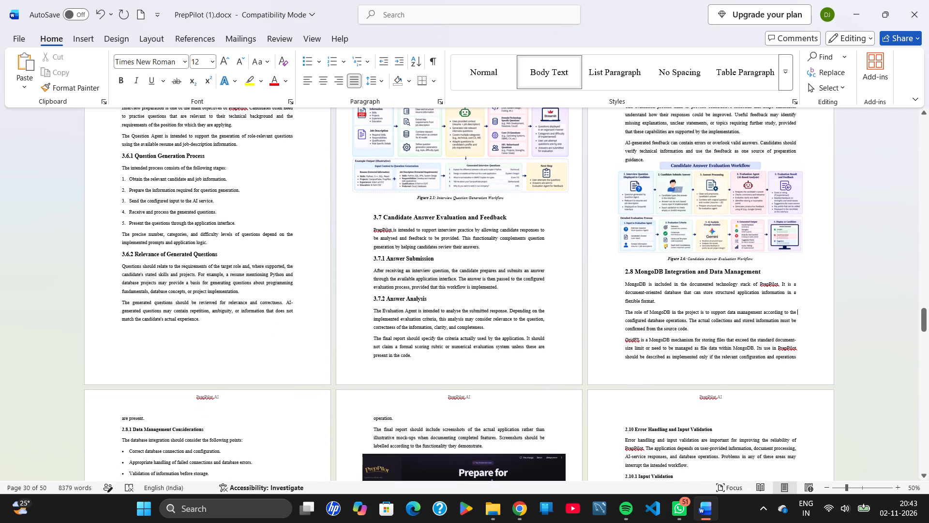
scroll(711, 348, "up", 2)
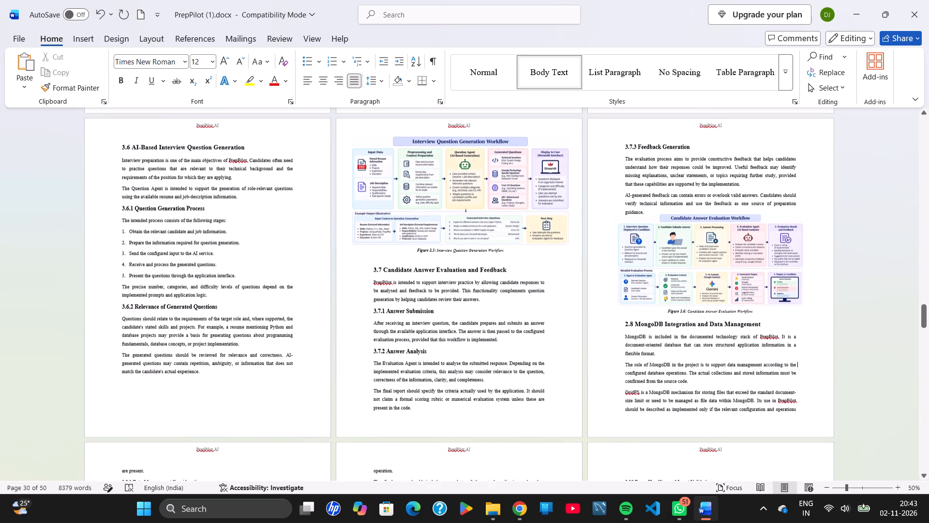
scroll(711, 348, "up", 1)
scroll(702, 306, "down", 1)
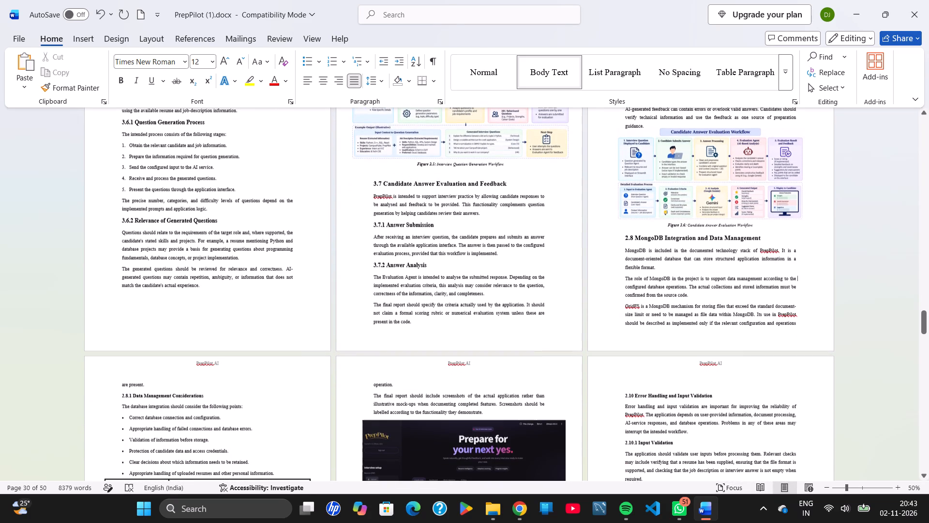
left_click(629, 237)
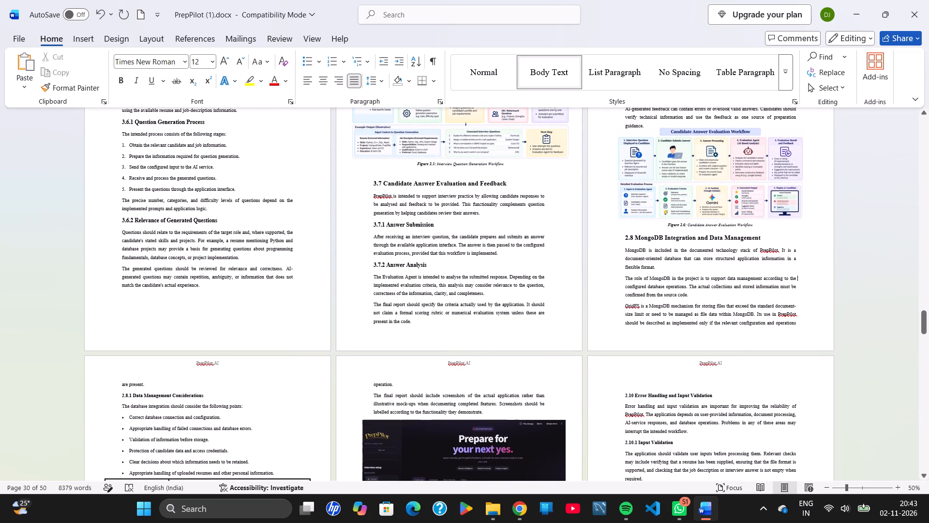
key("BackSpace")
key("3")
Renumber the Data Management Considerations subheading as 3.8.1 and set its font size to 14.
scroll(489, 304, "down", 3)
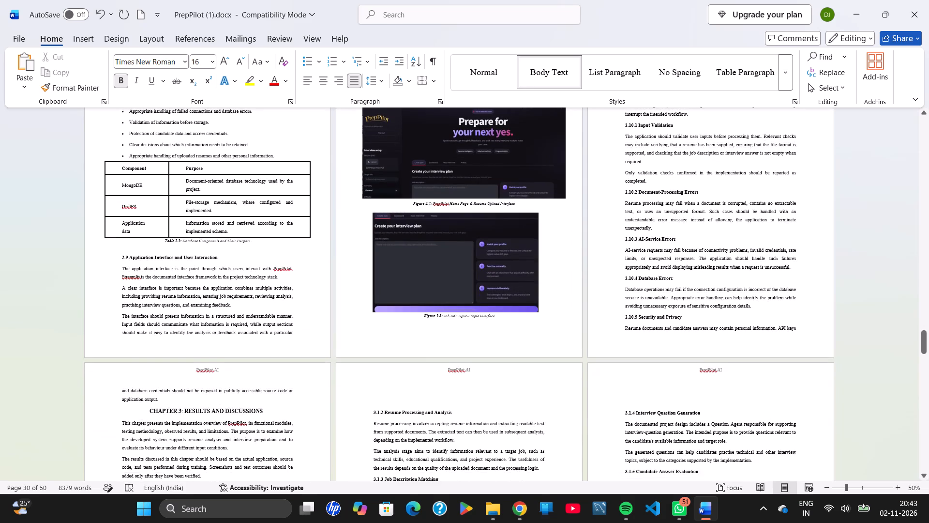
scroll(489, 304, "up", 3)
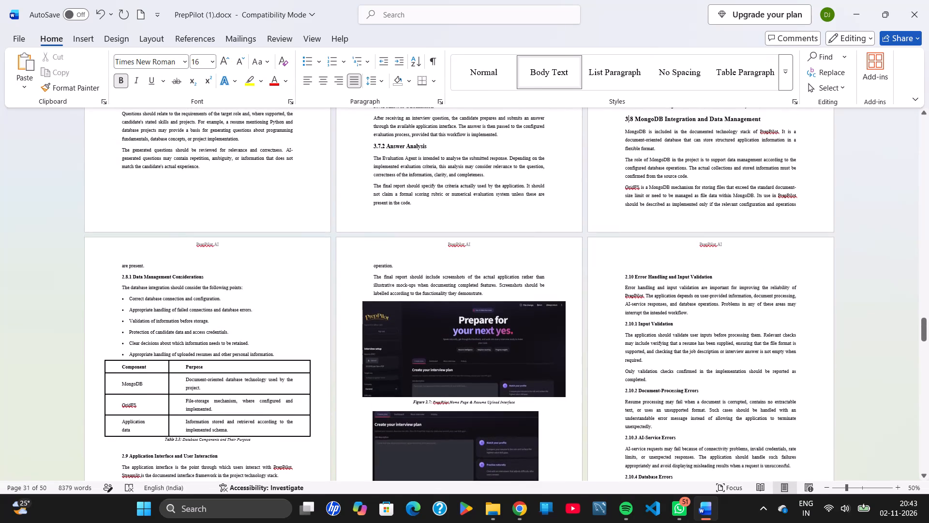
left_click(123, 276)
key("BackSpace")
key("3")
key("Left")
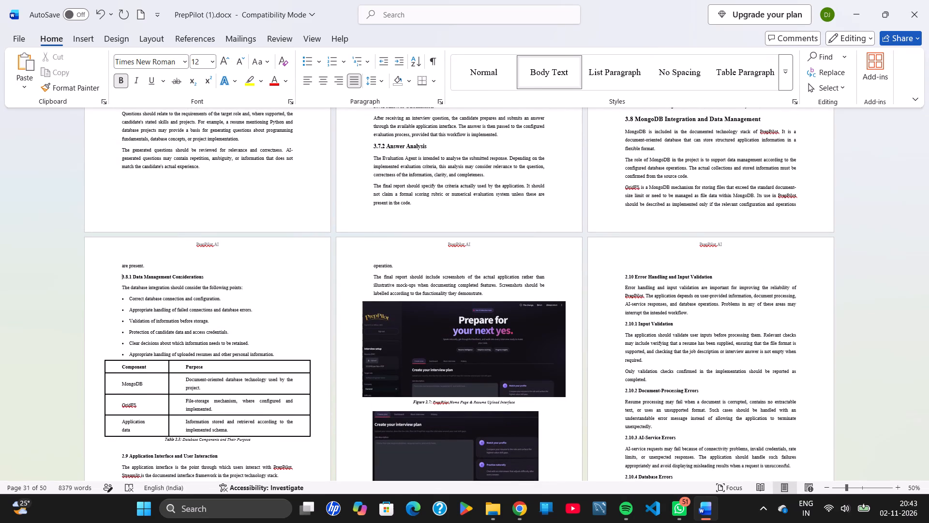
key("ctrl+shift+Right")
key("ctrl+shift+Right")
key("ctrl+shift+Right")
key("ctrl+shift+Right")
key("ctrl+shift+Right")
key("ctrl+shift+Right")
key("ctrl+shift+Right")
key("ctrl+shift+Right")
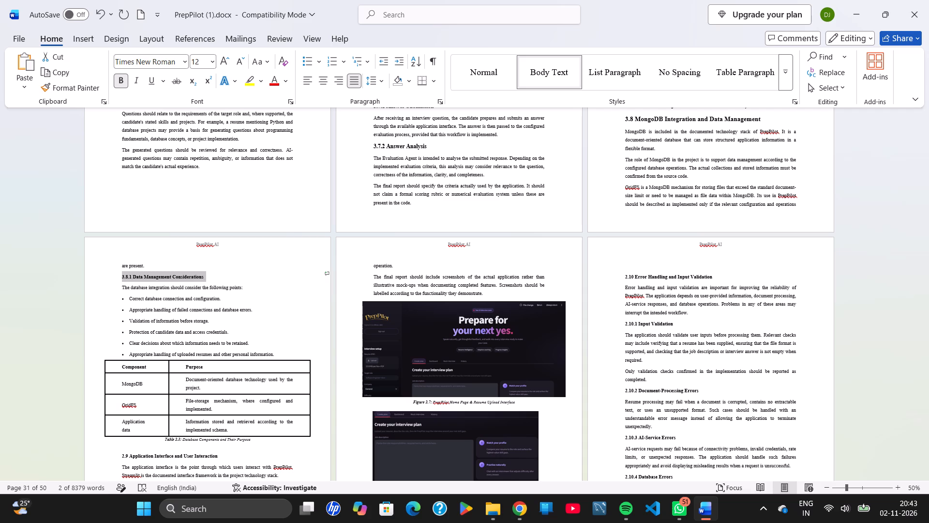
left_click(202, 62)
type("14")
key("Return")
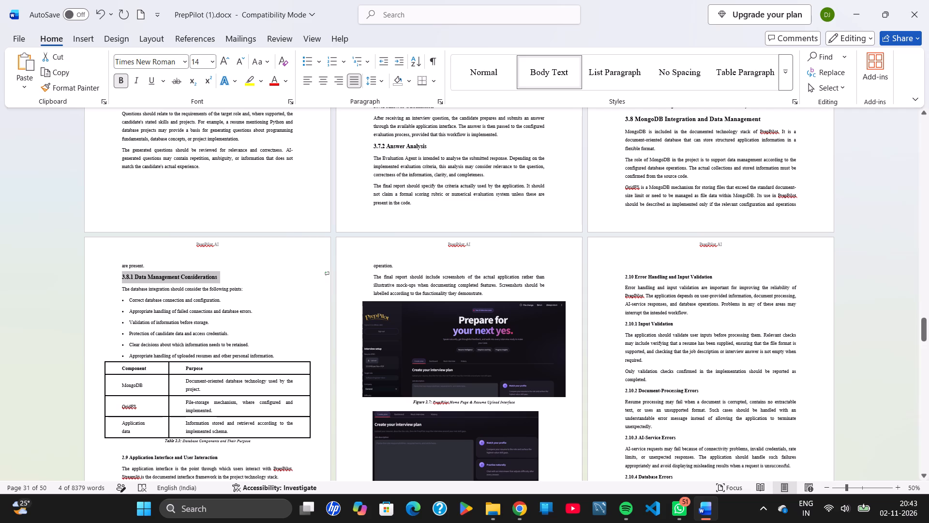
Delete the GridFS paragraph that runs across the page break above the Data Management Considerations subheading.
scroll(625, 161, "up", 1)
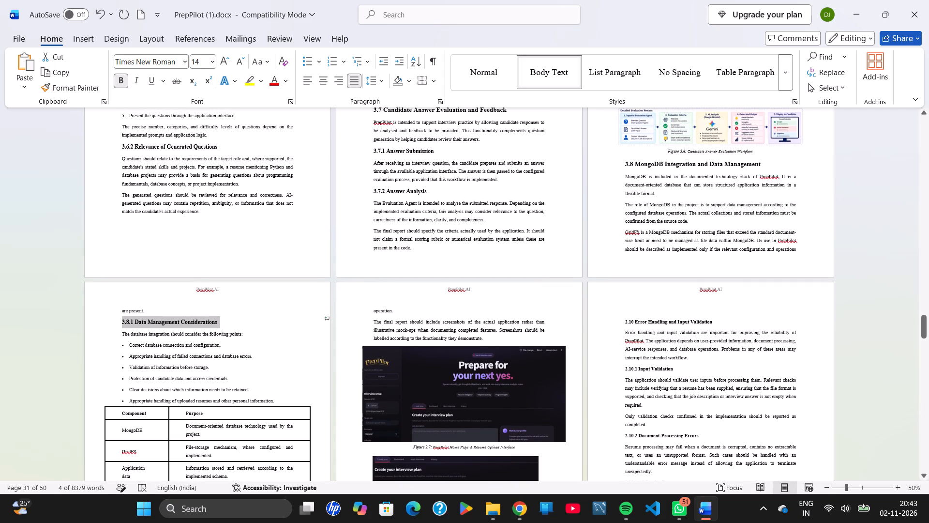
scroll(636, 194, "up", 7, "ctrl")
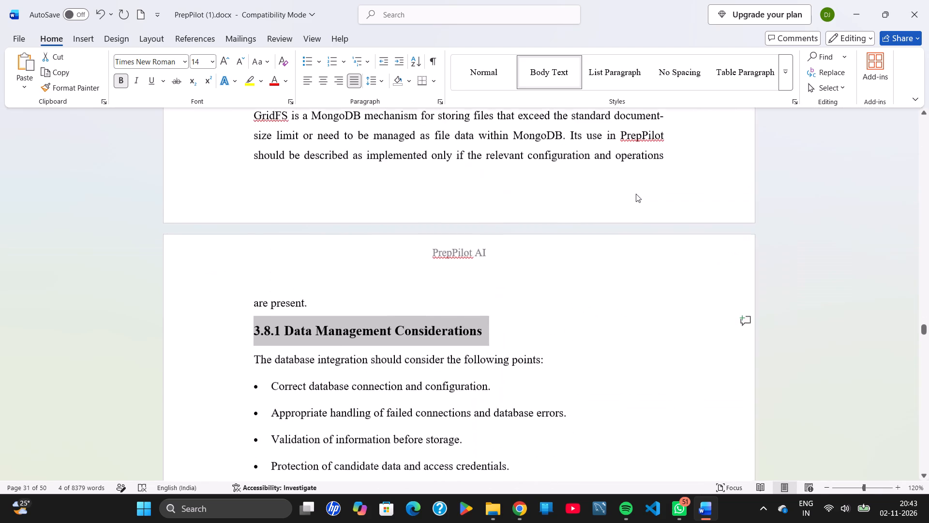
scroll(636, 194, "left", 1)
scroll(636, 194, "down", 3)
scroll(636, 194, "up", 4)
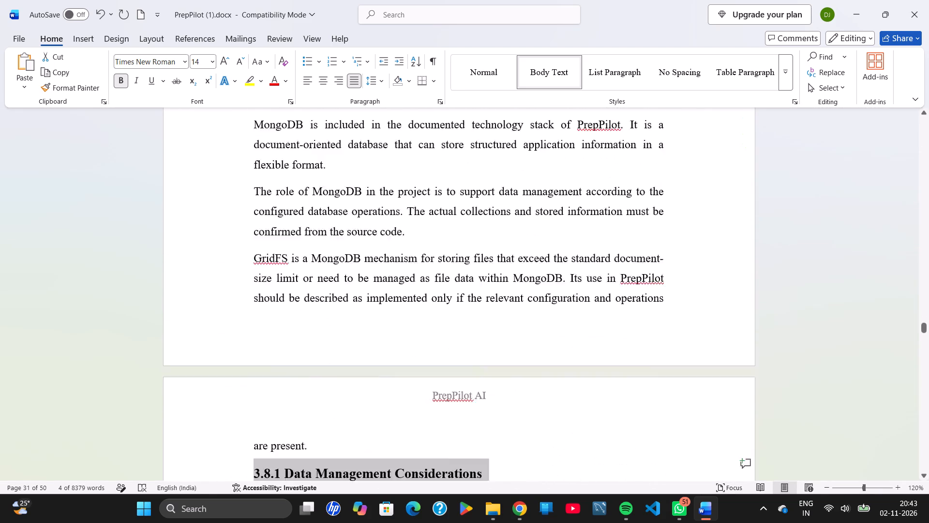
scroll(636, 194, "down", 1)
scroll(636, 194, "up", 1)
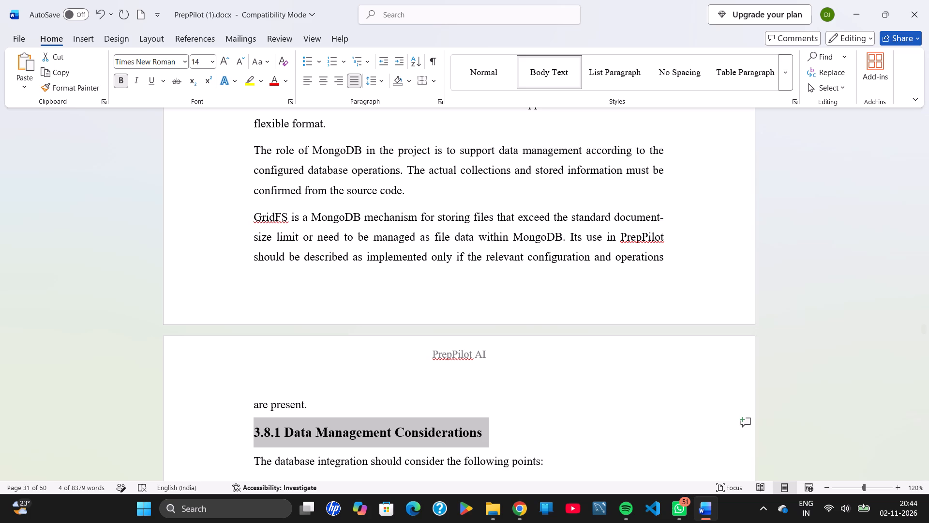
left_click_drag(321, 405, 278, 251)
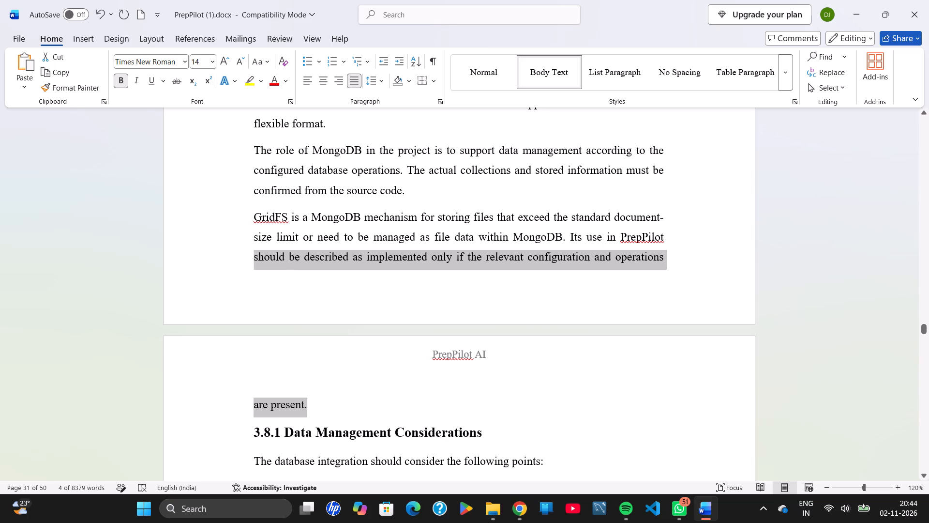
left_click_drag(278, 251, 255, 226)
key("BackSpace")
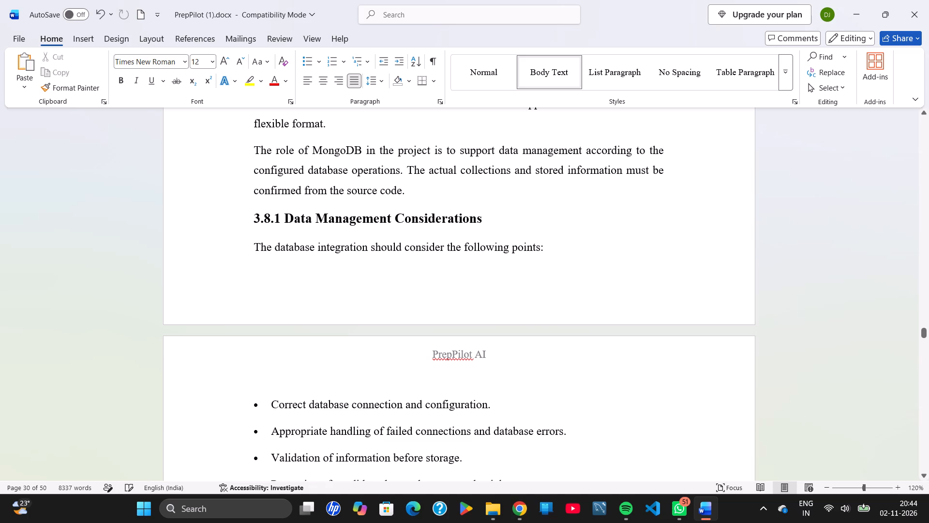
Insert two line breaks above the 3.8.1 Data Management Considerations subheading to push it onto the next page.
key("Return")
key("Return")
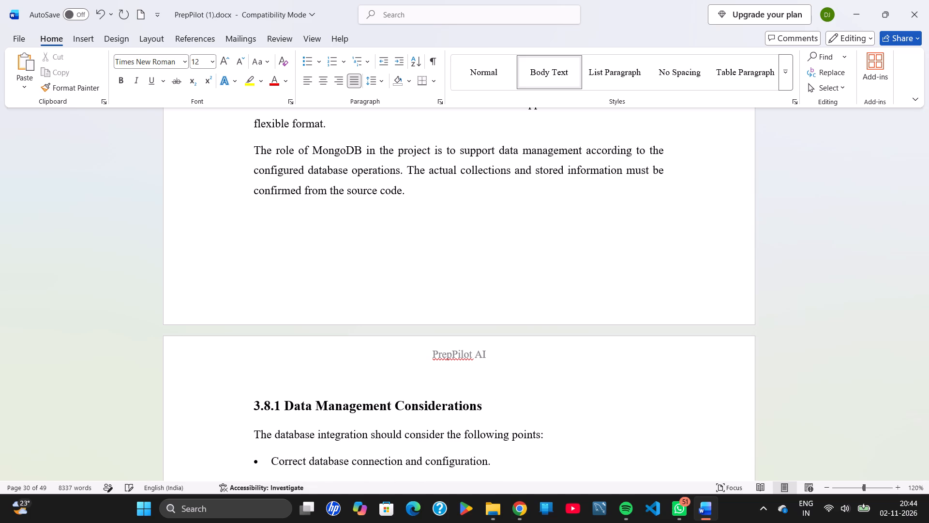
left_click(375, 139)
scroll(377, 169, "up", 1)
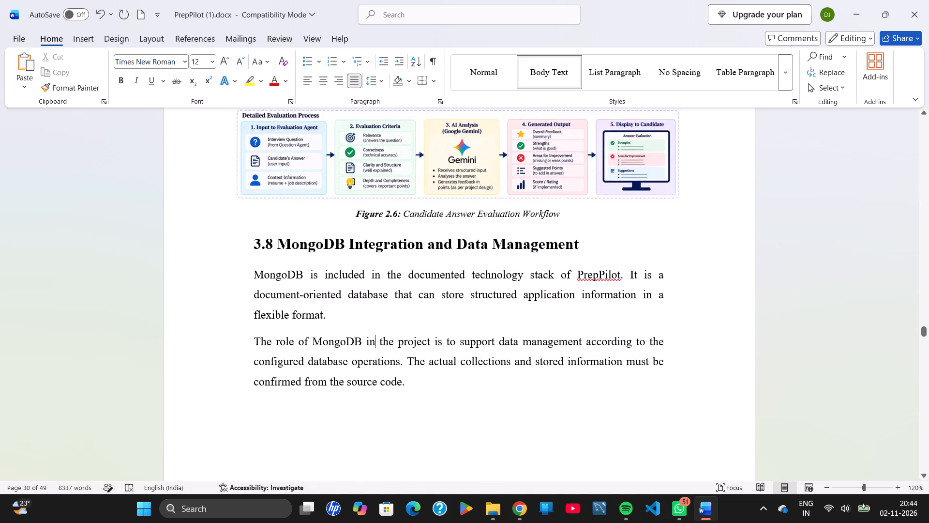
Renumber the Application Interface and User Interaction heading as 3.9 and set its font size to 16.
scroll(377, 169, "down", 2)
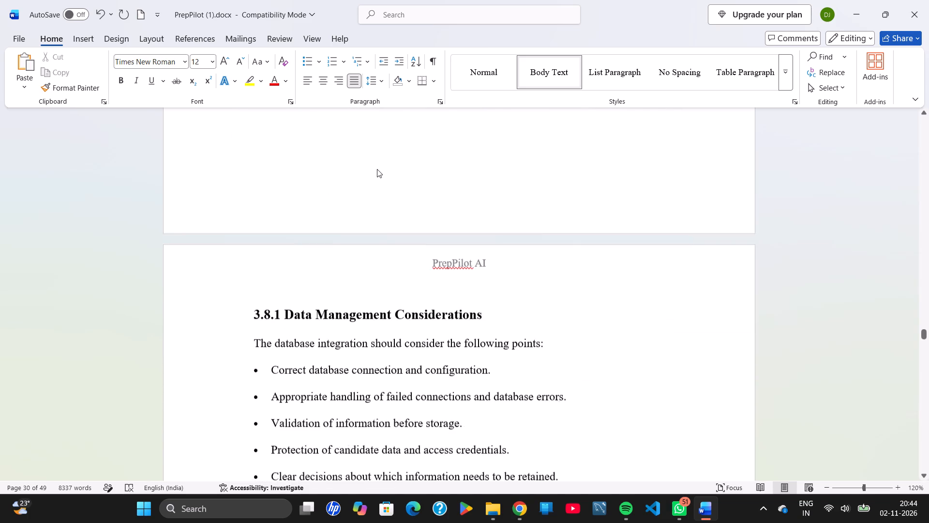
scroll(377, 169, "down", 2)
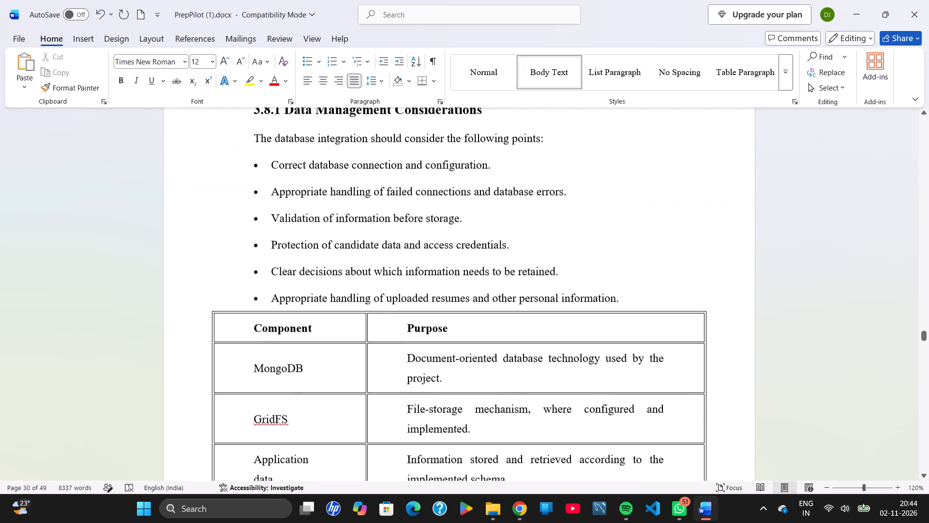
scroll(377, 169, "up", 1)
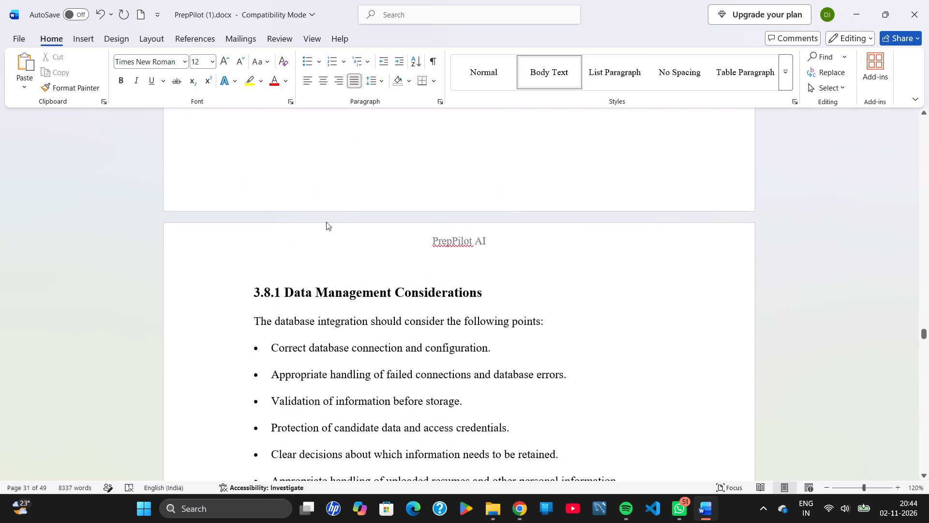
scroll(322, 234, "down", 2)
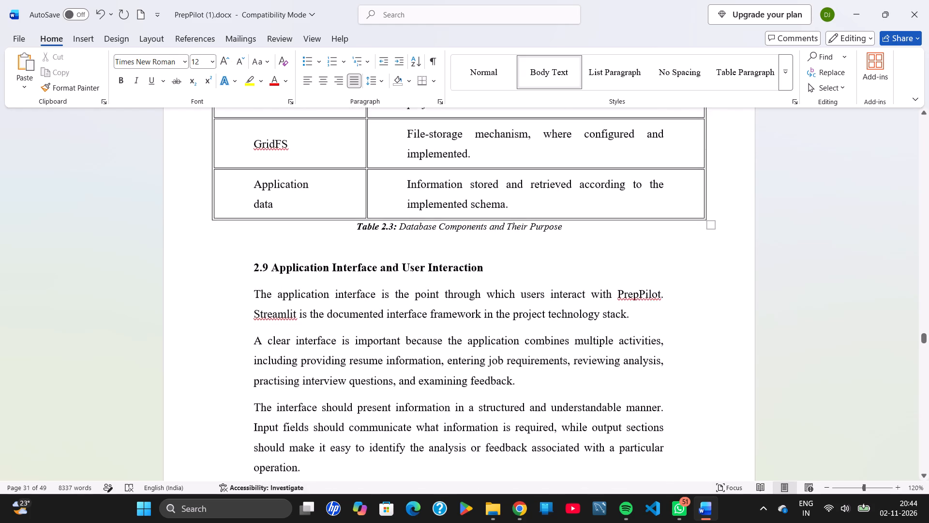
left_click(258, 265)
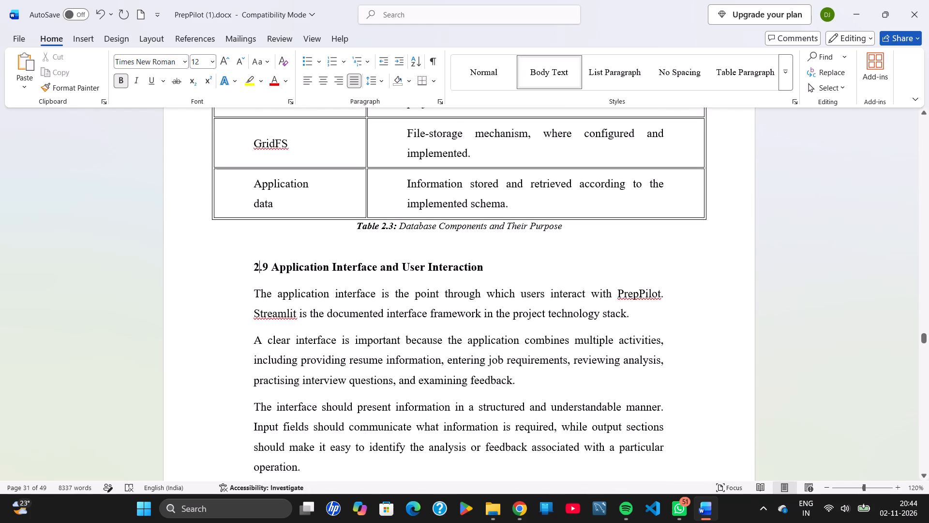
key("BackSpace")
key("3")
left_click_drag(487, 268, 259, 266)
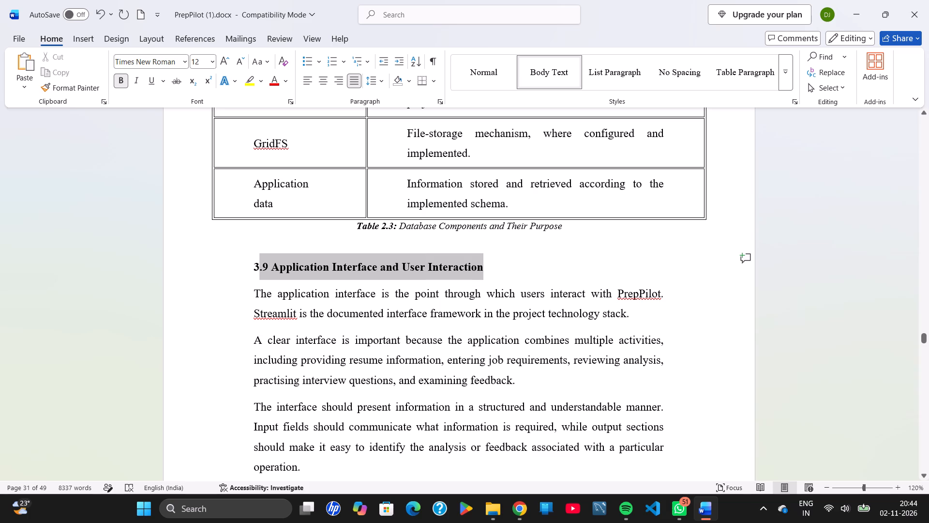
left_click_drag(259, 266, 254, 266)
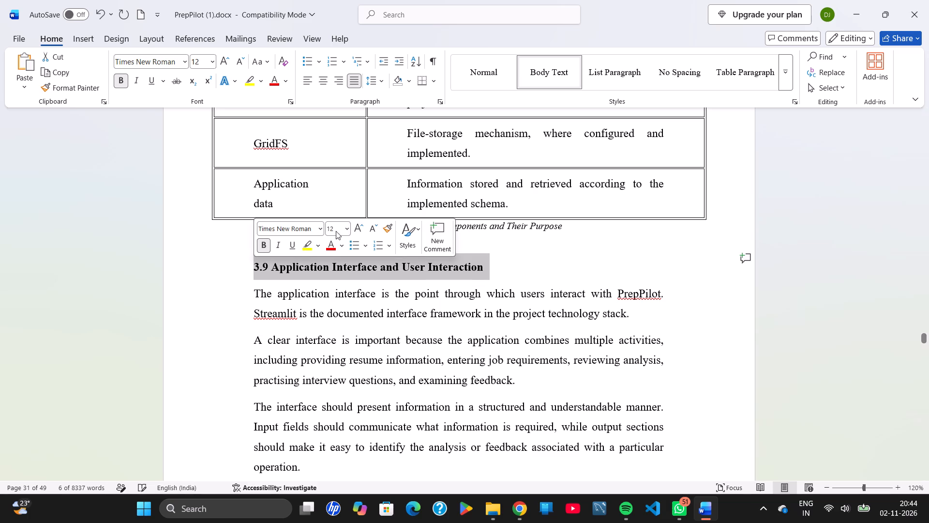
left_click(332, 228)
type("26")
key("Return")
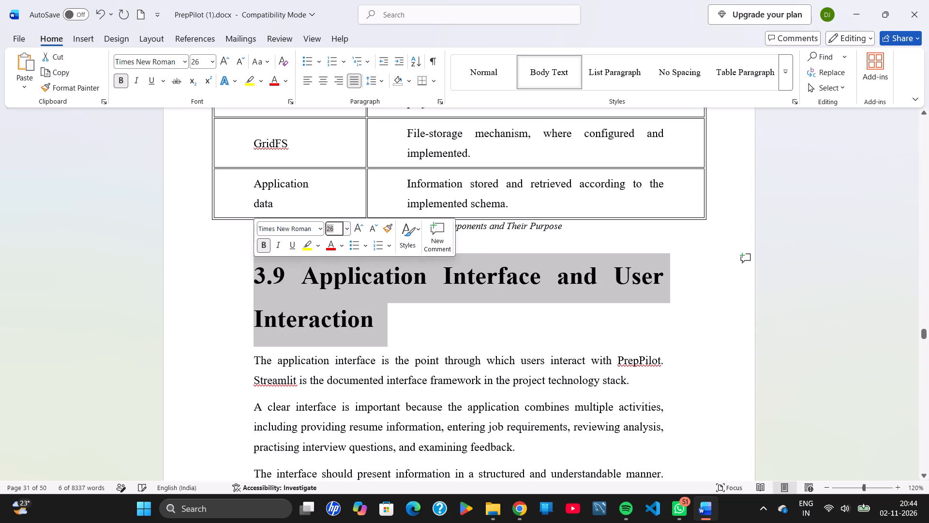
type("16")
key("Return")
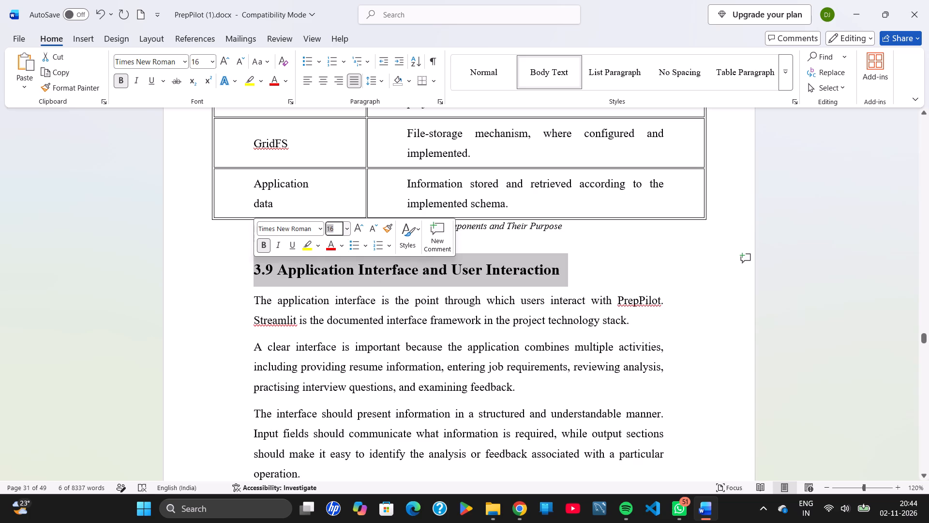
Renumber the Error Handling and Input Validation heading as 3.10 and set its font size to 16.
scroll(375, 294, "down", 3)
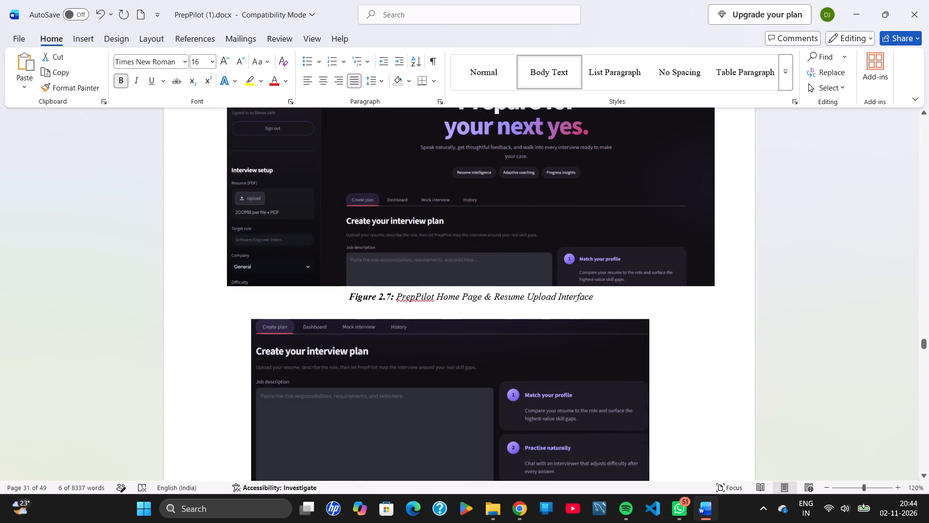
scroll(375, 294, "down", 3)
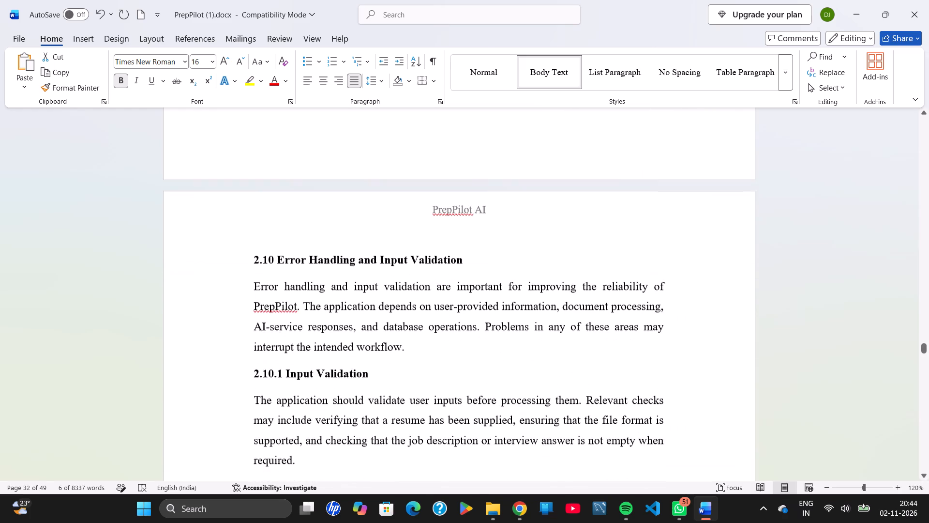
left_click(259, 244)
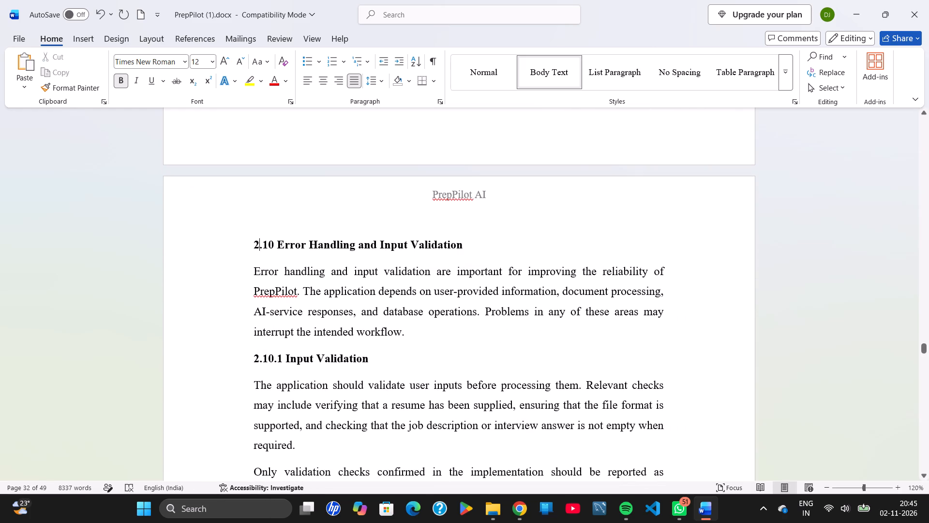
key("BackSpace")
key("3")
left_click_drag(464, 243, 251, 245)
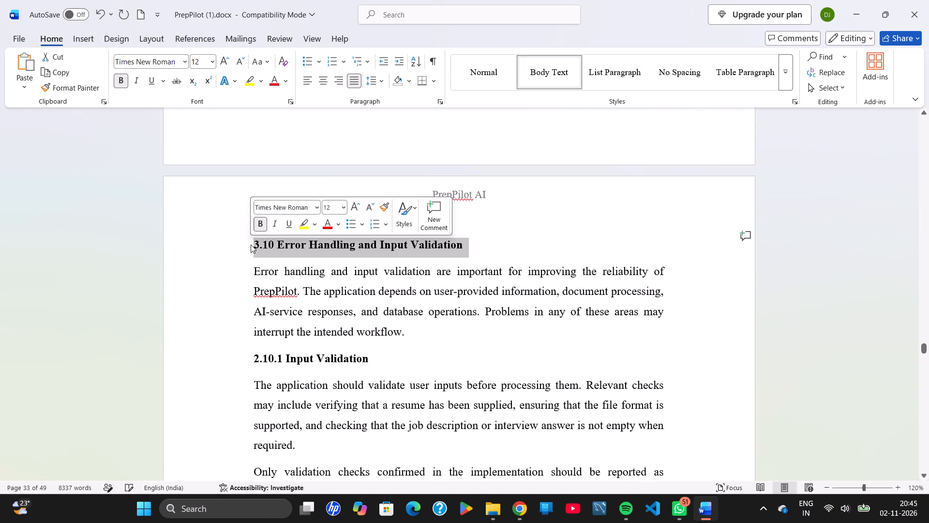
left_click(333, 206)
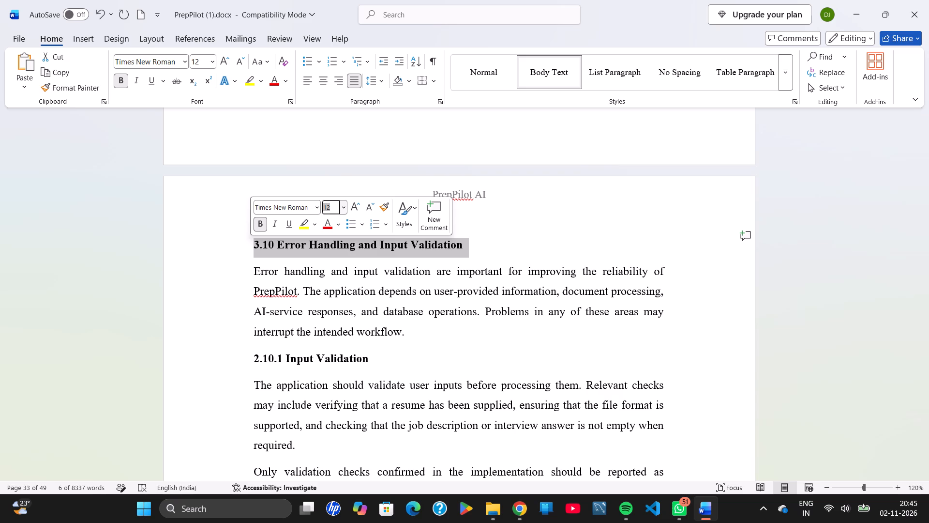
type("16")
key("Return")
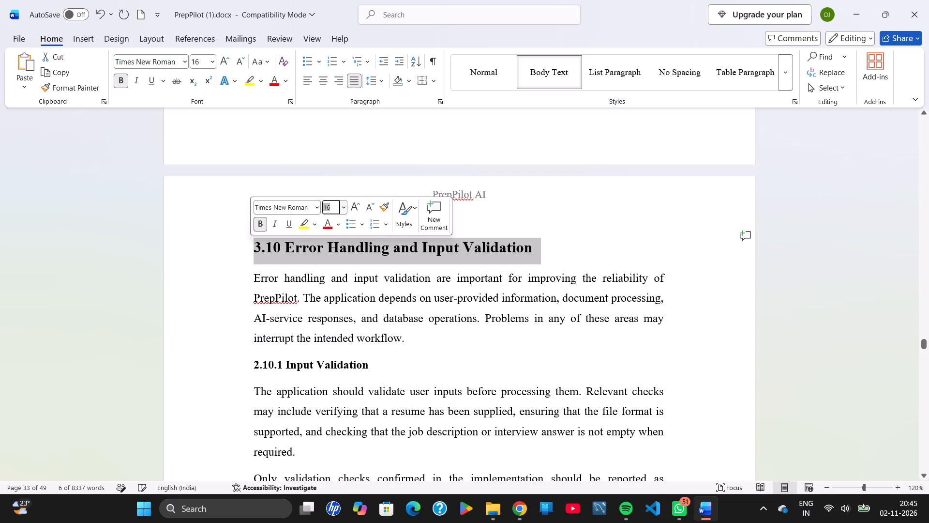
Renumber the Input Validation subheading as 3.10.1 and set its font size to 14.
left_click(258, 367)
key("BackSpace")
key("3")
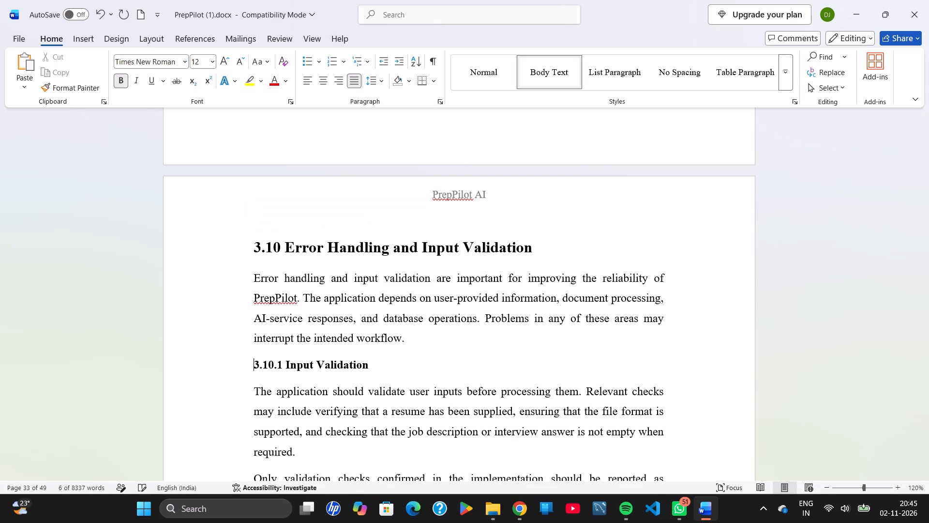
key("Left")
key("ctrl+shift+Right")
key("ctrl+shift+Right")
key("ctrl+shift+Right")
key("ctrl+shift+Right")
key("ctrl+shift+Right")
key("ctrl+shift+Right")
key("ctrl+shift+Right")
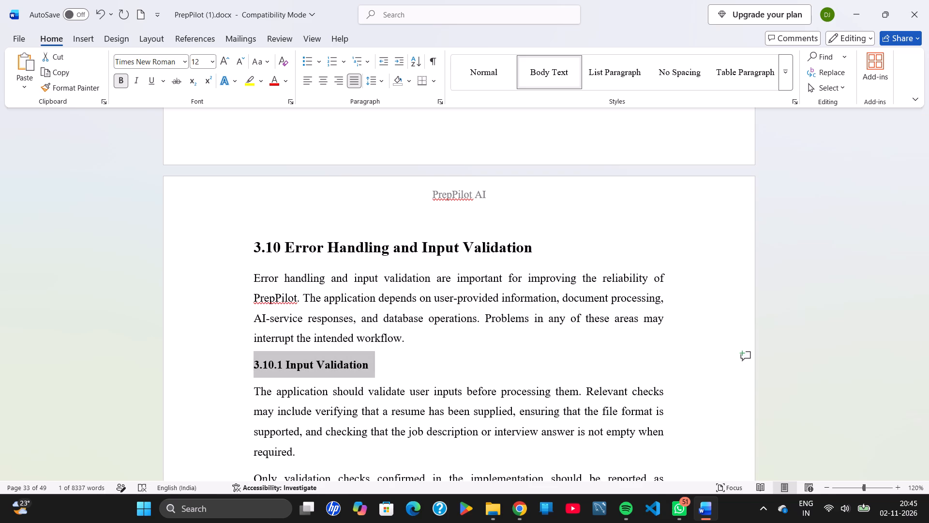
key("ctrl+shift+Right")
key("ctrl+shift+Left")
left_click(209, 65)
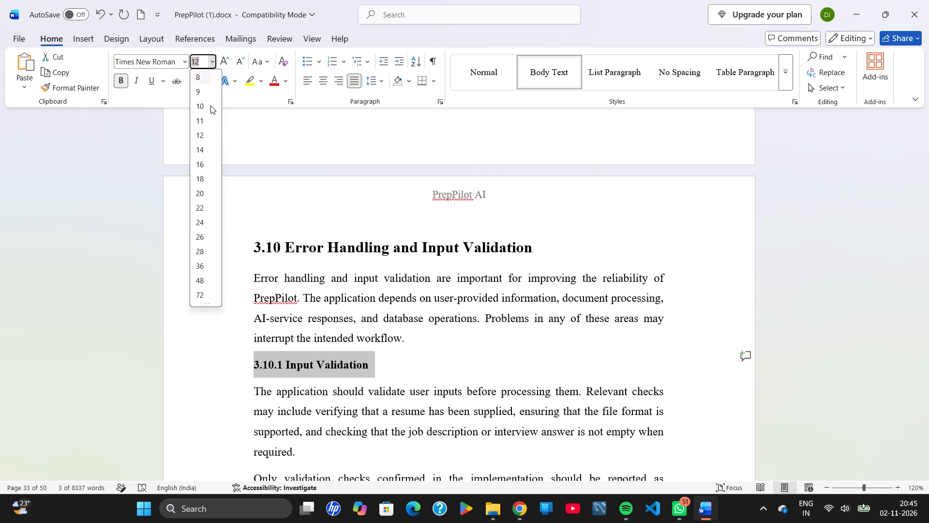
left_click(206, 153)
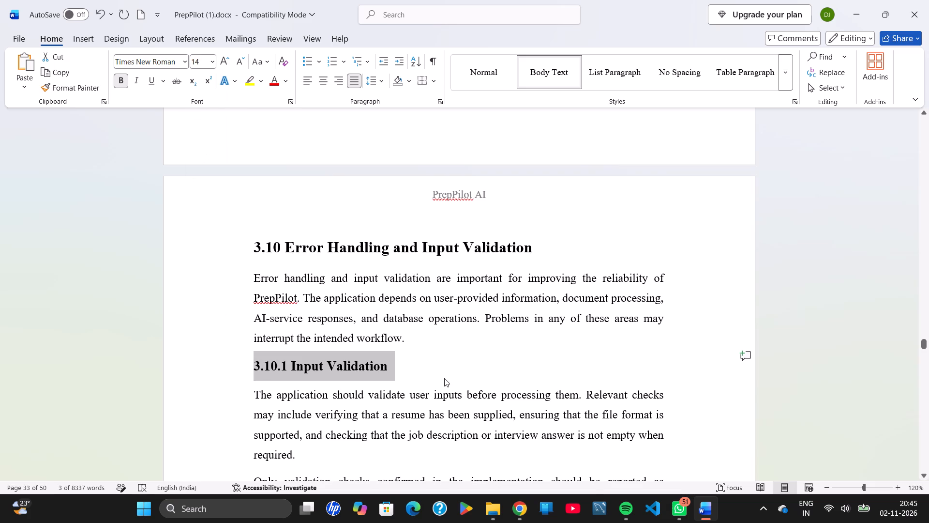
Switch to Chrome, search Google for "shortcut key to increase font size in ms word", and return to the Word report.
left_click(519, 509)
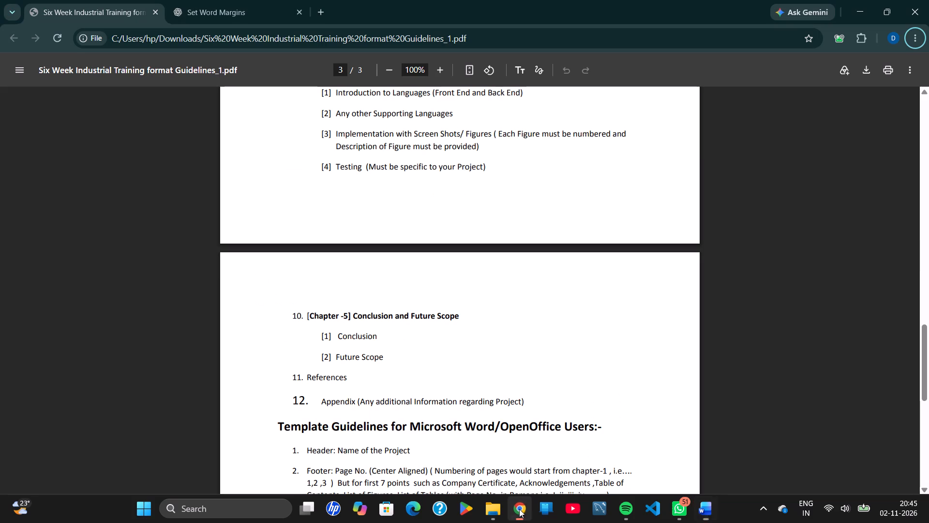
left_click(317, 9)
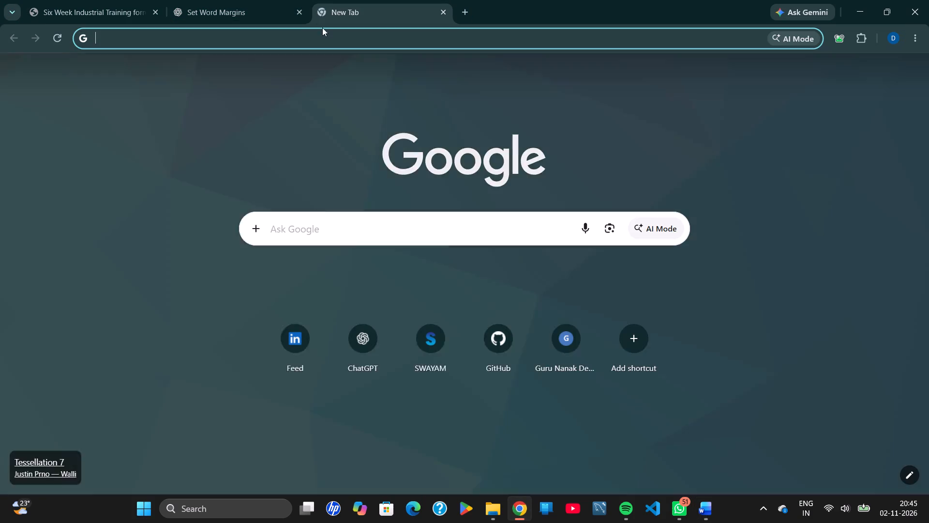
type("shortcut key to incre")
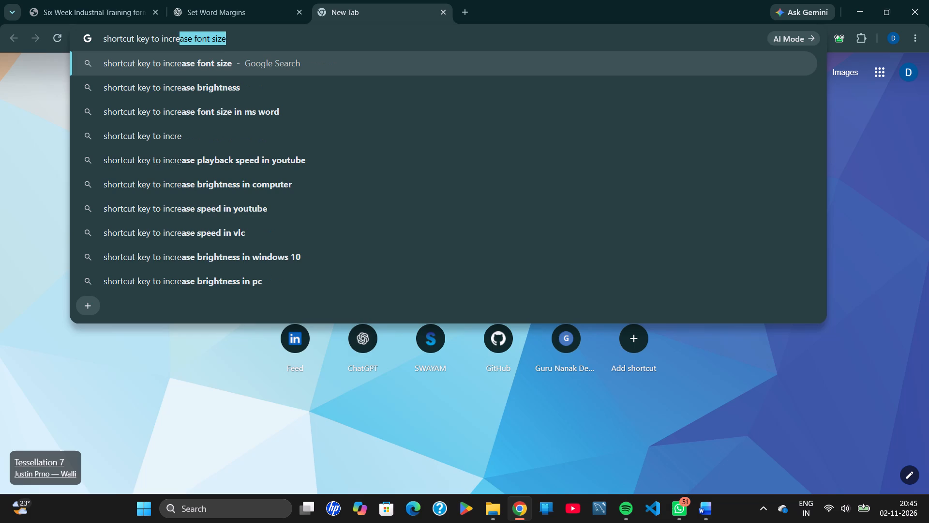
key("Down")
key("Down")
key("Return")
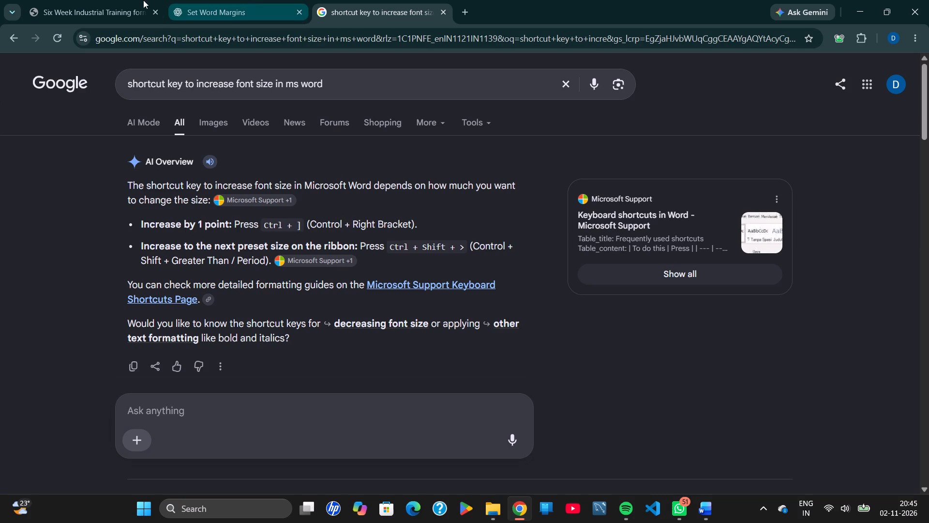
left_click(711, 522)
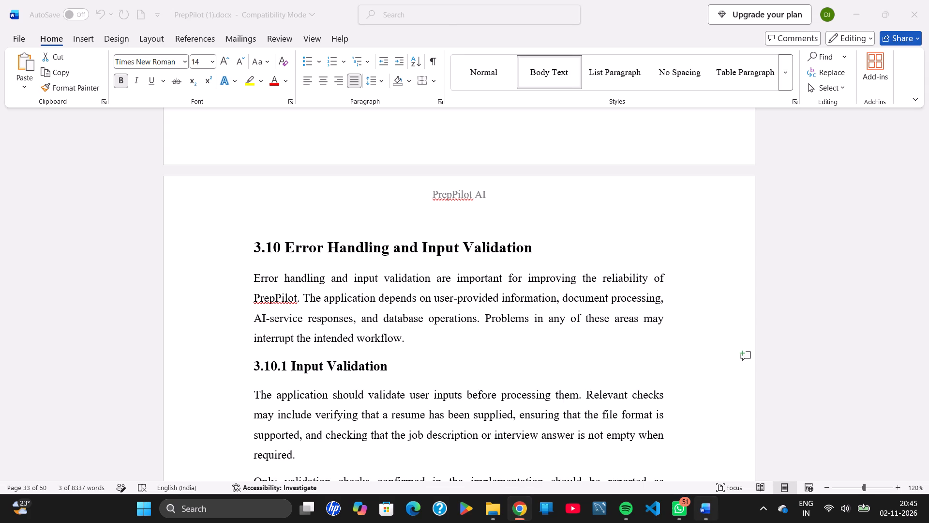
Renumber the Document-Processing Errors subheading as 3.10.2 and increase its font size to 14.
scroll(553, 371, "down", 1)
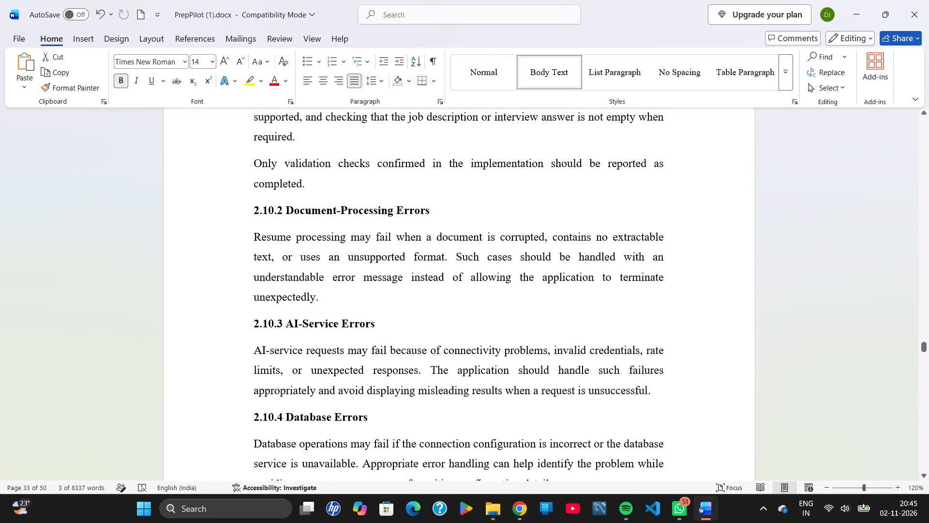
left_click(258, 208)
key("BackSpace")
key("3")
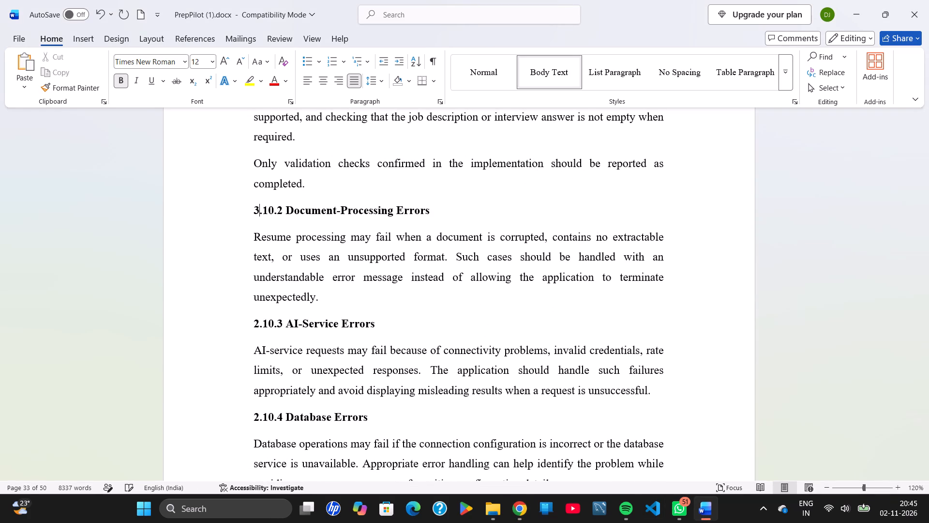
key("Left")
key("ctrl+shift+Right")
key("ctrl+shift+Right")
key("ctrl+shift+Right")
key("ctrl+shift+Right")
key("ctrl+shift+Right")
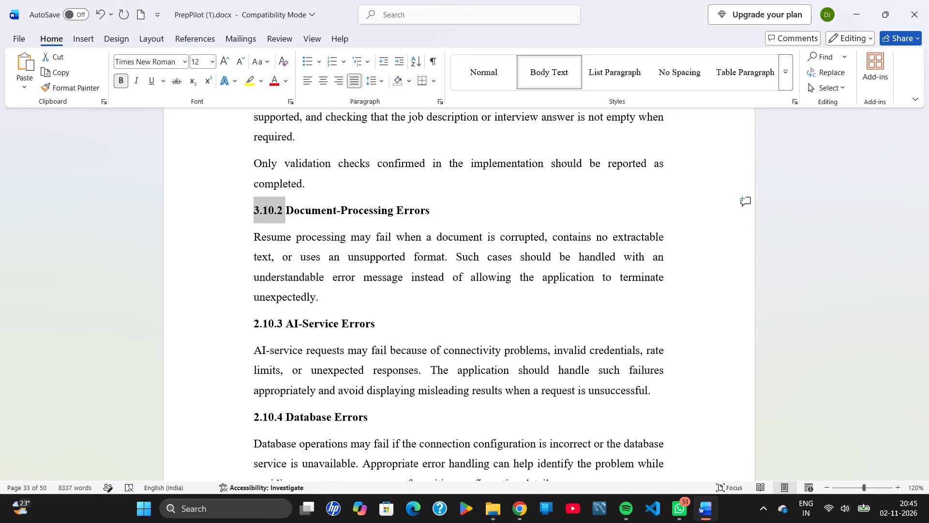
key("ctrl+shift+Right")
key("ctrl+shift+Right")
key("ctrl+shift+Right")
key("ctrl+shift+Right")
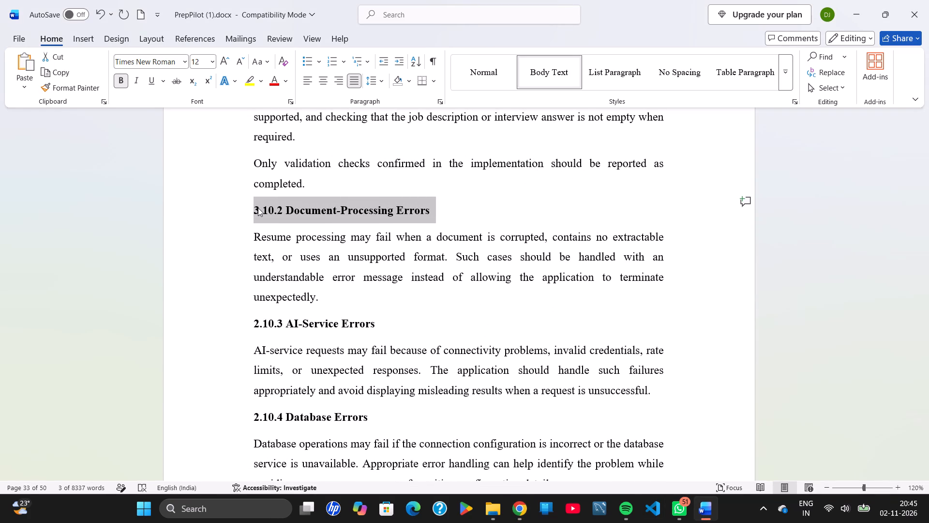
key("ctrl+bracketright")
key("ctrl+bracketright")
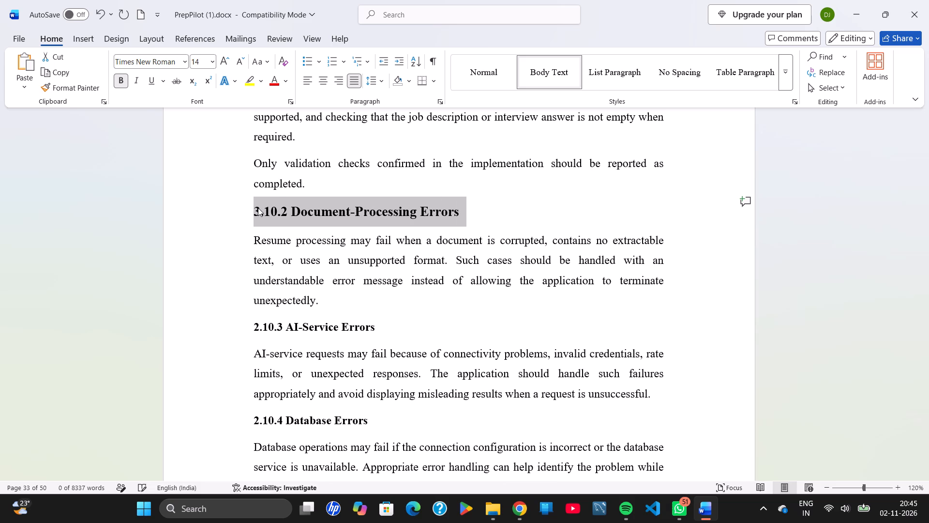
Renumber the AI-Service Errors subheading as 3.10.3 and increase its font size to 14.
left_click(258, 325)
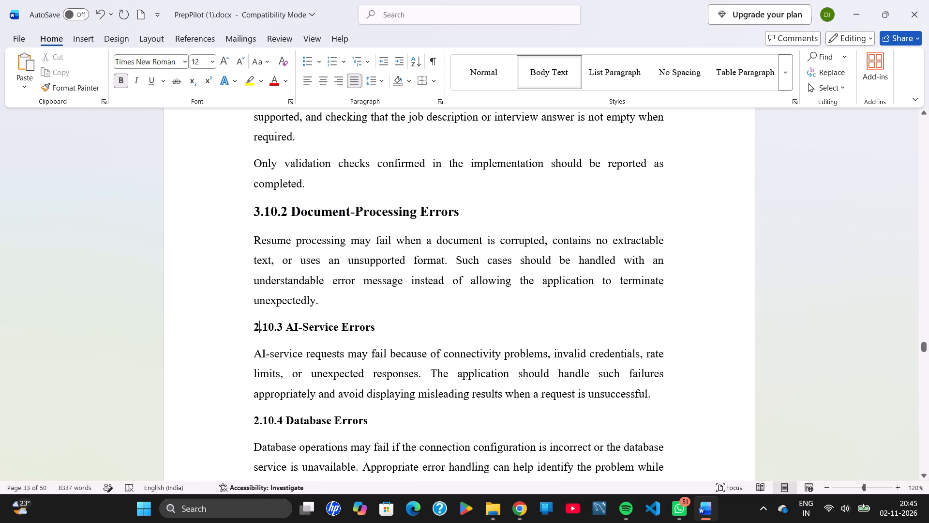
key("BackSpace")
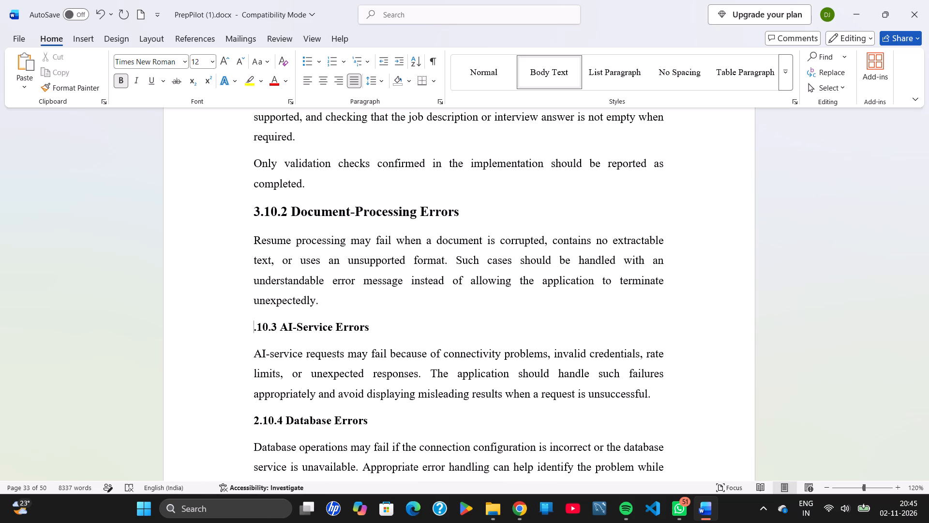
key("3")
key("Left")
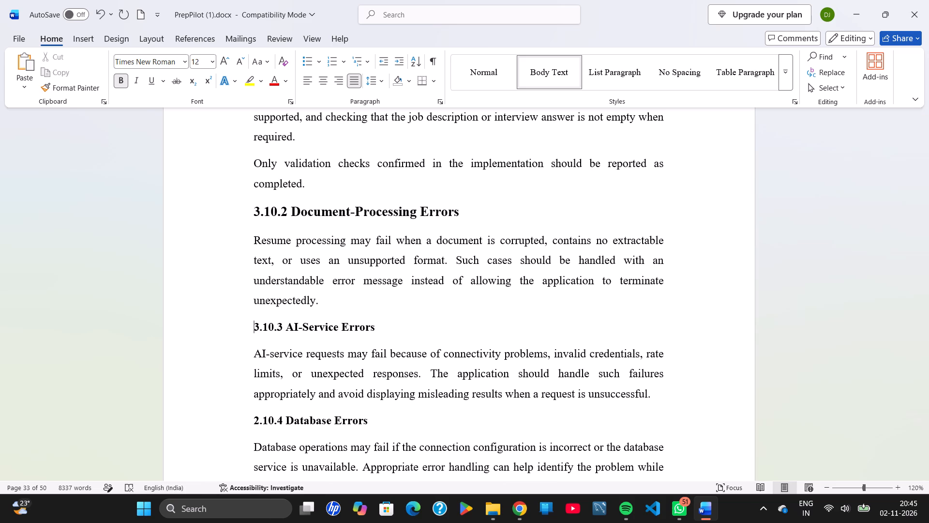
key("ctrl+shift+Right")
key("ctrl+shift+Right")
key("ctrl+shift+Right")
key("ctrl+shift+Right")
key("ctrl+shift+Right")
key("ctrl+shift+Right")
key("ctrl+shift+Right")
key("ctrl+shift+Right")
key("ctrl+shift+Right")
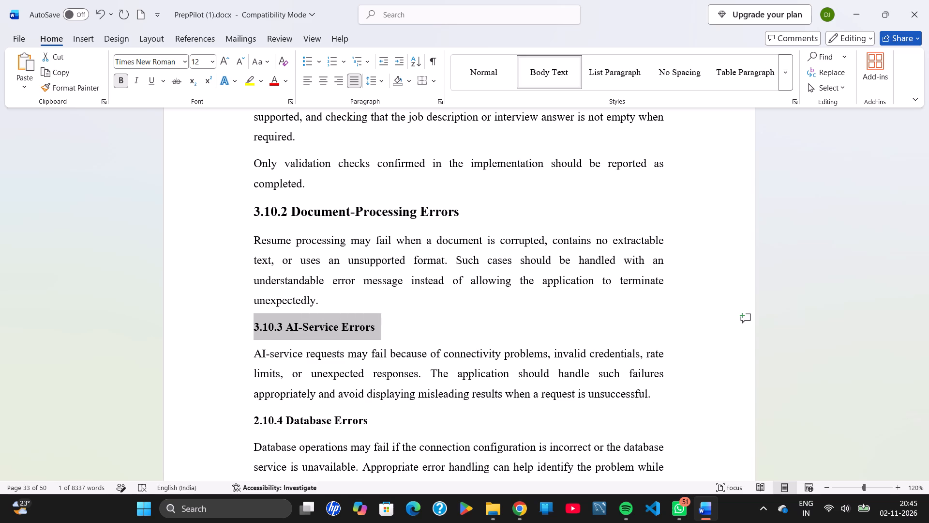
key("ctrl+bracketright")
key("ctrl+bracketright")
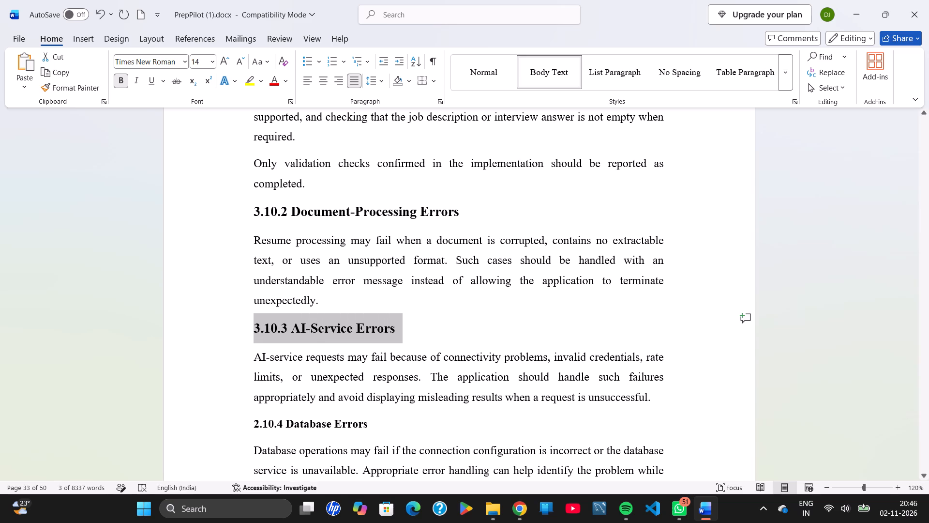
Renumber the Database Errors subheading as 3.10.4 and increase its font size to 14.
left_click(256, 419)
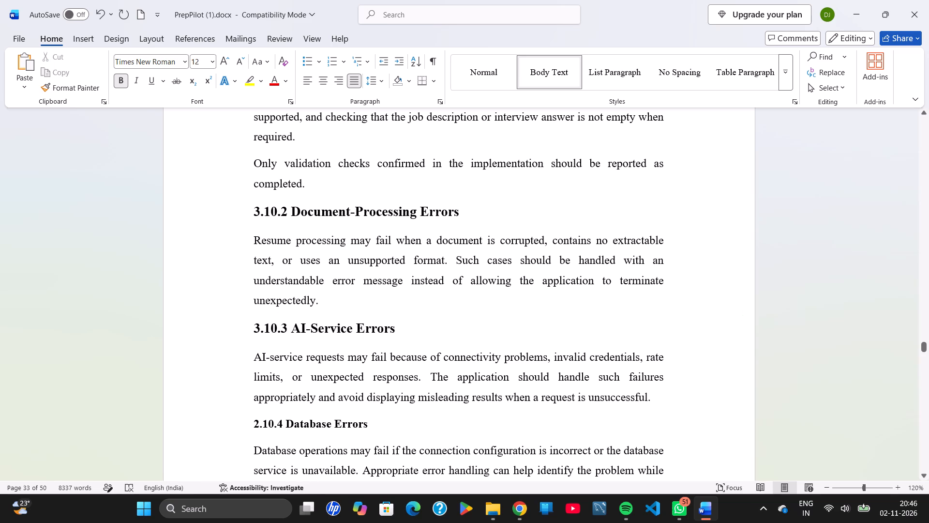
key("BackSpace")
key("3")
key("Left")
key("ctrl+shift+Right")
key("ctrl+shift+Right")
key("ctrl+shift+Right")
key("ctrl+shift+Right")
key("ctrl+shift+Right")
key("ctrl+shift+Right")
key("ctrl+shift+Right")
key("ctrl+shift+Right")
key("ctrl+shift+Right")
key("ctrl+shift+Left")
key("ctrl+shift+Left")
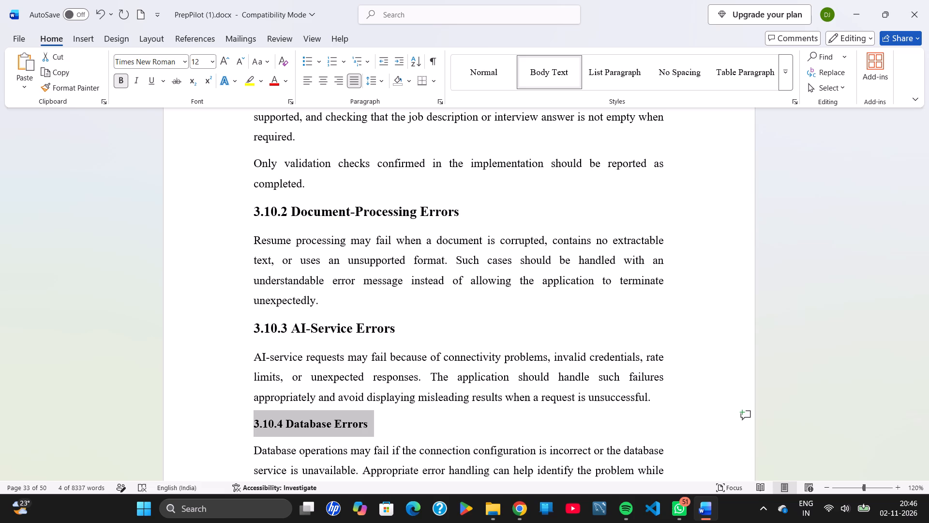
key("ctrl+bracketright")
key("ctrl+bracketright")
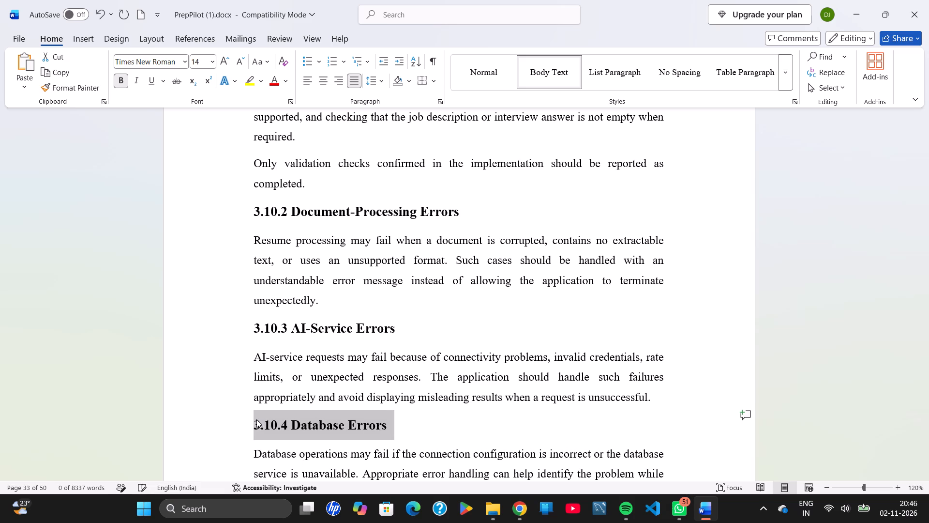
Renumber the Security and Privacy subheading as 3.10.5 and increase its font size to 14.
scroll(256, 419, "down", 2)
scroll(256, 419, "up", 1)
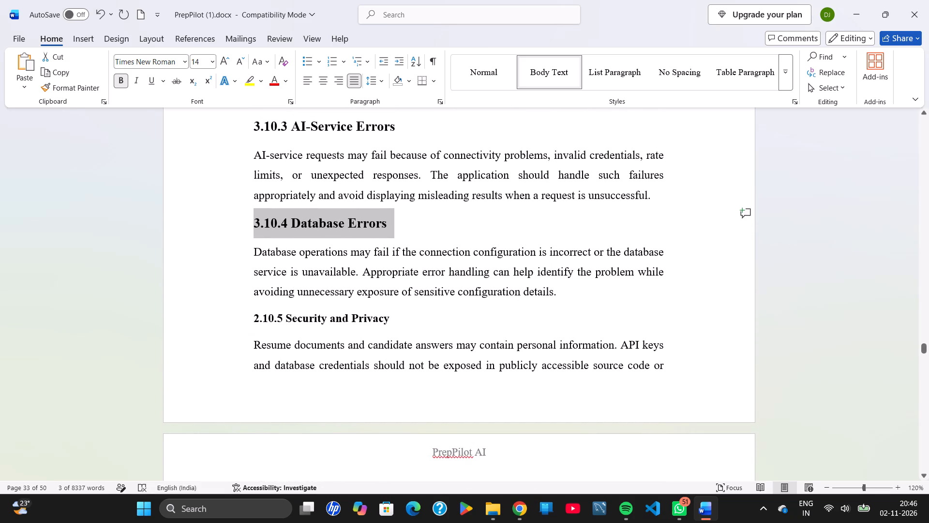
left_click(257, 323)
key("BackSpace")
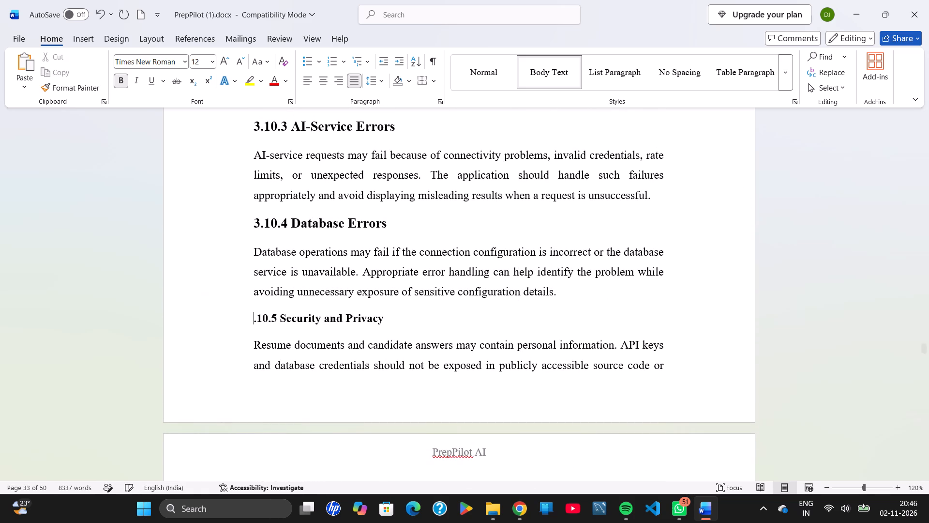
key("3")
key("Left")
key("ctrl+shift+Right")
key("ctrl+shift+Right")
key("ctrl+shift+Right")
key("ctrl+shift+Right")
key("ctrl+shift+Right")
key("ctrl+shift+Right")
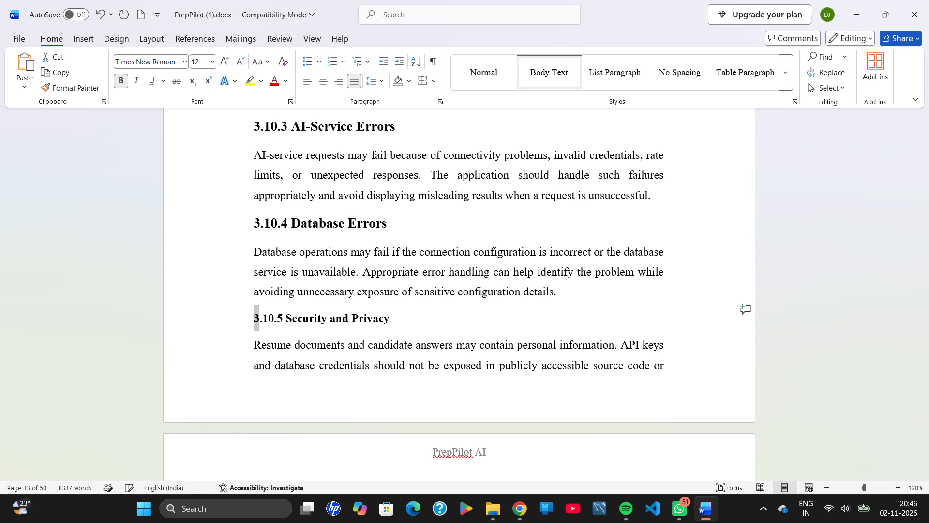
key("ctrl+shift+Right")
key("ctrl+shift+Right")
key("ctrl+bracketright")
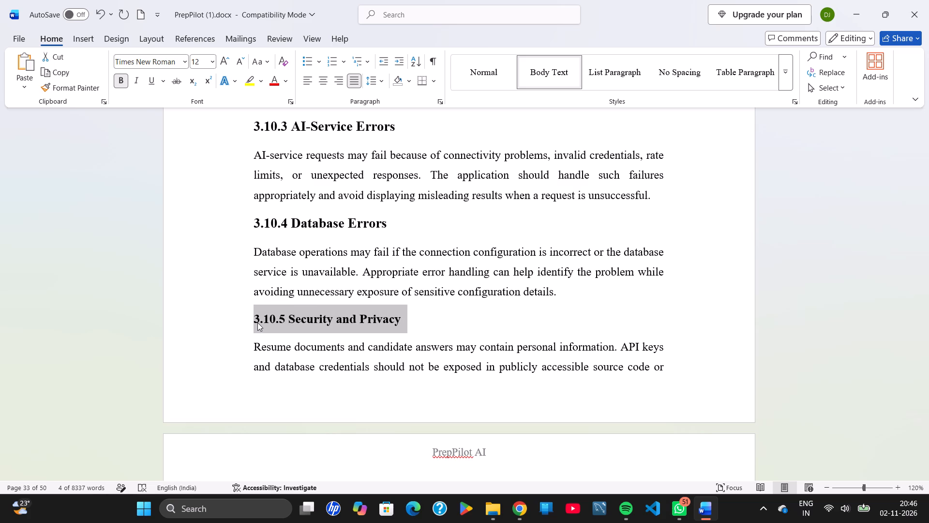
key("ctrl+bracketright")
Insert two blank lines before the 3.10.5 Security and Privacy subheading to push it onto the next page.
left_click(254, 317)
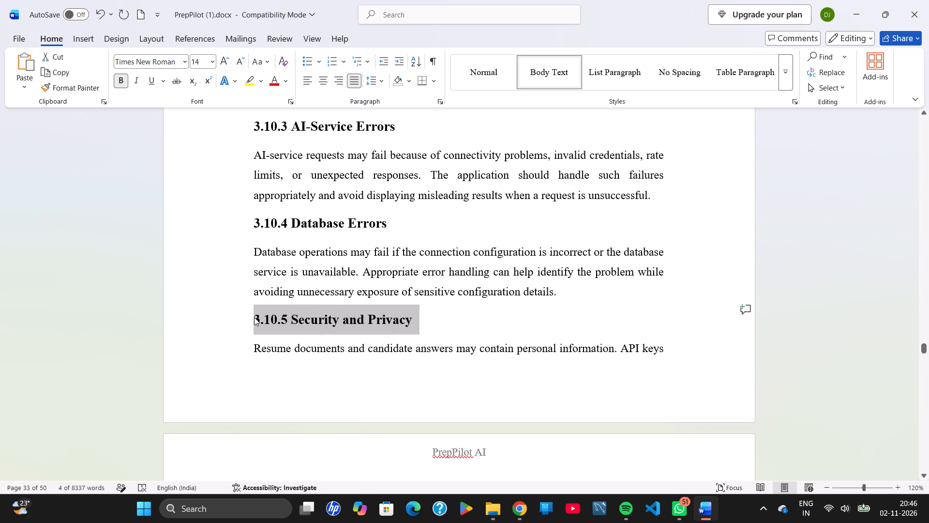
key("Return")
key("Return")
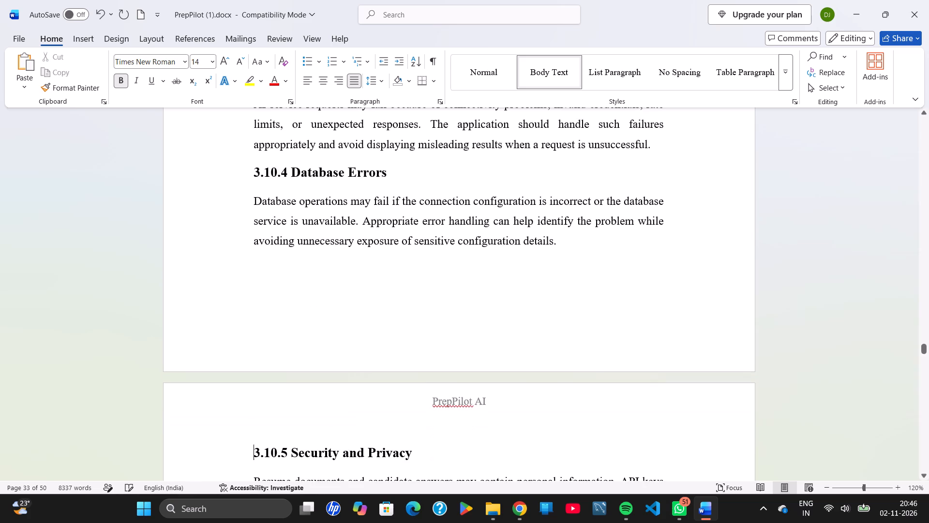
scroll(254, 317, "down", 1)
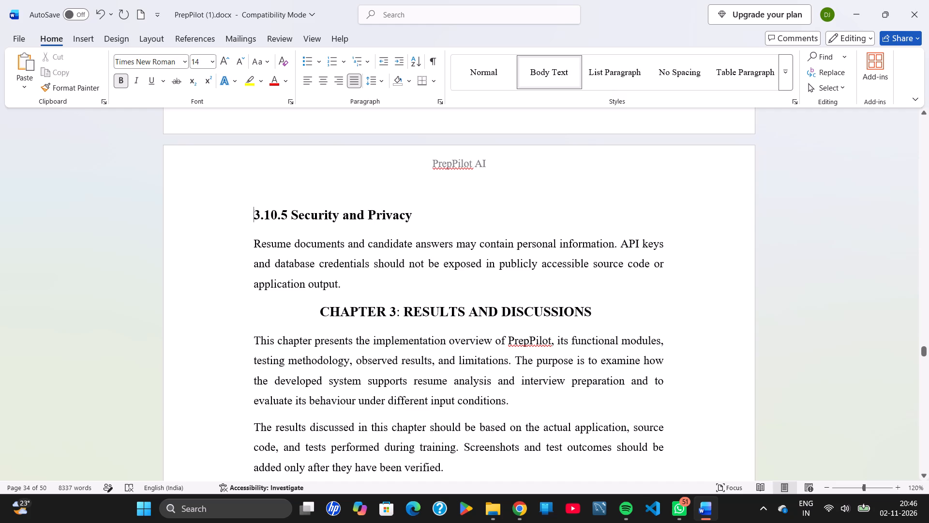
Delete the paragraph beginning "Only validation checks confirmed" from the end of section 3.10.1 Input Validation.
scroll(325, 306, "up", 2)
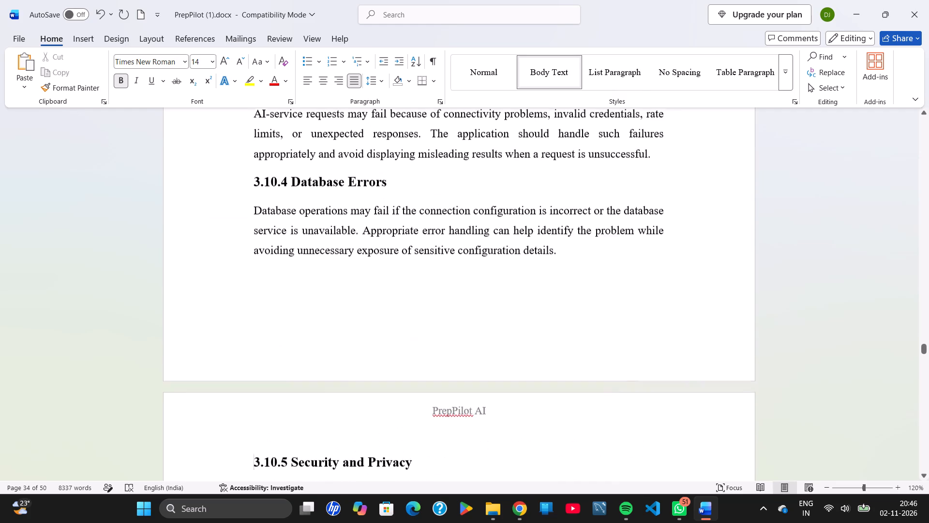
scroll(325, 306, "up", 2)
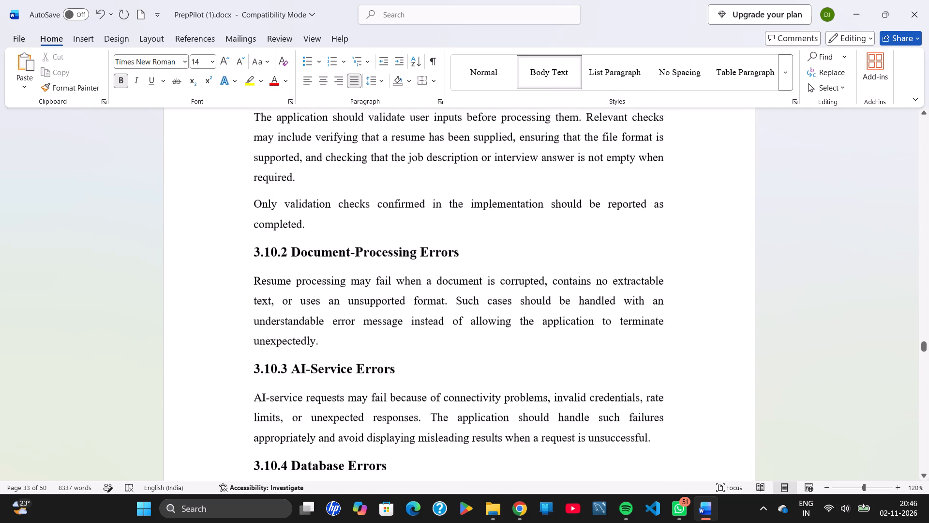
scroll(325, 306, "up", 1)
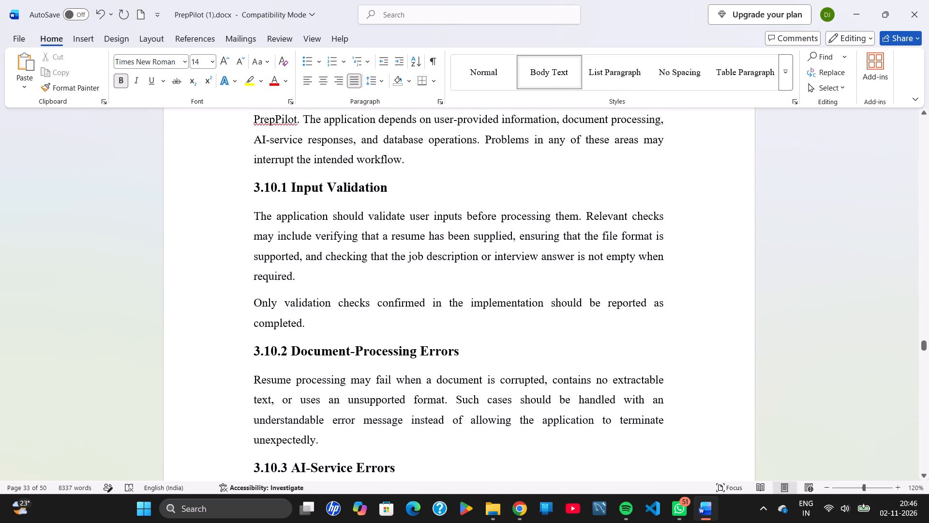
left_click_drag(318, 328, 255, 305)
key("BackSpace")
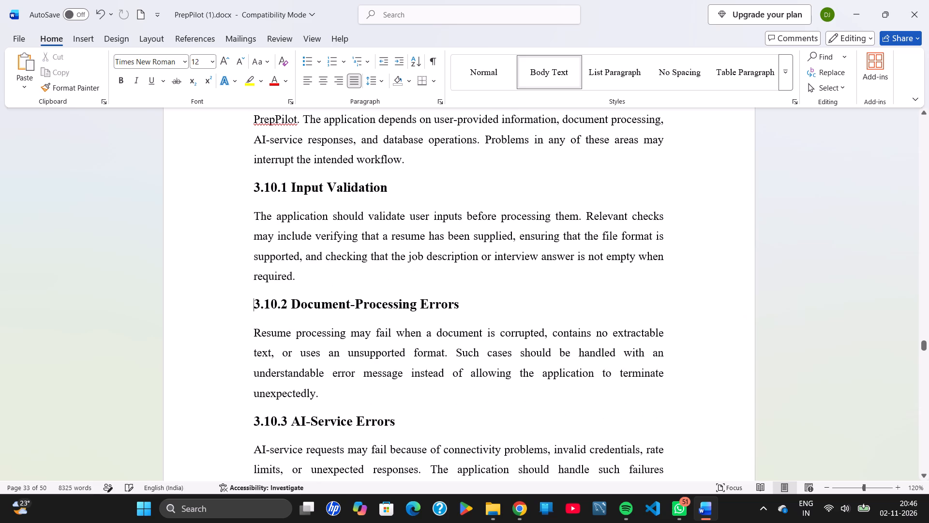
Remove the blank lines between the Database Errors paragraph and the 3.10.5 Security and Privacy subheading.
scroll(255, 305, "down", 2)
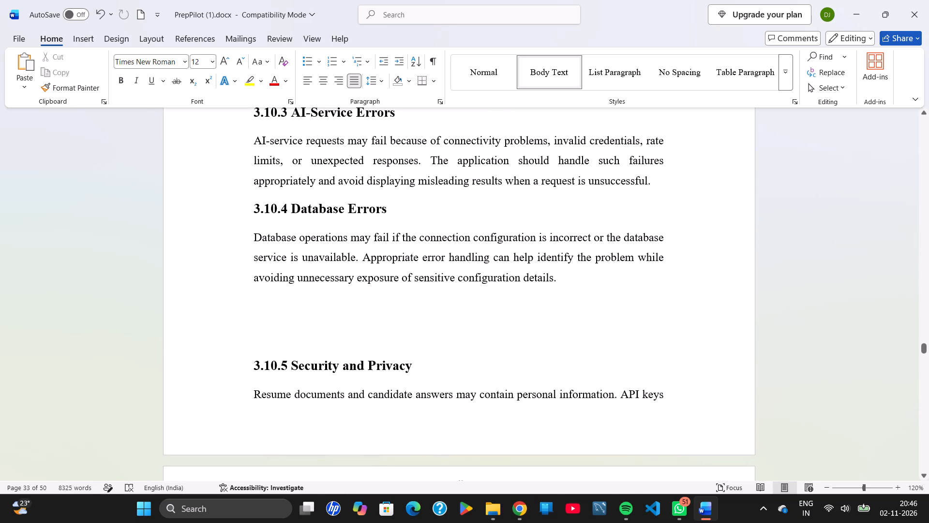
left_click(255, 348)
key("BackSpace")
key("BackSpace")
key("BackSpace")
Renumber the RESULTS AND DISCUSSIONS chapter title as CHAPTER 4.
scroll(255, 348, "down", 1)
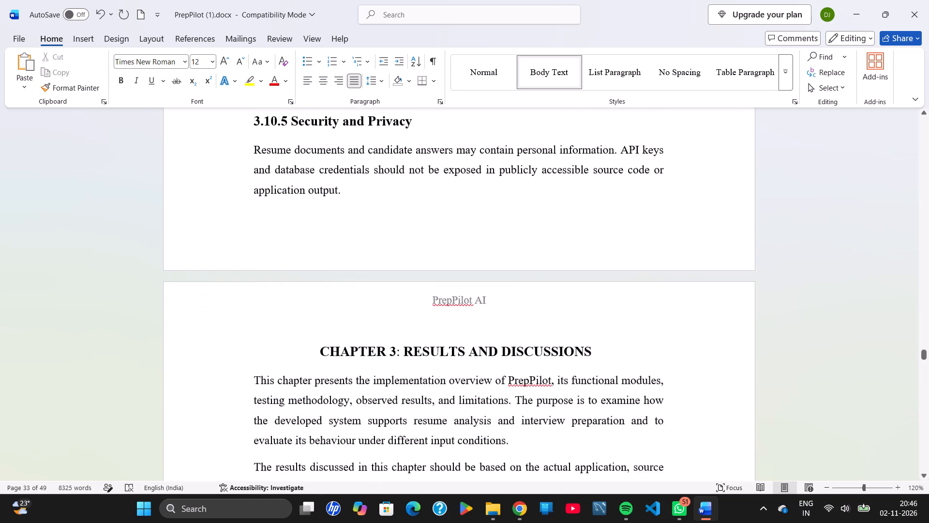
scroll(255, 348, "up", 2)
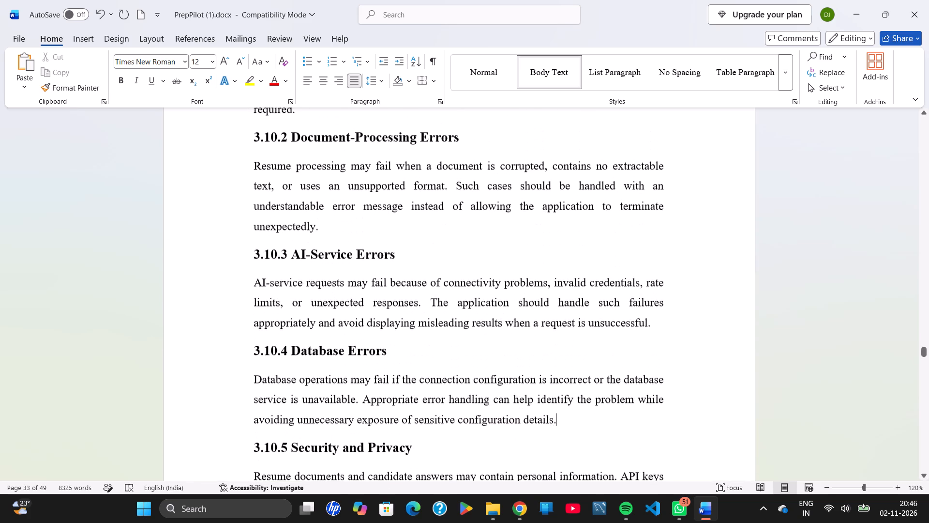
scroll(255, 348, "up", 3)
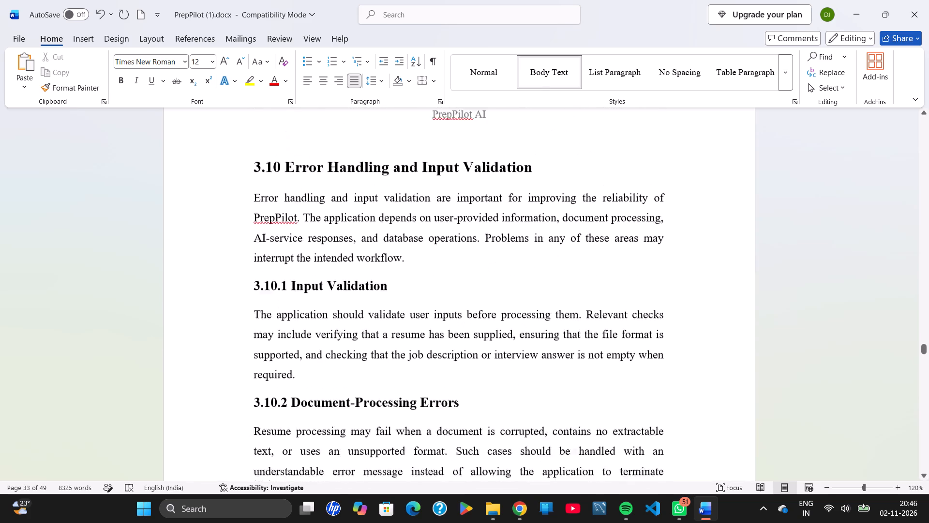
scroll(255, 348, "up", 1)
scroll(255, 348, "down", 4)
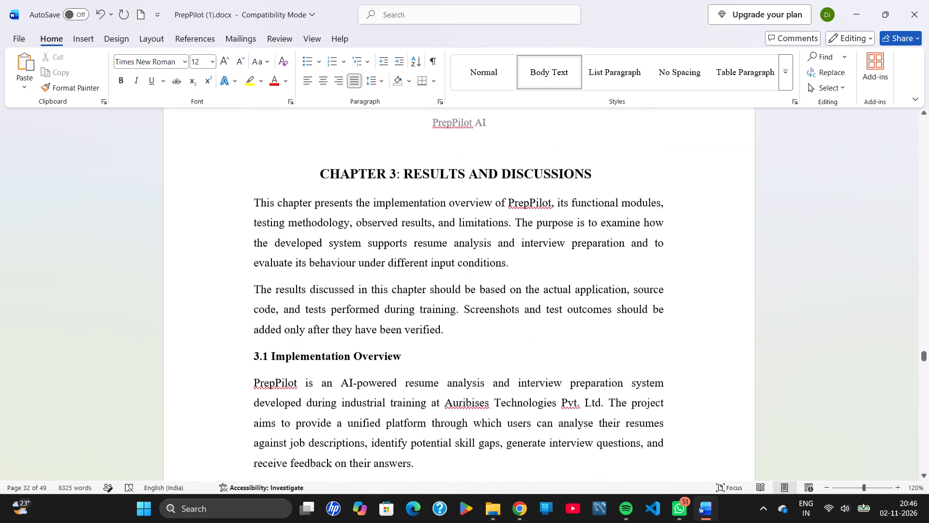
left_click(394, 174)
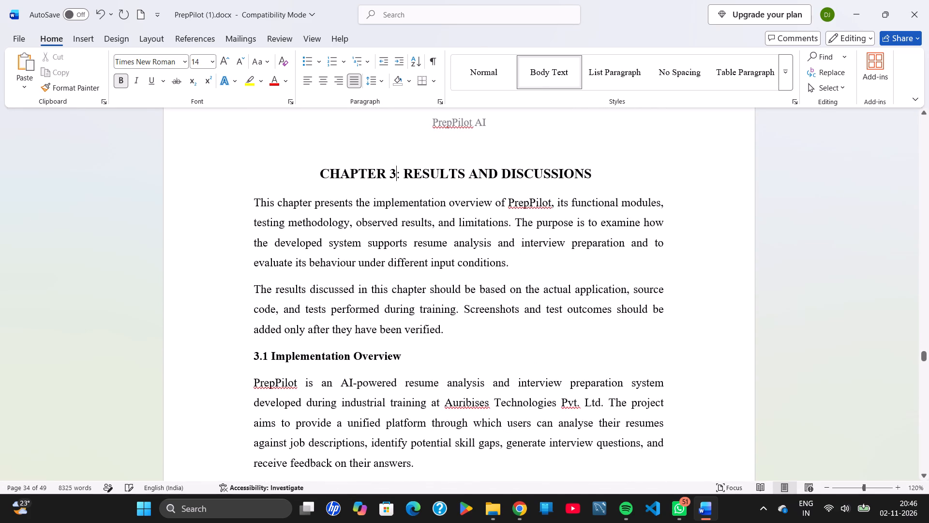
key("BackSpace")
key("4")
Switch to Chrome and copy the Chapter-4 title "Development and Implementation" from the industrial training guidelines PDF.
key("alt+Tab")
key("alt+Tab")
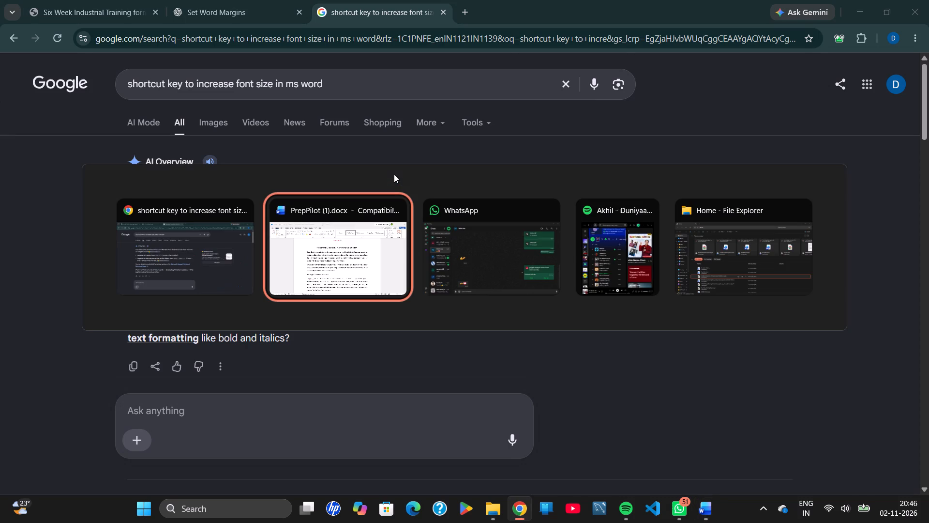
key("alt+Left")
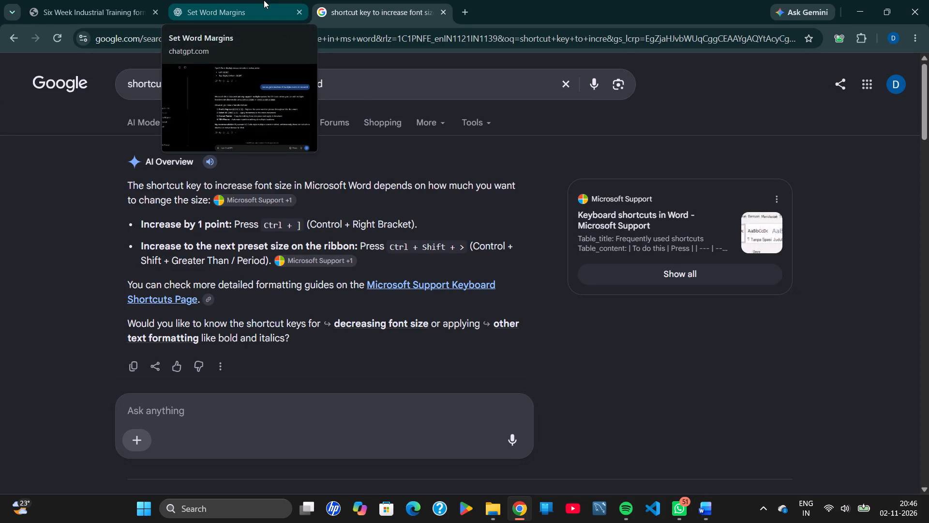
left_click(112, 0)
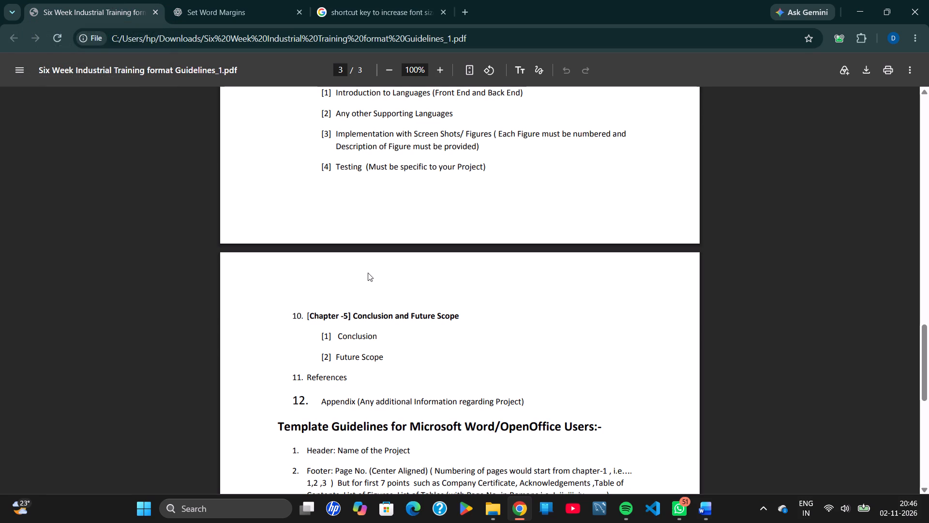
scroll(386, 242, "up", 2)
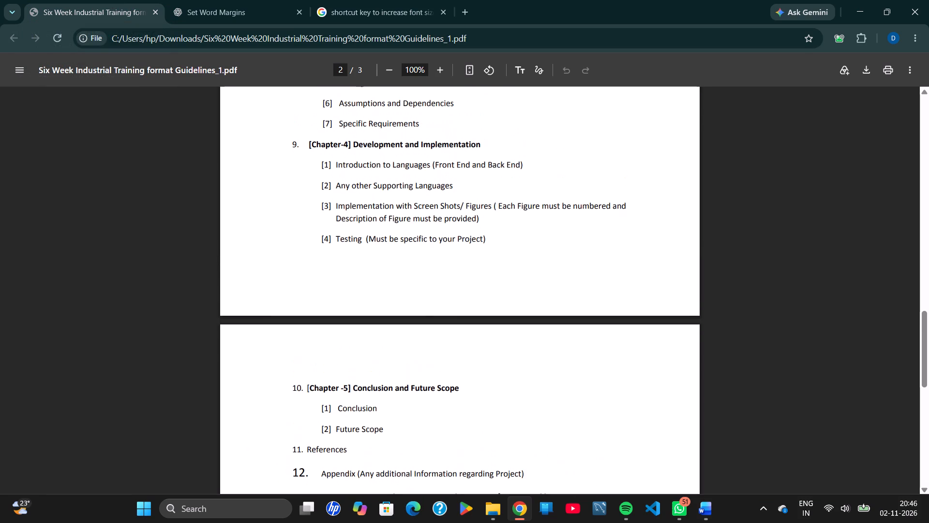
key("alt+Tab")
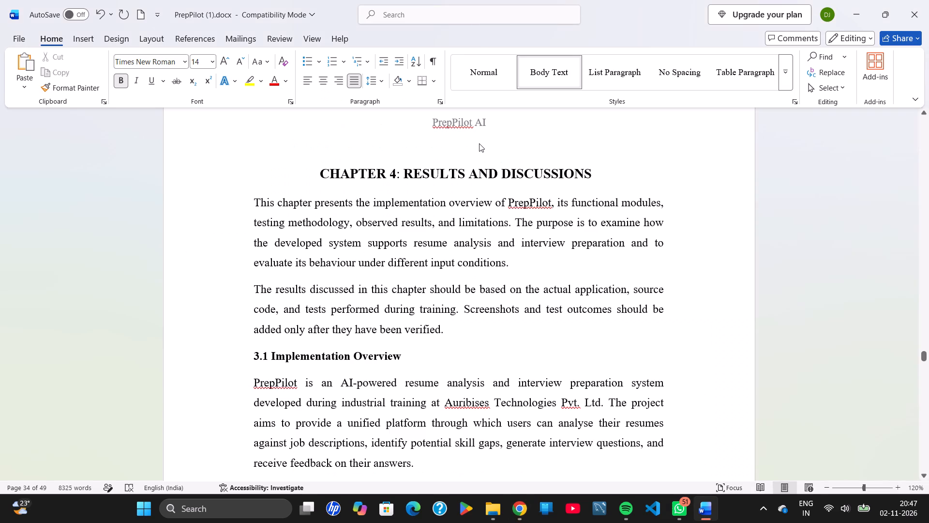
key("alt+Tab")
left_click_drag(487, 145, 423, 146)
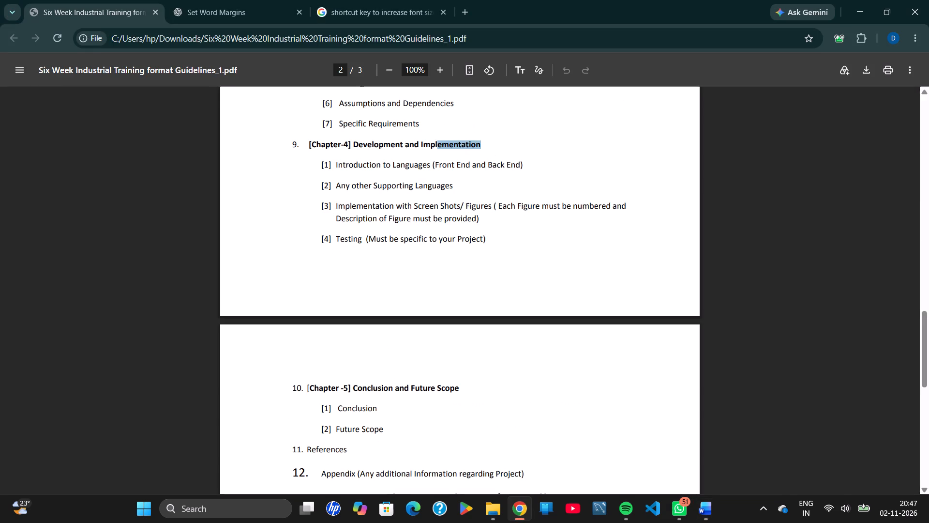
left_click_drag(423, 146, 356, 147)
key("ctrl+c")
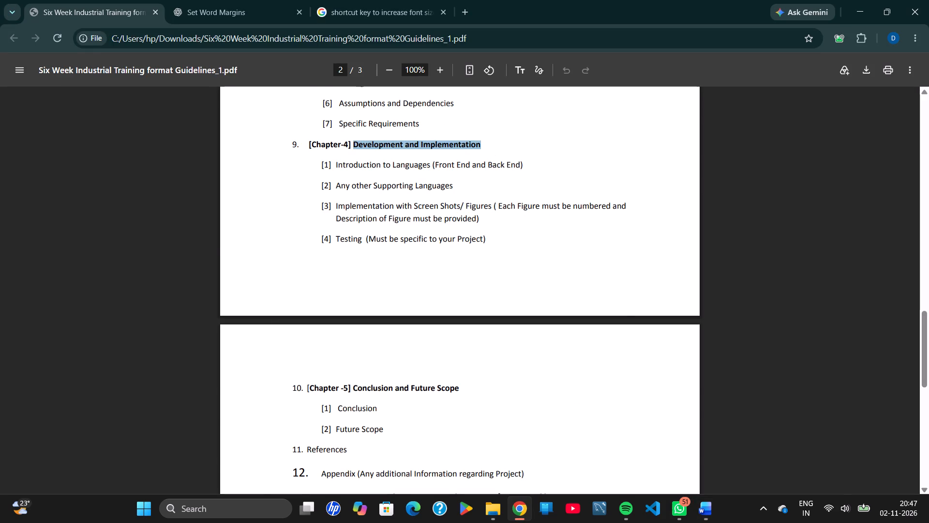
Switch to Word and replace RESULTS AND DISCUSSIONS in the Chapter 4 title with the copied text "Development and Implementation".
key("alt+Tab")
left_click_drag(590, 176, 527, 172)
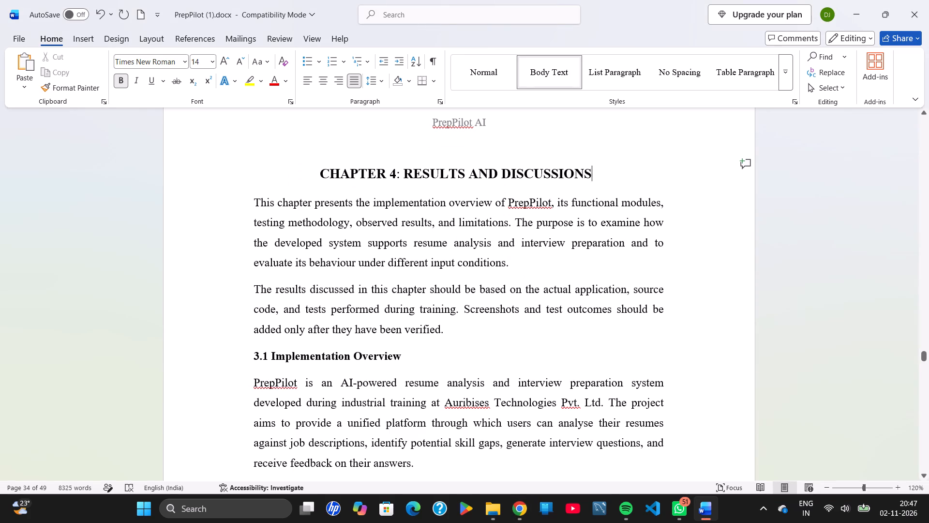
left_click_drag(527, 172, 426, 170)
key("ctrl+v")
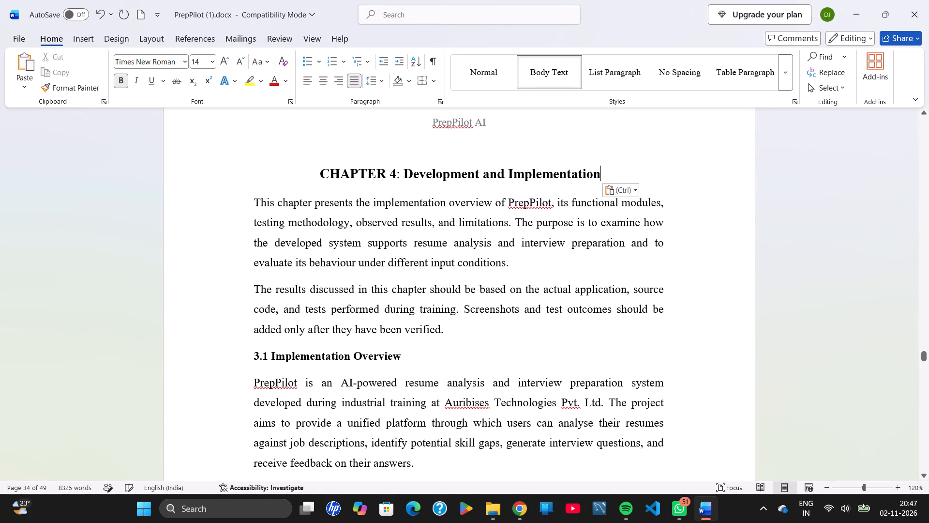
key("ctrl+z")
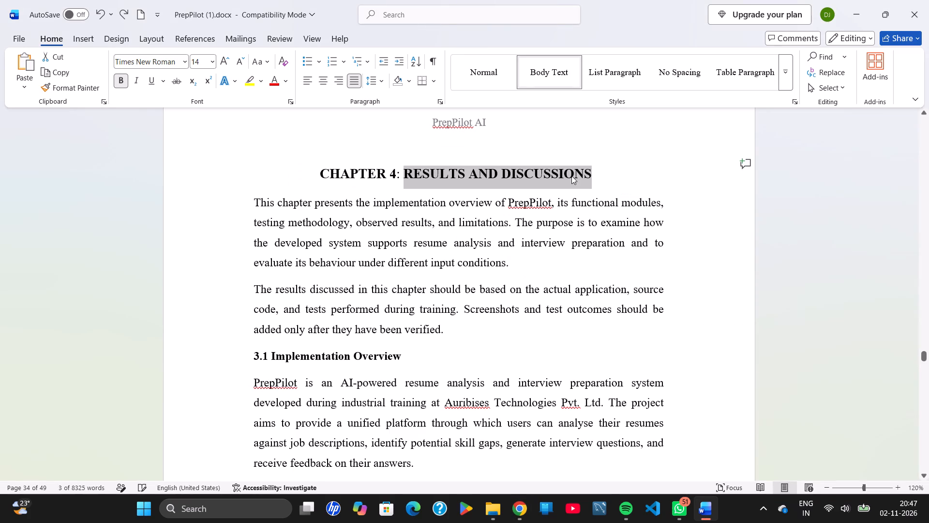
key("ctrl+v")
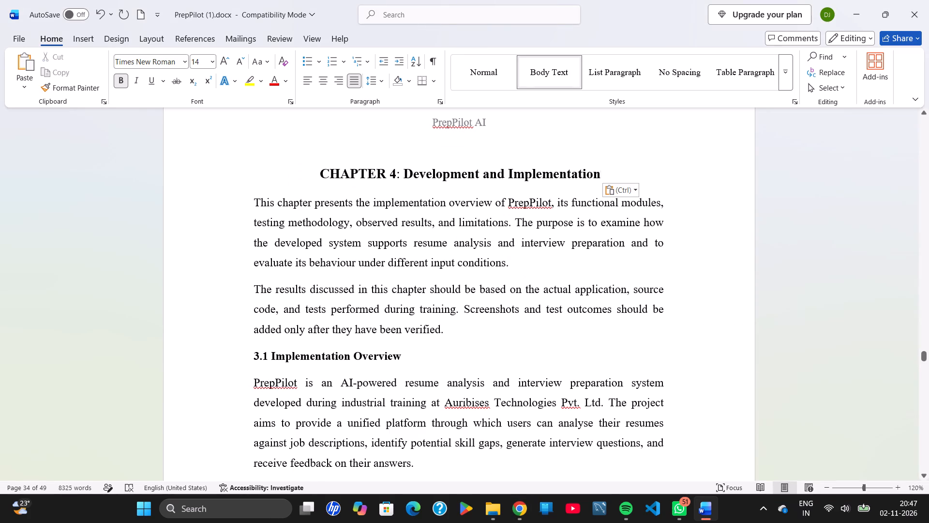
Retype the Chapter 4 title text in capitals as DEVELOPMENT AND IMPLEMENTATION.
left_click_drag(481, 174, 416, 174)
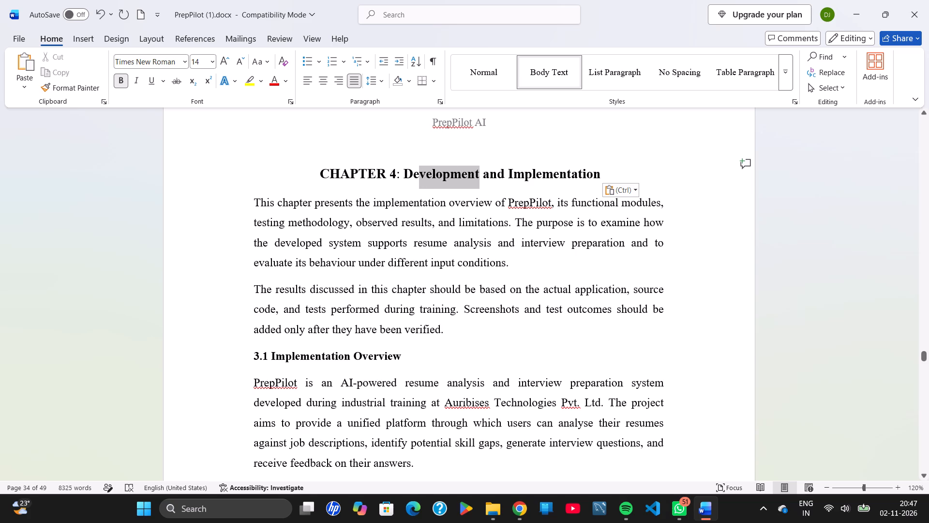
left_click_drag(416, 174, 414, 173)
key("BackSpace")
type("EVELOPMENT")
key("Right")
key("Right")
key("Right")
key("Right")
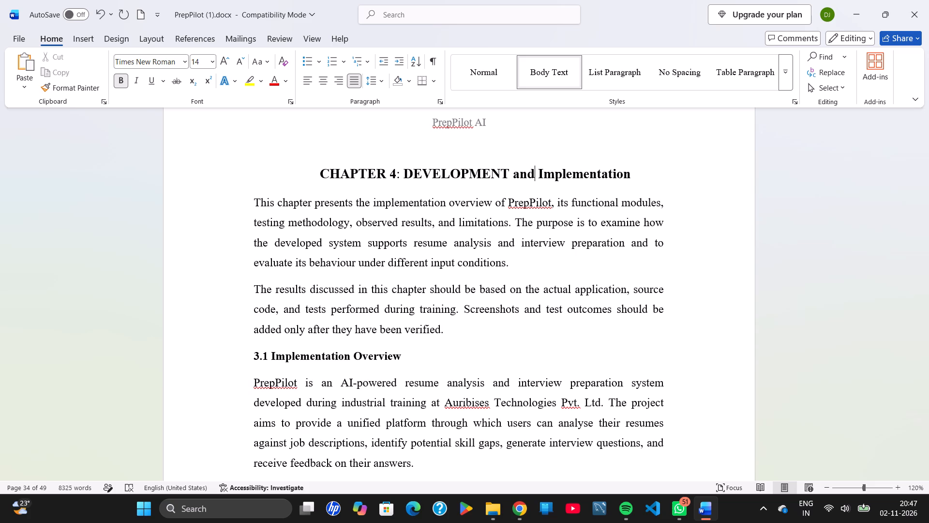
key("BackSpace")
key("BackSpace")
key("BackSpace")
type("AND")
key("Right")
key("Right")
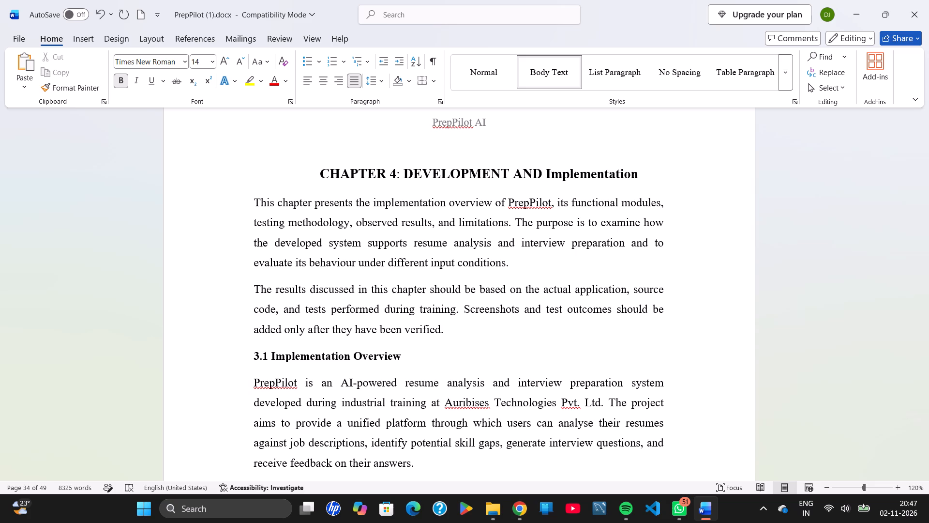
key("Delete")
key("Delete")
key("Delete")
key("Delete")
key("Delete")
key("Delete")
key("Delete")
key("Delete")
key("Delete")
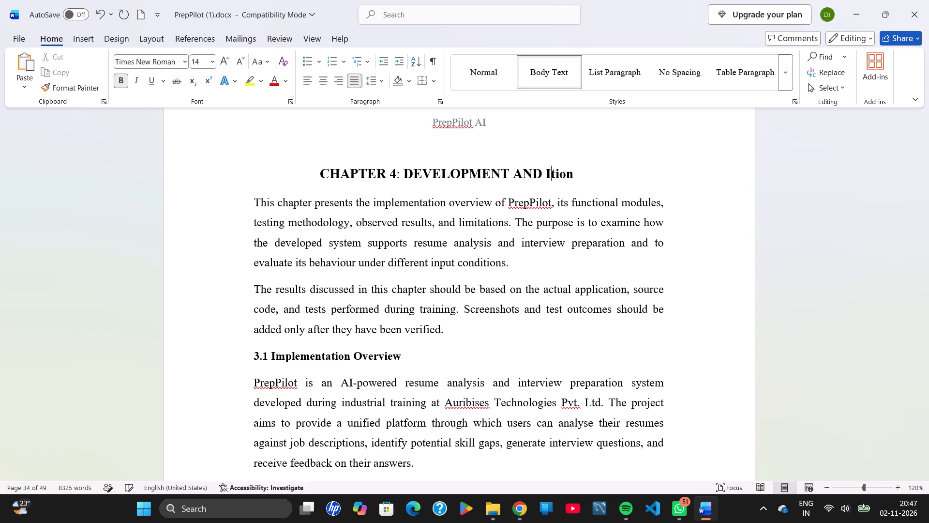
key("Delete")
key("Delete")
key("Delete")
key("Delete")
type("MPLEMENTATION")
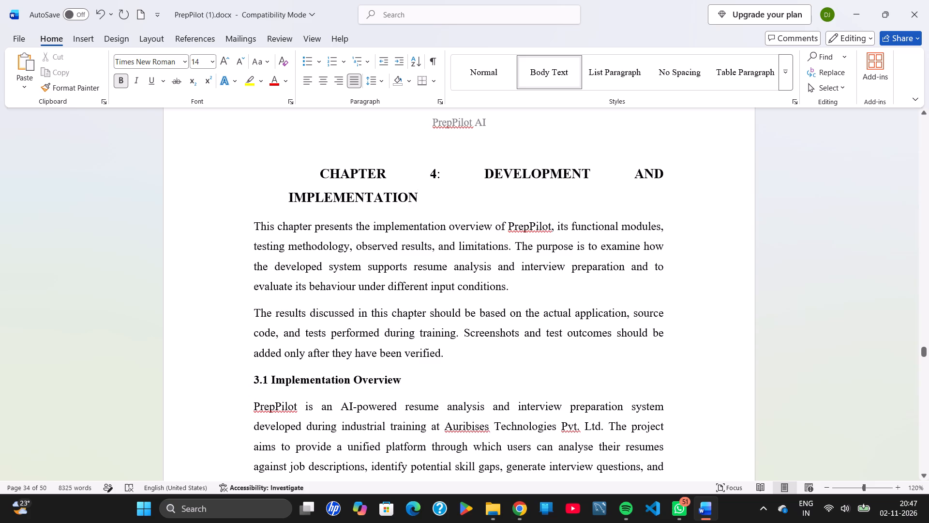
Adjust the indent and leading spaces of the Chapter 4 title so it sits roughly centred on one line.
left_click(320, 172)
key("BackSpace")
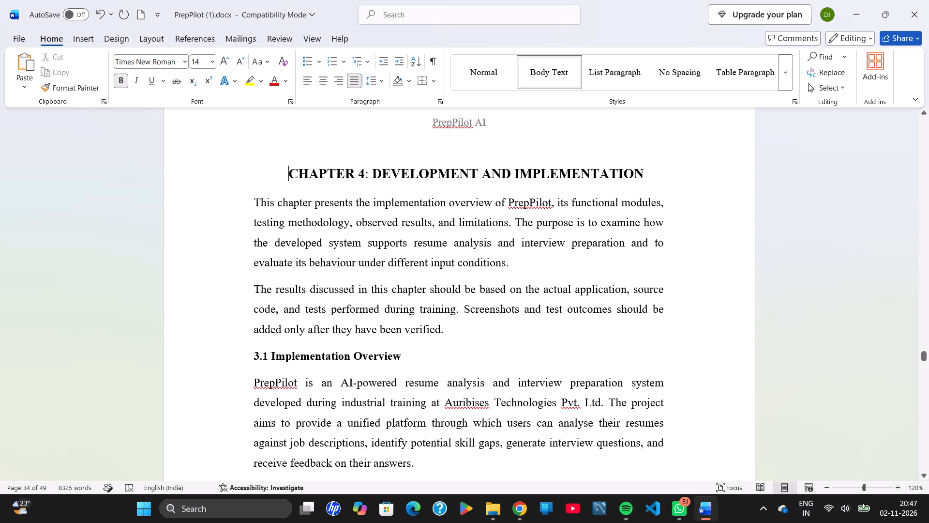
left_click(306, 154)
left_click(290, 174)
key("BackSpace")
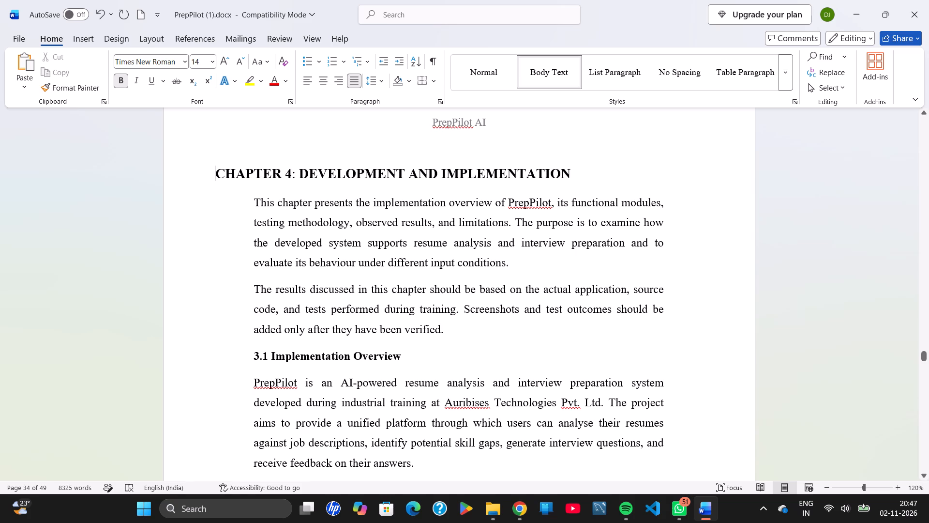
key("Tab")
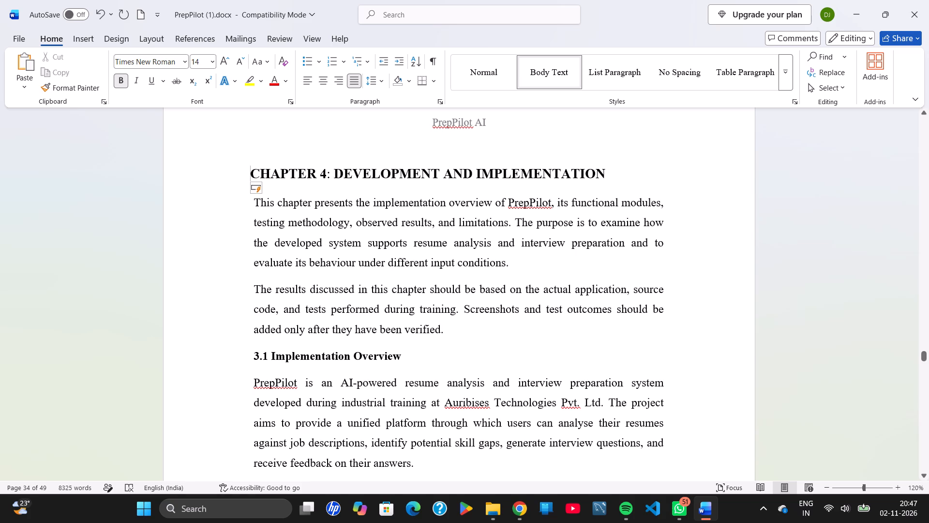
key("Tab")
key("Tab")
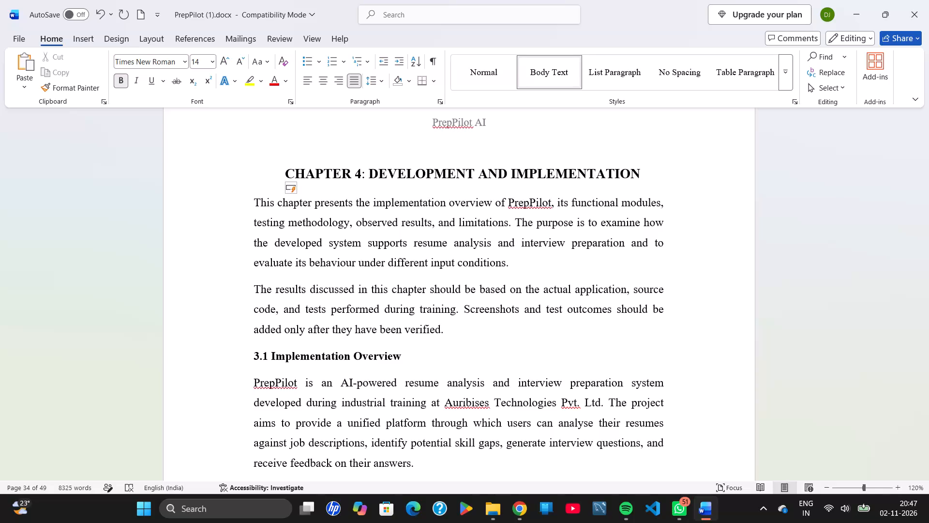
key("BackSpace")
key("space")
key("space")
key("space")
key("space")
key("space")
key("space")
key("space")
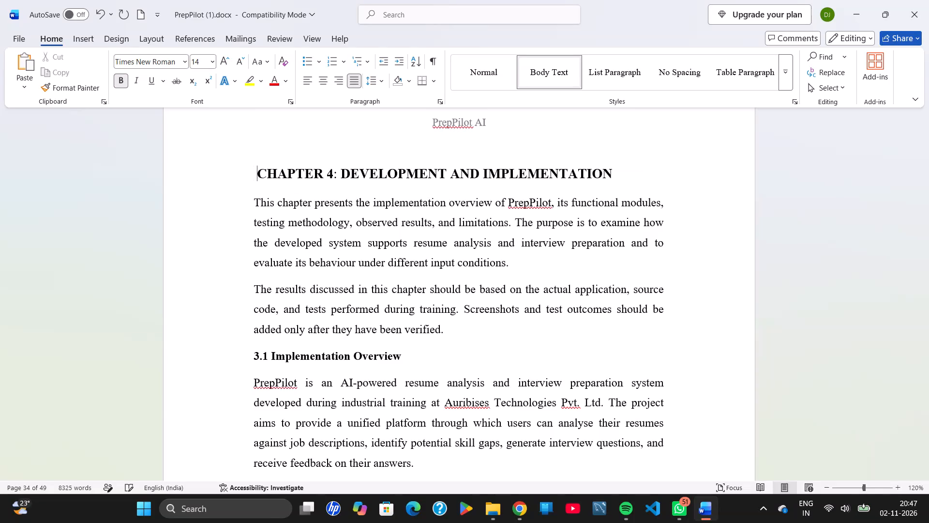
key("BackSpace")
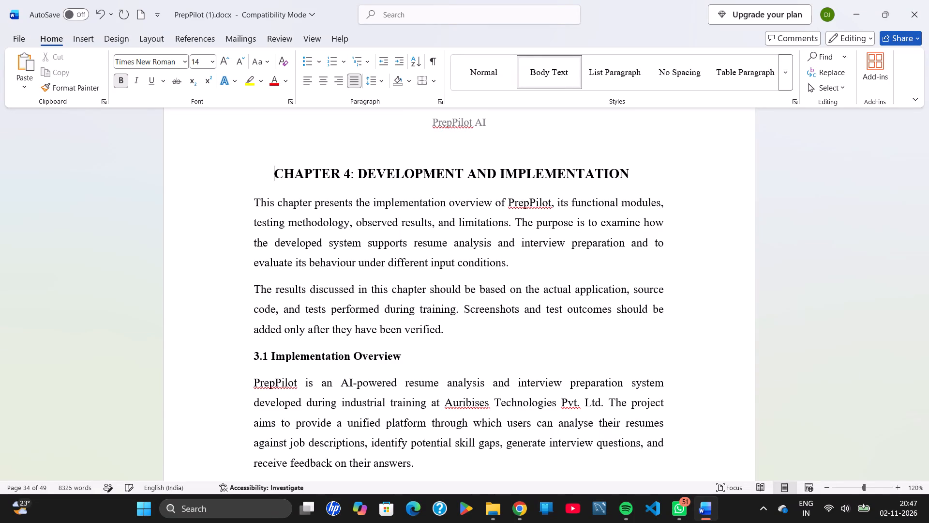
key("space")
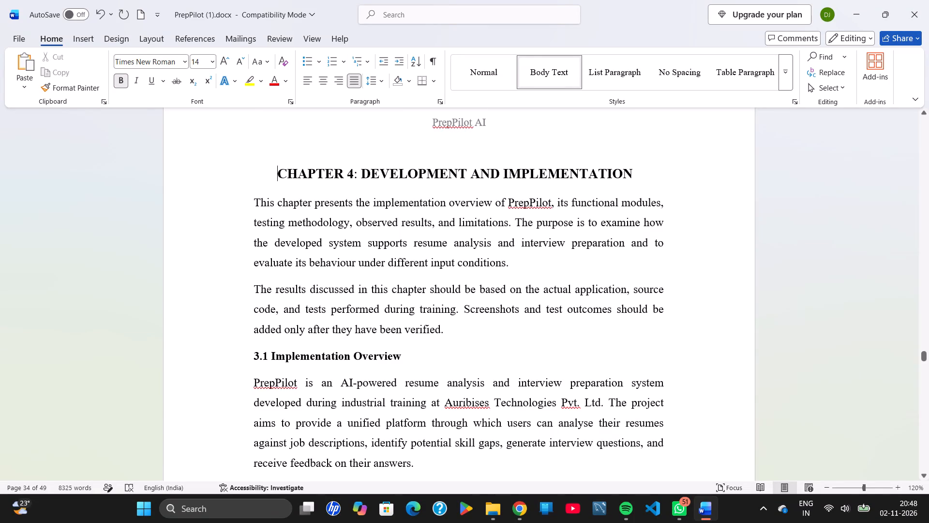
Renumber the Implementation Overview heading as 4.1.
left_click(257, 355)
key("BackSpace")
key("4")
Set the whole 4.1 Implementation Overview heading to font size 16.
key("Left")
key("ctrl+Right")
key("Left")
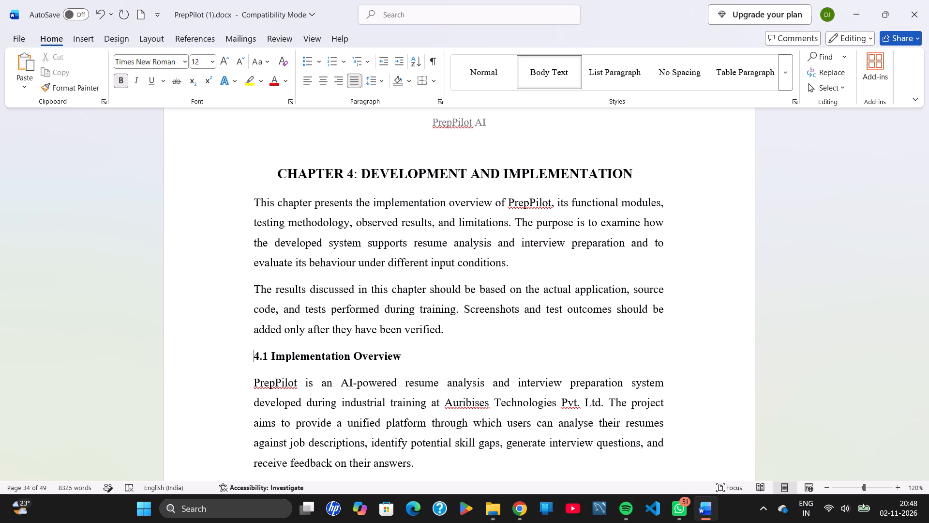
key("ctrl+shift+Right")
key("ctrl+shift+Right")
key("ctrl+shift+Right")
key("ctrl+shift+Right")
key("ctrl+shift+Right")
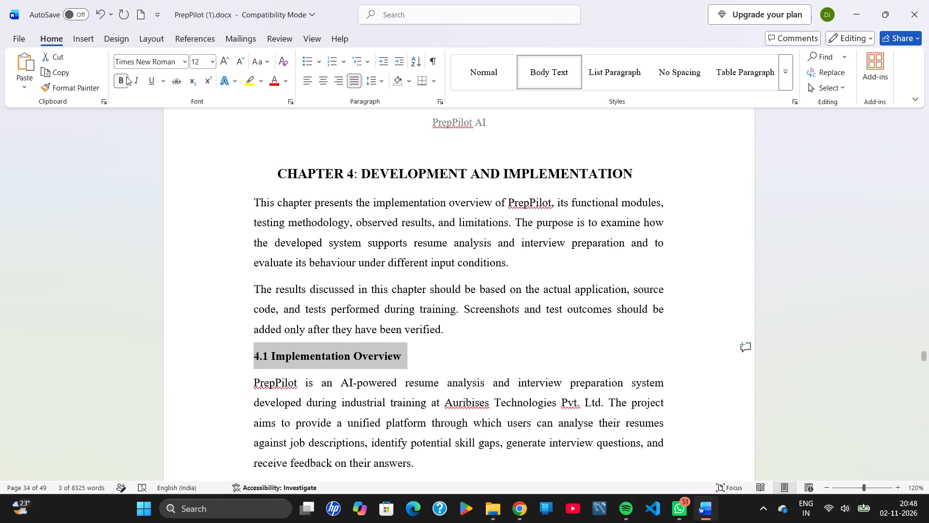
left_click(202, 62)
type("16")
key("Return")
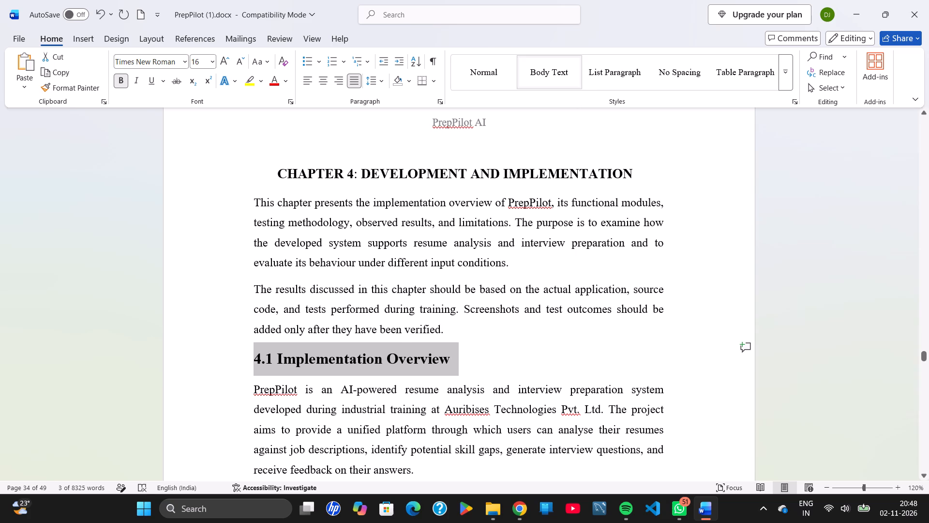
Set the Chapter 4 title to font size 18.
left_click_drag(645, 166, 281, 160)
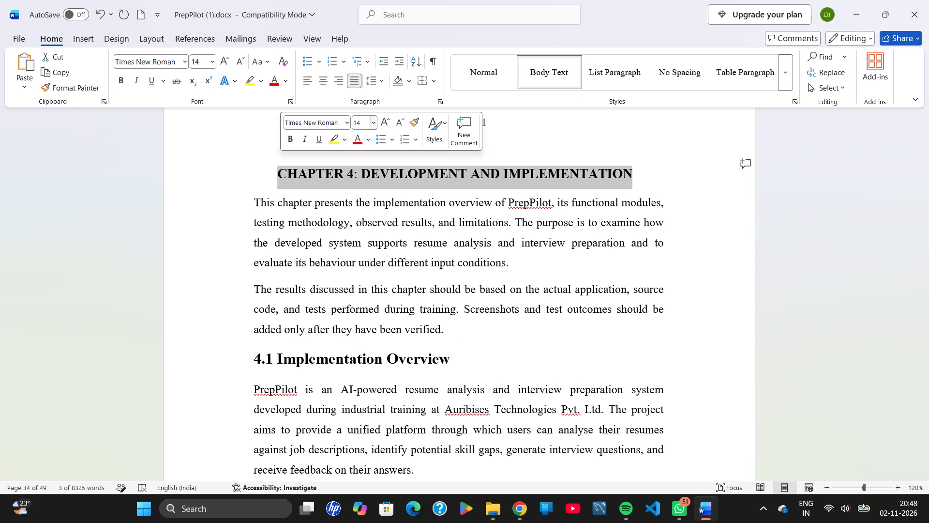
left_click(363, 121)
type("18")
key("Return")
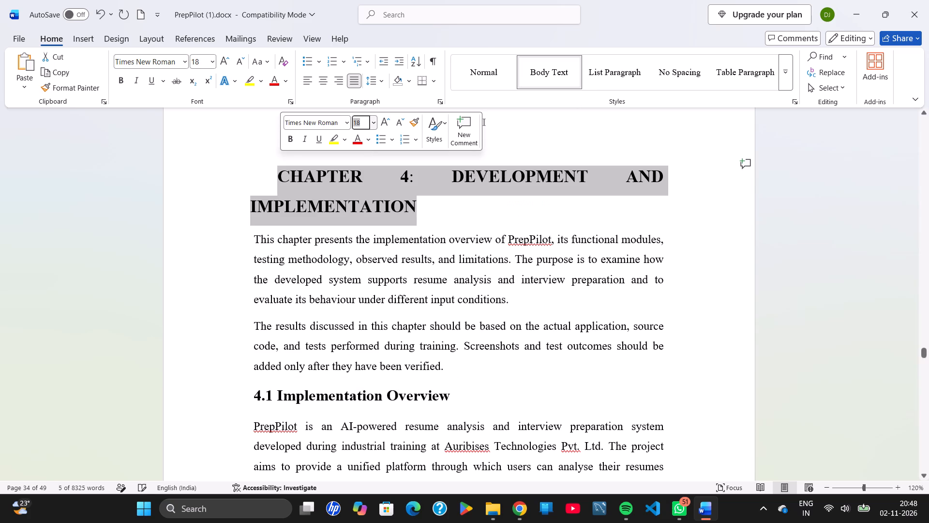
Remove the leading spaces and indent before the Chapter 4 title, keeping it as its own paragraph in line with the body text.
left_click(277, 175)
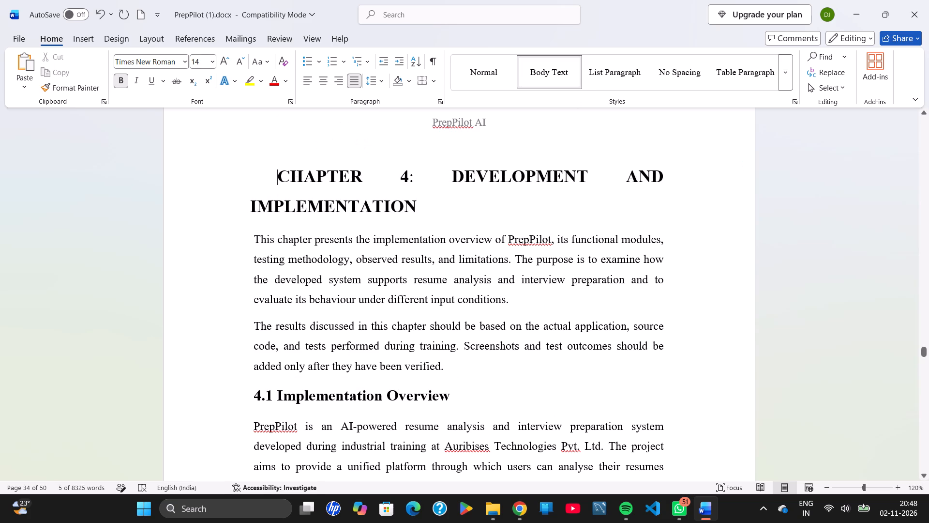
key("BackSpace")
key("BackSpace")
key("BackSpace")
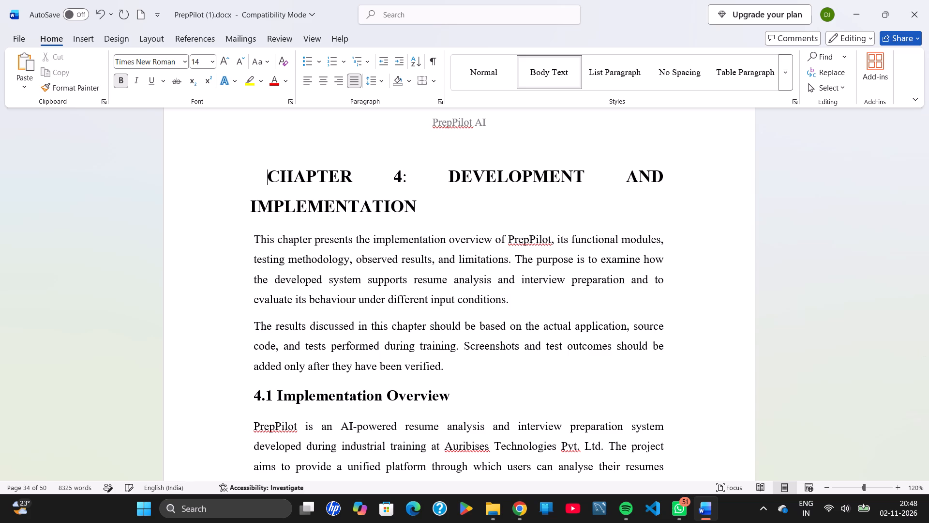
key("BackSpace")
key("BackSpace")
key("BackSpace")
key("BackSpace")
key("BackSpace")
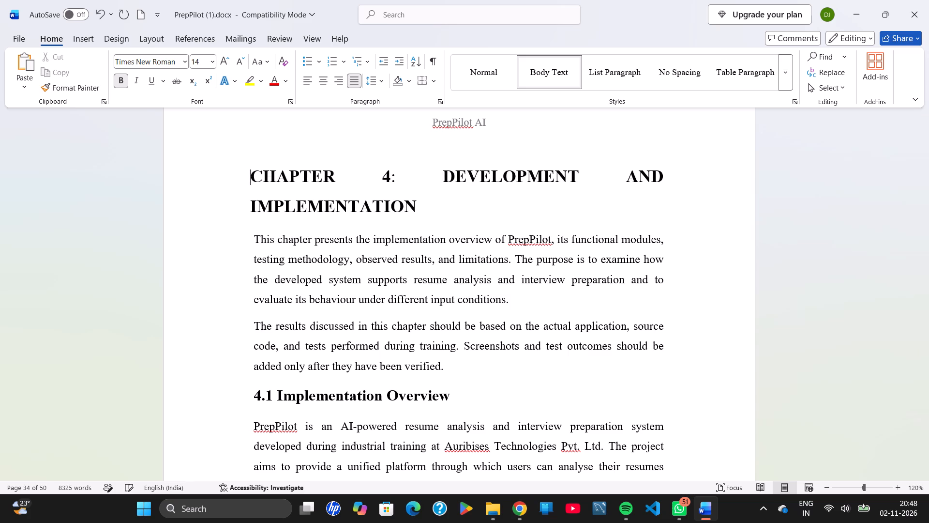
key("BackSpace")
key("BackSpace")
key("Return")
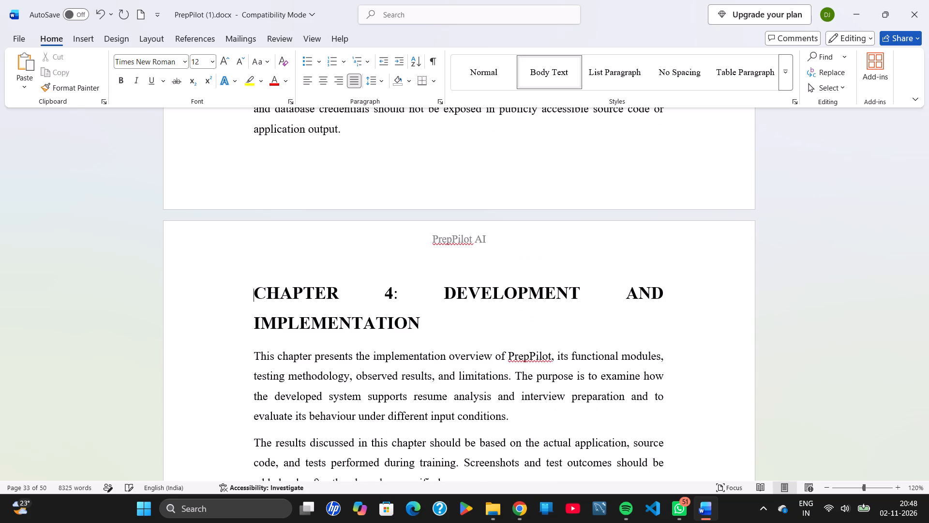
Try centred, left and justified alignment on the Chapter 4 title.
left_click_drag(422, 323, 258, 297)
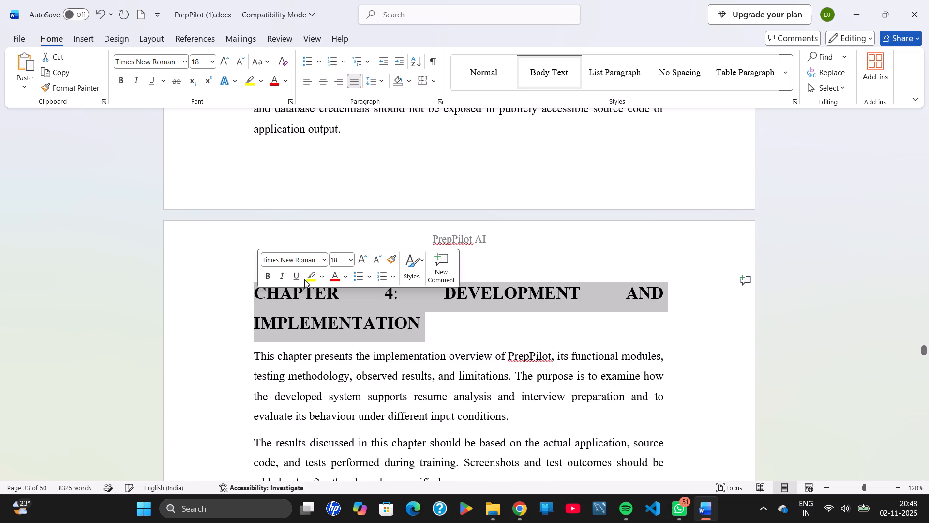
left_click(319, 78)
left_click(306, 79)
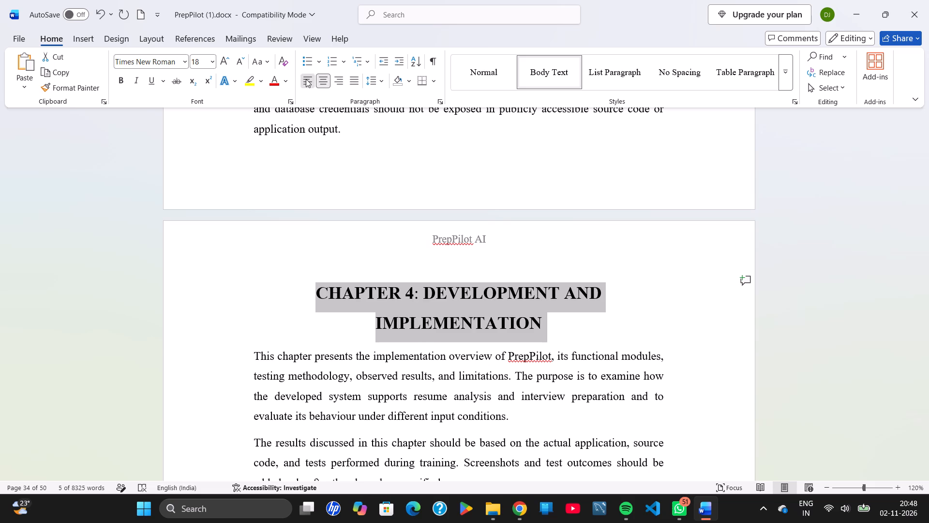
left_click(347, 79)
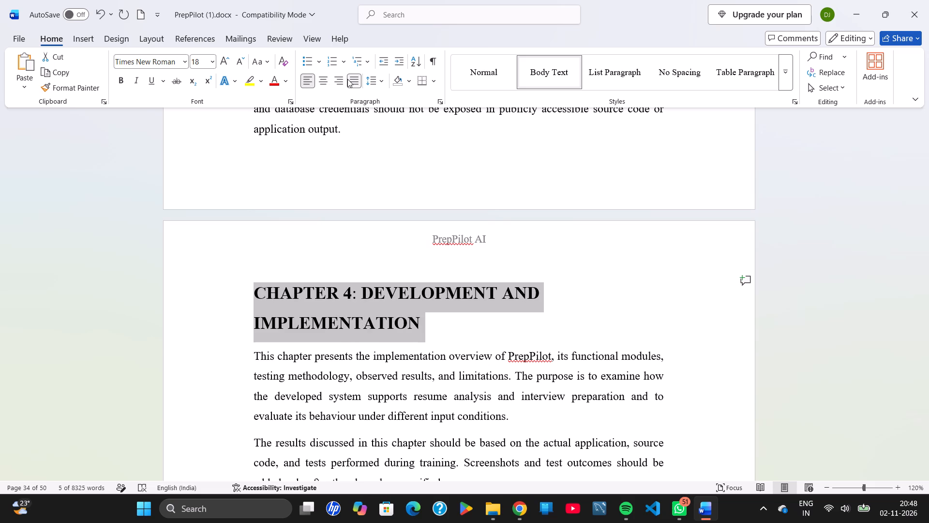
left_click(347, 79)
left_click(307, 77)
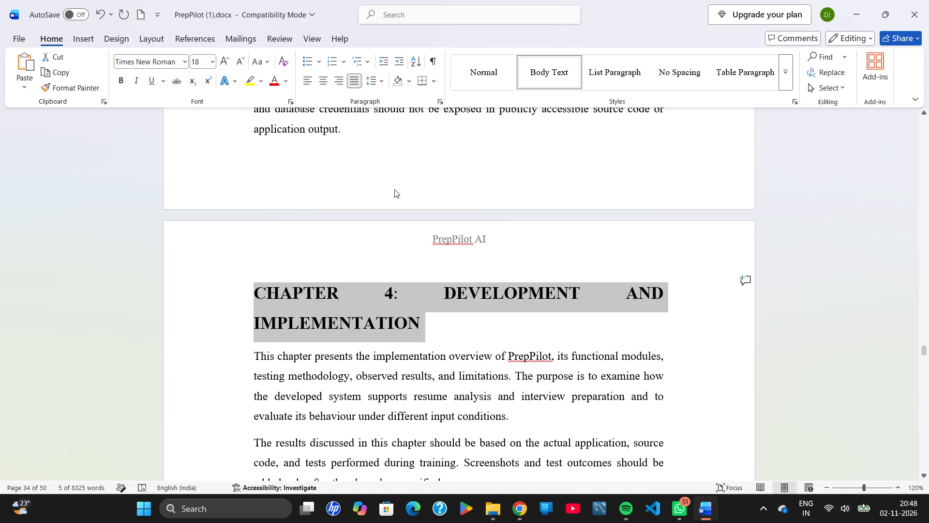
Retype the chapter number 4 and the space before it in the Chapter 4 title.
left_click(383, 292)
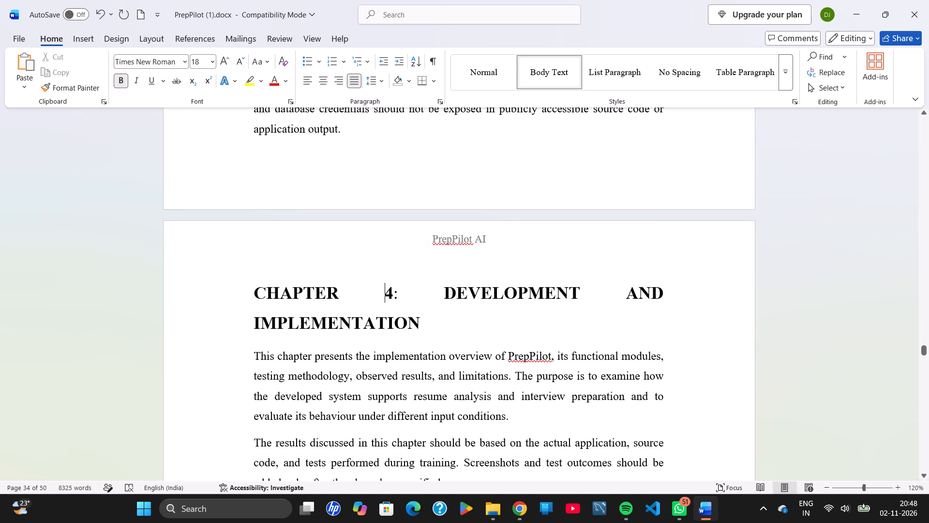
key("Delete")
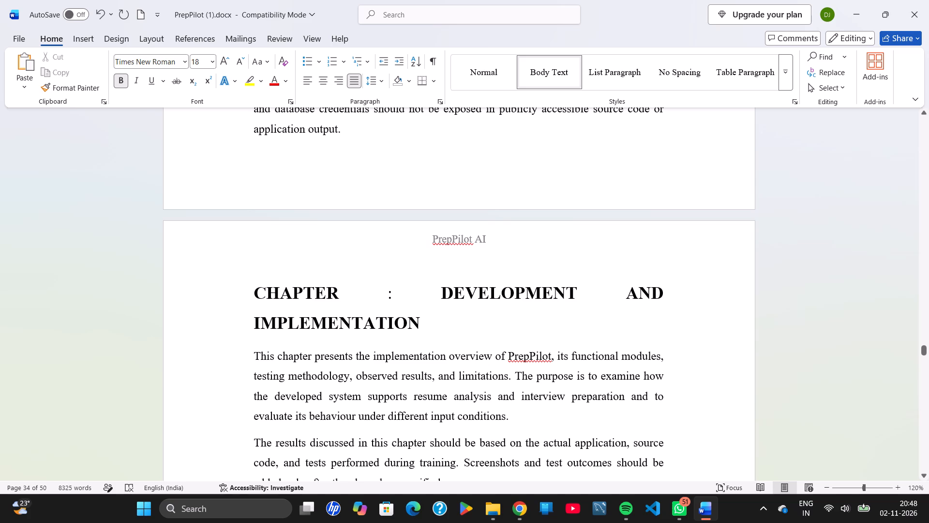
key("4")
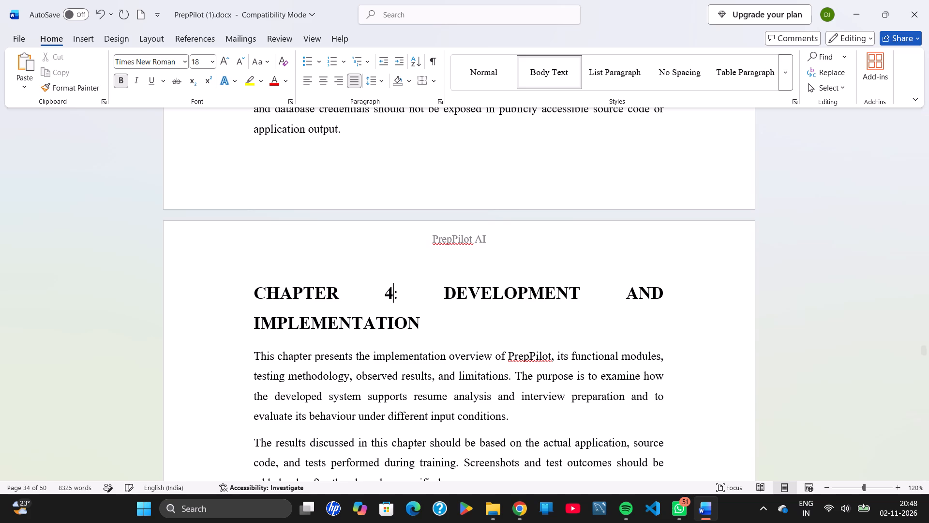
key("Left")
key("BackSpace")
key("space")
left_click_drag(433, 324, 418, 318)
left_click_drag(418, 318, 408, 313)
Undo the recent number and alignment edits to the Chapter 4 title, restoring only its centred alignment.
key("ctrl+z")
key("ctrl+z")
key("ctrl+z")
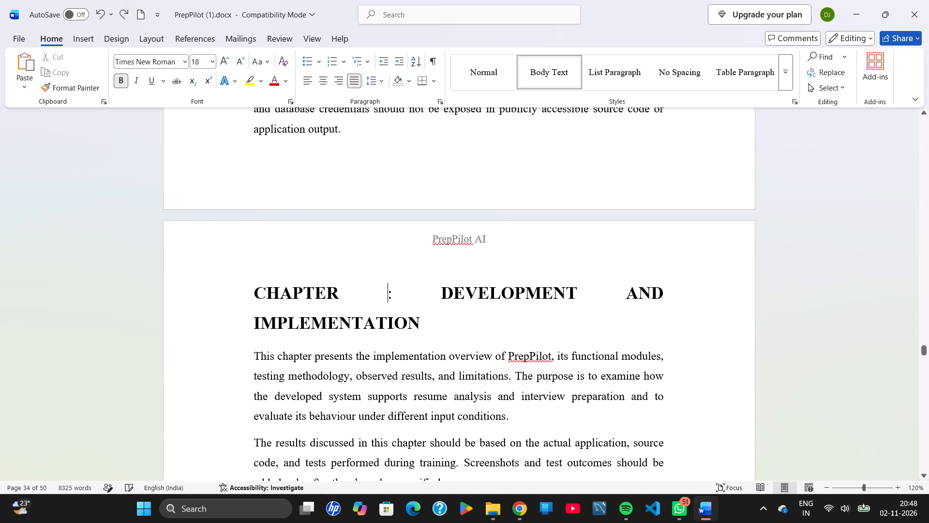
key("ctrl+z")
key("ctrl+z")
key("ctrl+z")
key("ctrl+z")
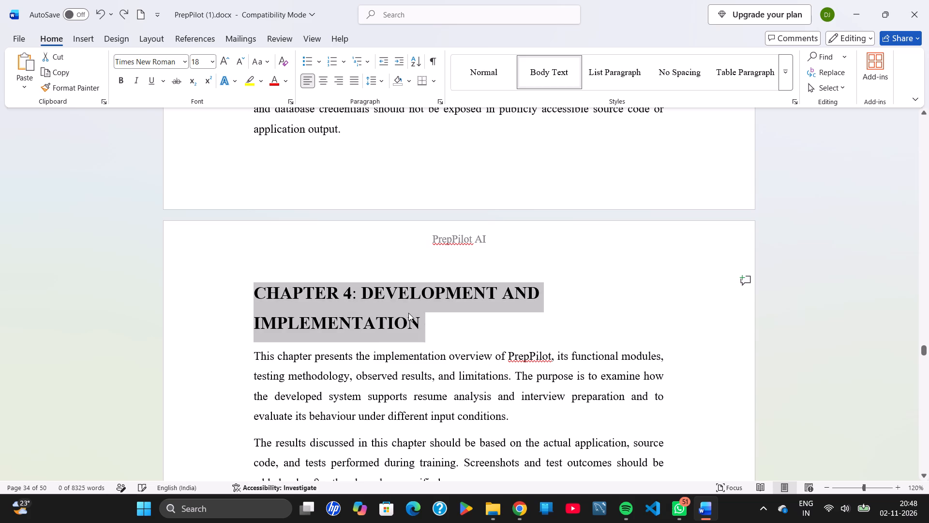
key("ctrl+z")
key("ctrl+z")
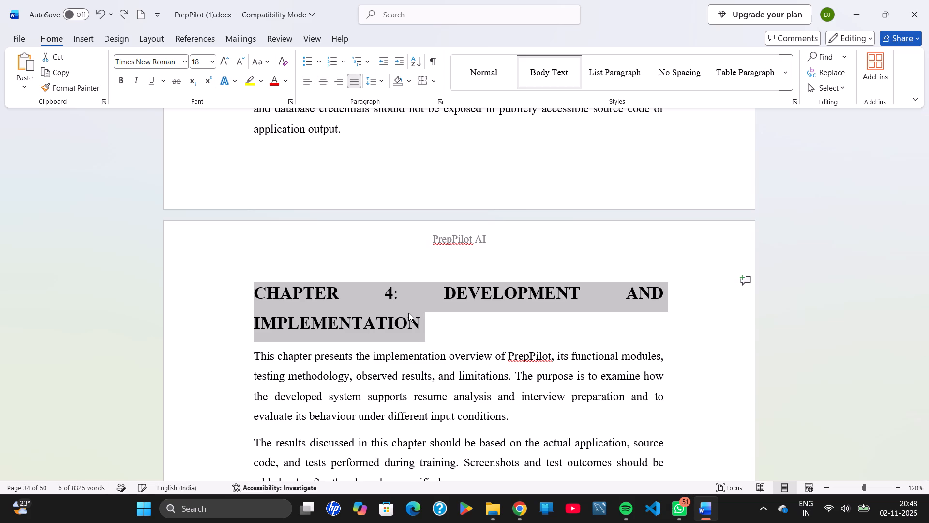
key("ctrl+y")
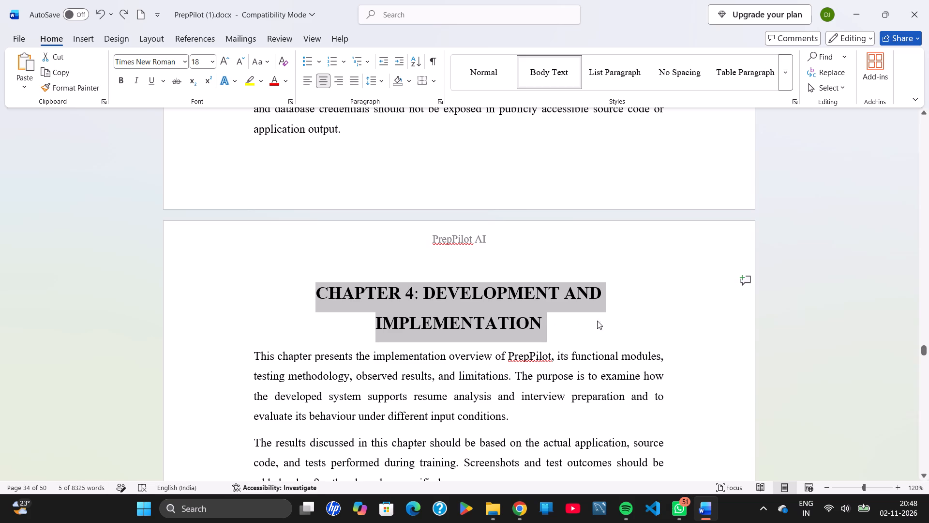
left_click(597, 321)
Renumber the User Interface heading as 4.1.1.
scroll(597, 321, "down", 2)
scroll(597, 321, "up", 1)
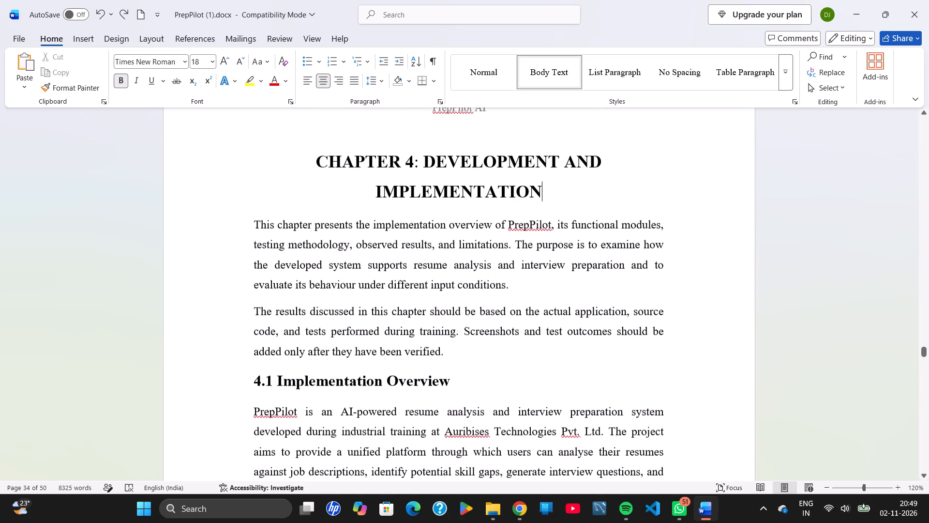
scroll(597, 321, "up", 1)
scroll(429, 326, "down", 1)
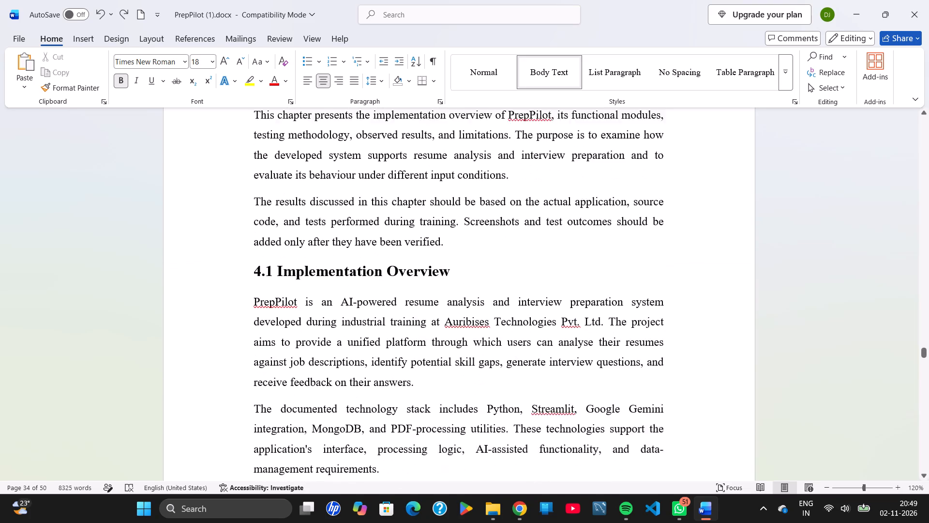
scroll(370, 241, "down", 1)
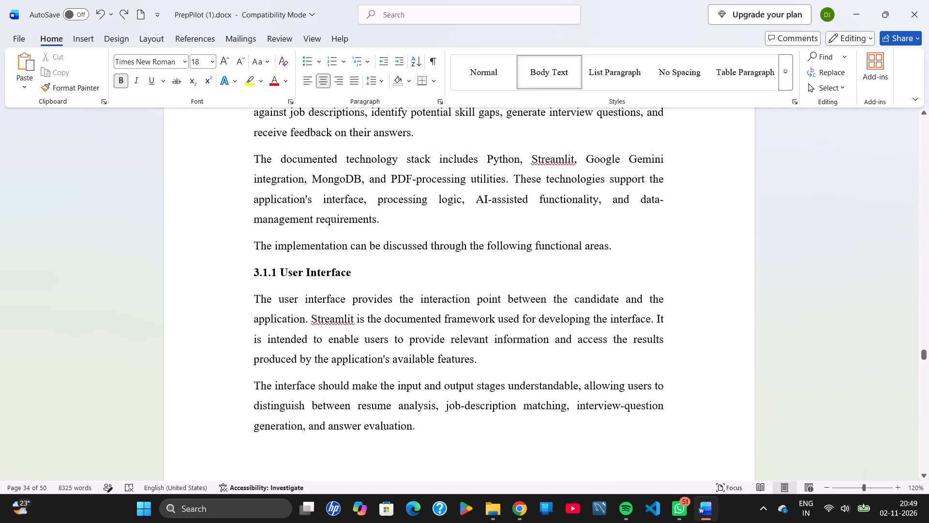
left_click(260, 272)
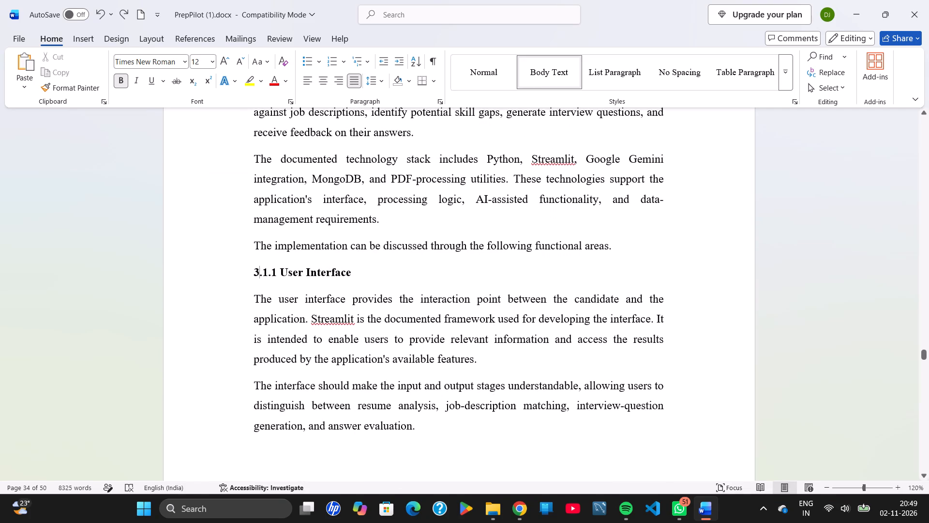
key("BackSpace")
key("4")
Set the whole 4.1.1 User Interface heading to font size 14.
left_click_drag(353, 271, 337, 270)
left_click_drag(337, 270, 244, 267)
left_click(326, 225)
type("14")
key("ctrl+z")
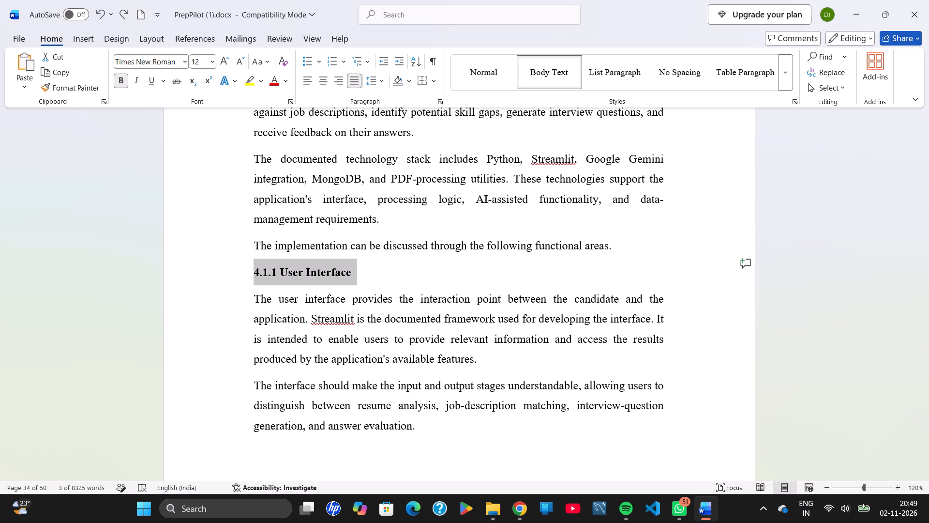
key("ctrl+bracketright")
key("ctrl+bracketright")
Delete the blank lines above the Resume Processing and Analysis heading, keeping the heading at the top of its page.
scroll(326, 225, "down", 1)
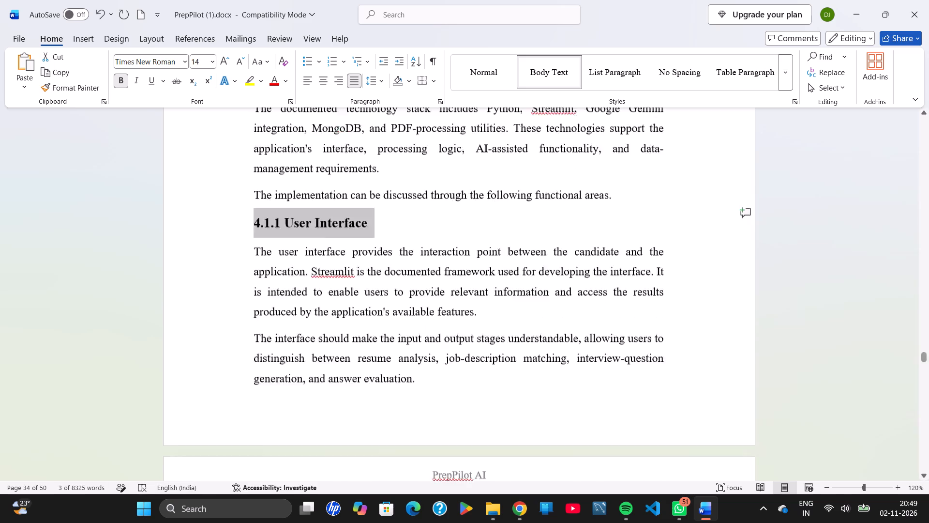
scroll(326, 225, "down", 1)
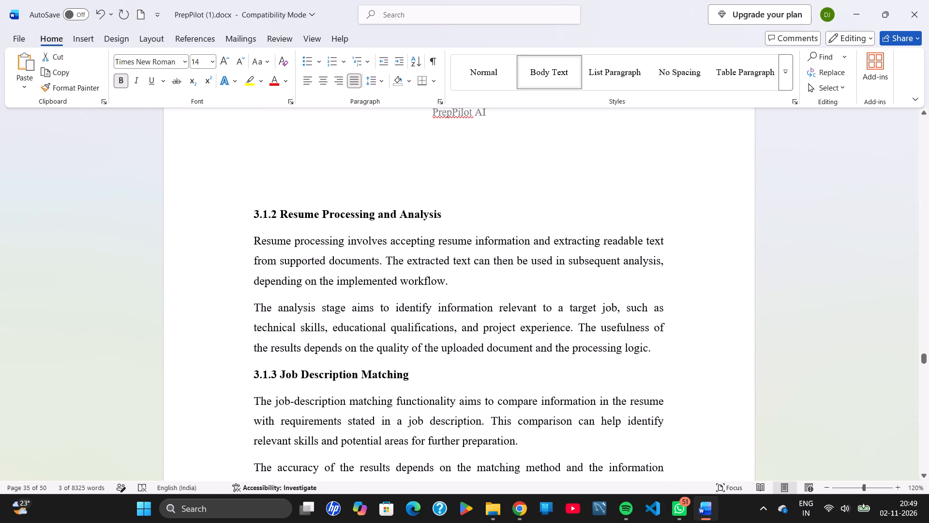
left_click(256, 201)
key("Up")
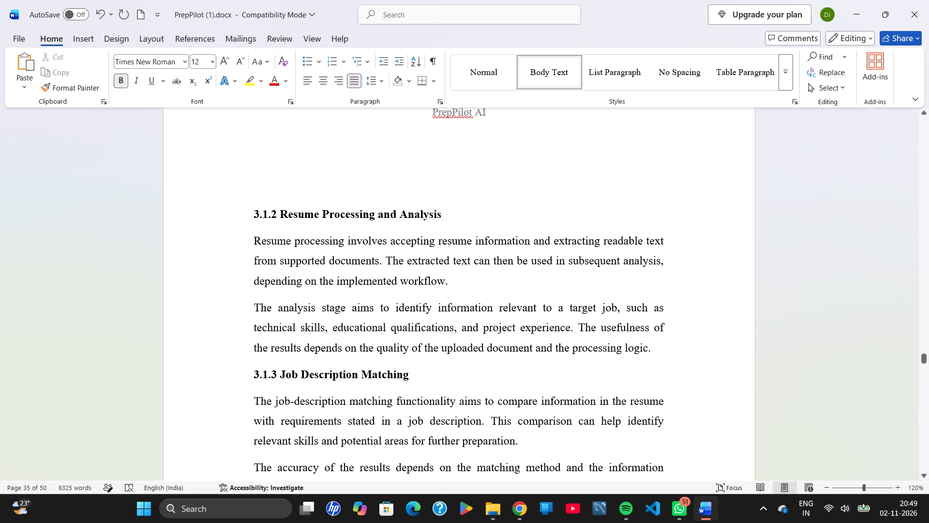
key("BackSpace")
key("BackSpace")
key("BackSpace")
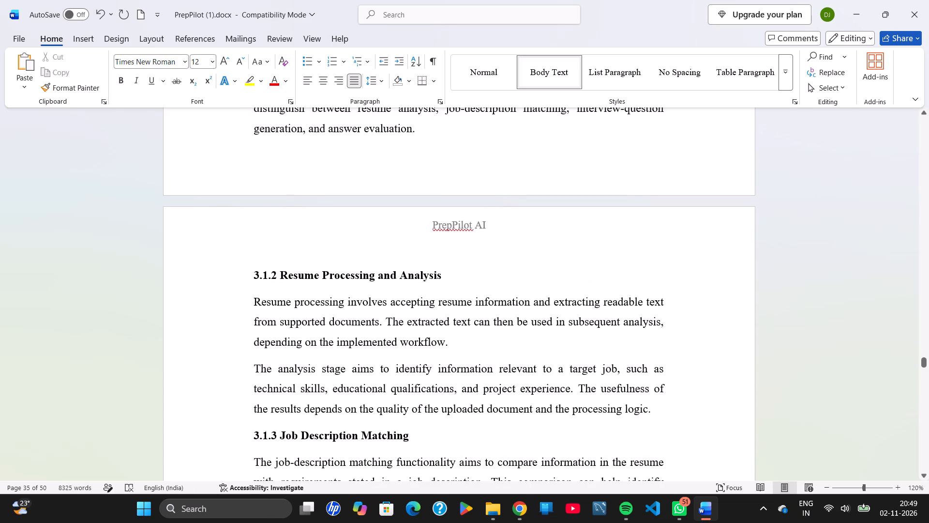
Renumber the Resume Processing and Analysis heading as 4.1.2.
left_click(258, 274)
key("BackSpace")
key("4")
Set the whole 4.1.2 Resume Processing and Analysis heading to font size 14.
key("Left")
key("ctrl+shift+Right")
key("ctrl+shift+Right")
key("ctrl+shift+Right")
key("ctrl+shift+Right")
key("ctrl+shift+Right")
key("ctrl+shift+Right")
key("ctrl+shift+Right")
key("ctrl+shift+Right")
key("ctrl+shift+Right")
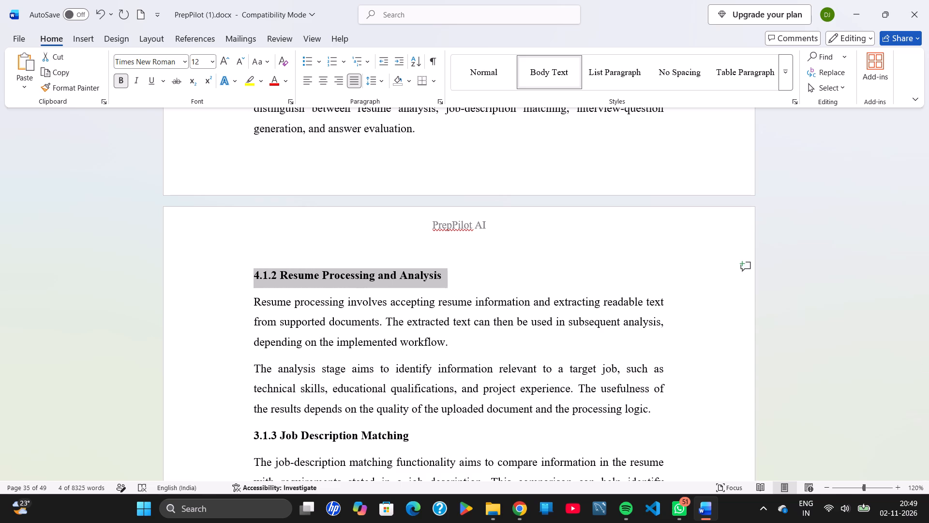
key("ctrl+bracketright")
key("ctrl+bracketright")
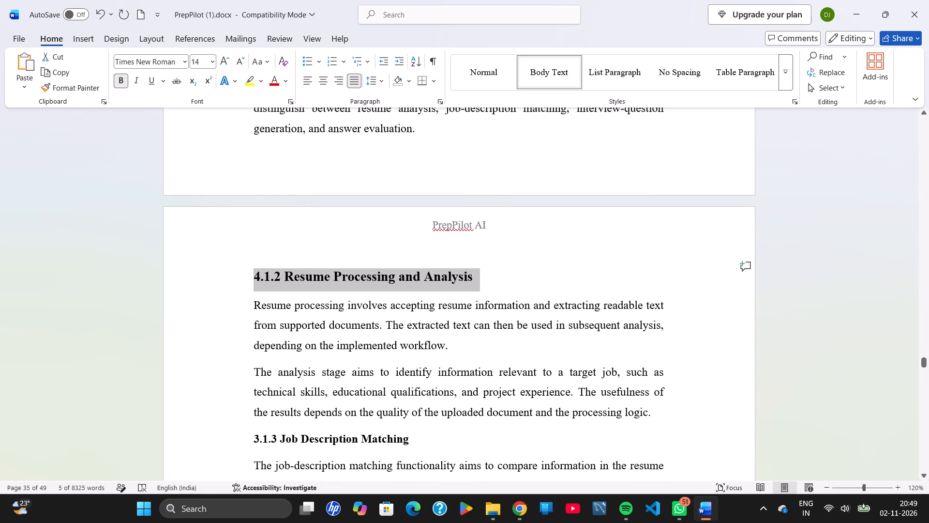
Renumber the Job Description Matching heading as 4.1.3.
left_click(259, 441)
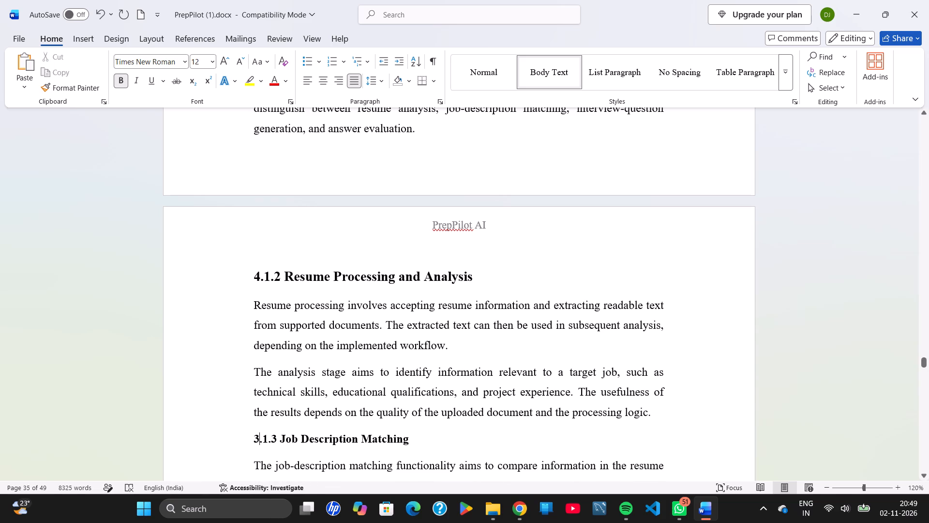
key("BackSpace")
key("4")
Set the whole 4.1.3 Job Description Matching heading to font size 14.
key("Left")
key("ctrl+shift+Right")
key("ctrl+shift+Right")
key("ctrl+shift+Right")
key("ctrl+shift+Right")
key("ctrl+shift+Right")
key("ctrl+shift+Right")
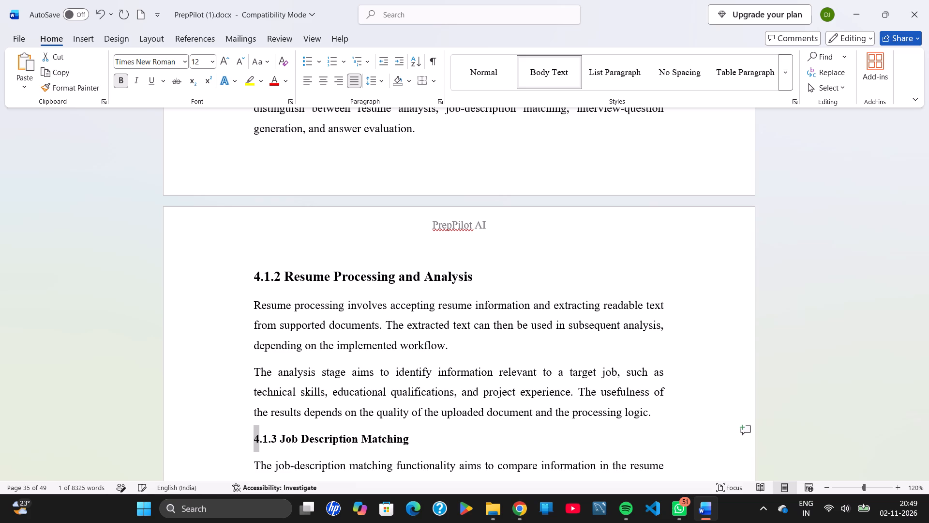
key("ctrl+shift+Right")
key("ctrl+shift+Right")
key("ctrl+bracketright")
key("ctrl+bracketright")
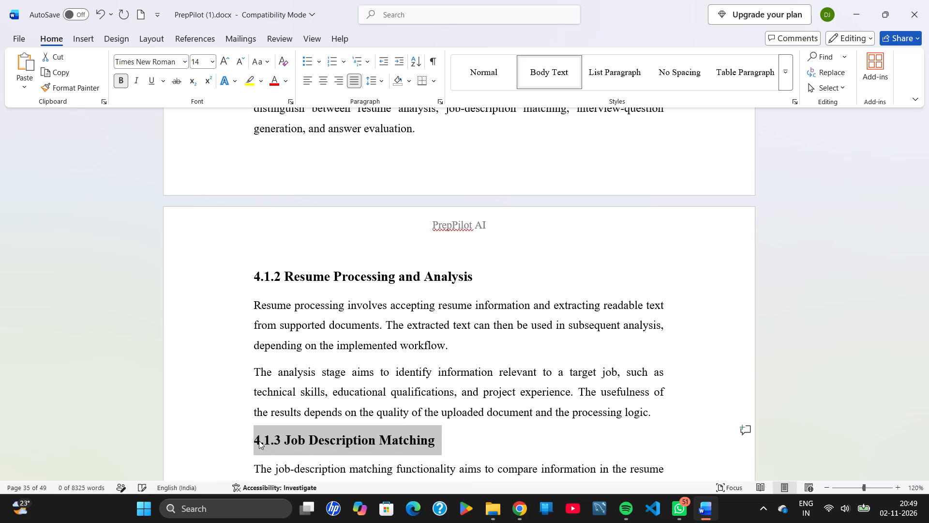
Renumber the Interview Question Generation heading as 4.1.4.
scroll(259, 441, "down", 3)
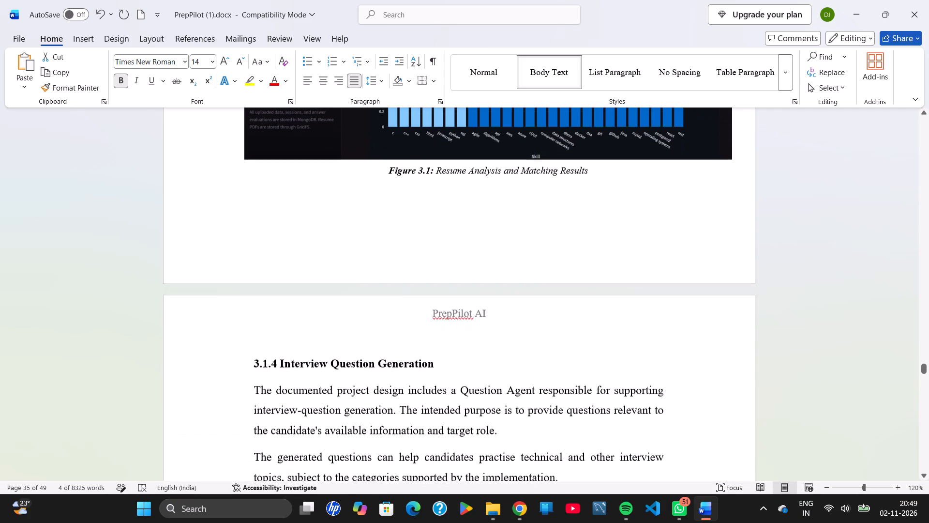
left_click(257, 358)
key("BackSpace")
key("4")
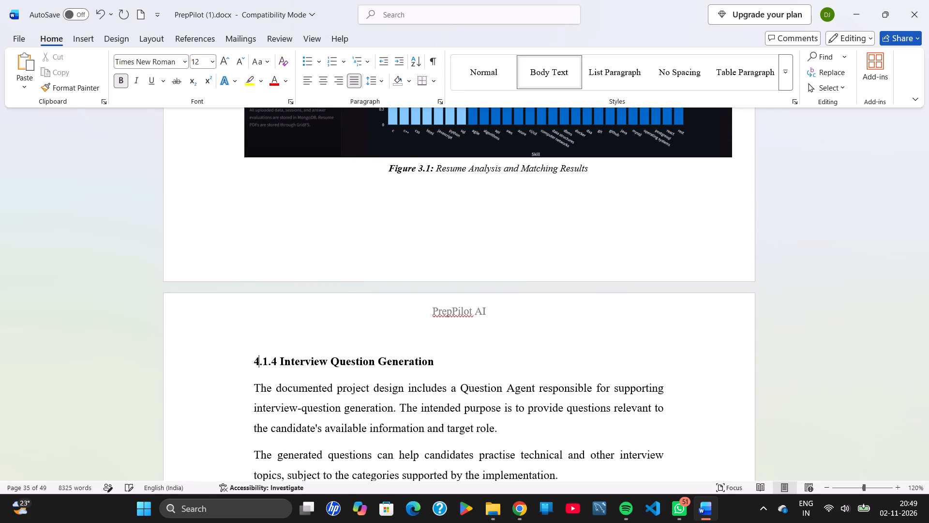
Set the whole 4.1.4 Interview Question Generation heading to font size 14.
key("Left")
key("ctrl+Right")
key("Left")
key("ctrl+shift+Right")
key("ctrl+shift+Right")
key("ctrl+shift+Right")
key("ctrl+shift+Right")
key("ctrl+shift+Right")
key("ctrl+shift+Right")
key("ctrl+shift+Right")
key("ctrl+shift+Right")
key("ctrl+shift+Right")
key("ctrl+shift+Right")
key("ctrl+shift+Right")
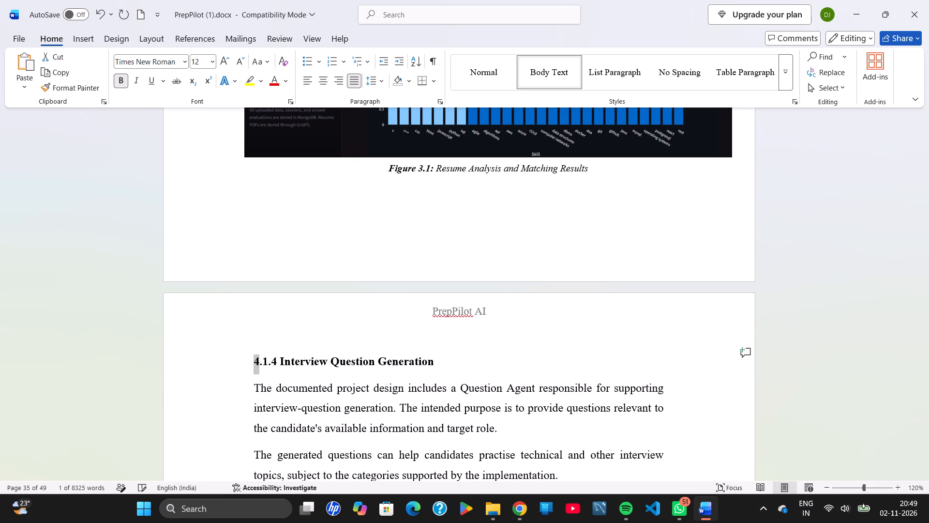
key("ctrl+shift+Left")
key("ctrl+shift+Left")
key("ctrl+shift+Left")
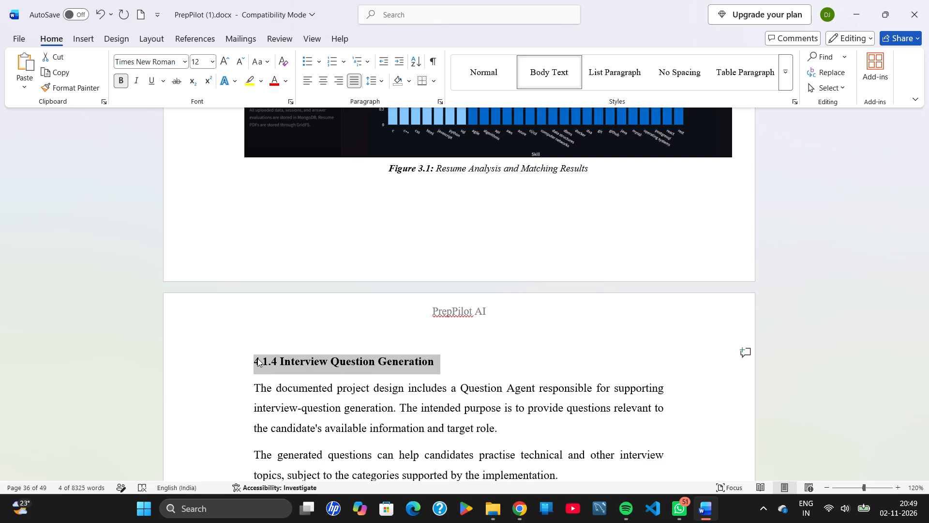
key("ctrl+bracketright")
key("ctrl+bracketright")
scroll(257, 358, "down", 1)
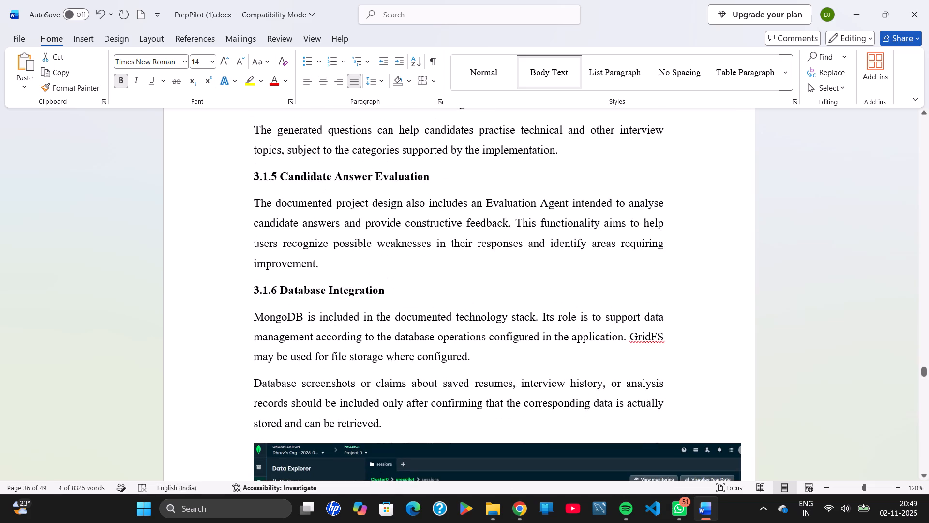
Renumber the Candidate Answer Evaluation heading as 4.1.5.
left_click(259, 178)
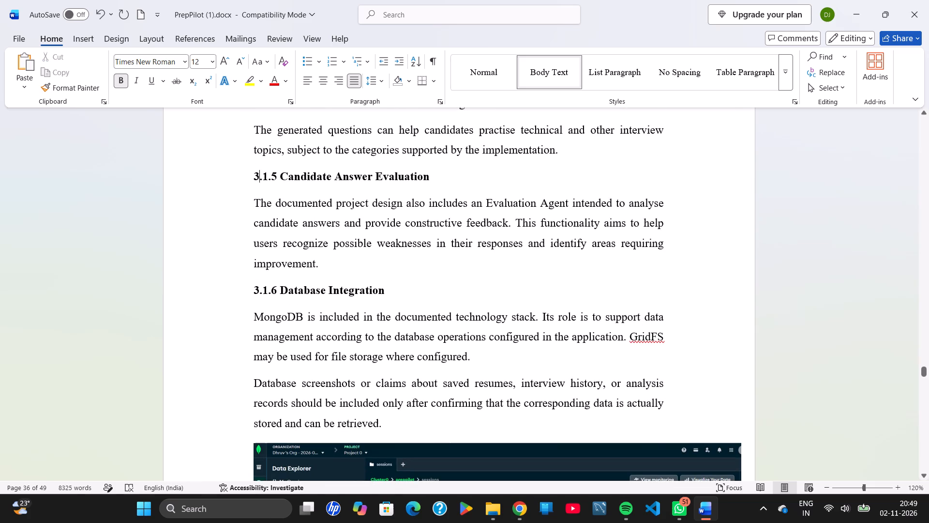
key("BackSpace")
key("4")
Set the whole 4.1.5 Candidate Answer Evaluation heading to font size 14.
key("Left")
key("ctrl+Right")
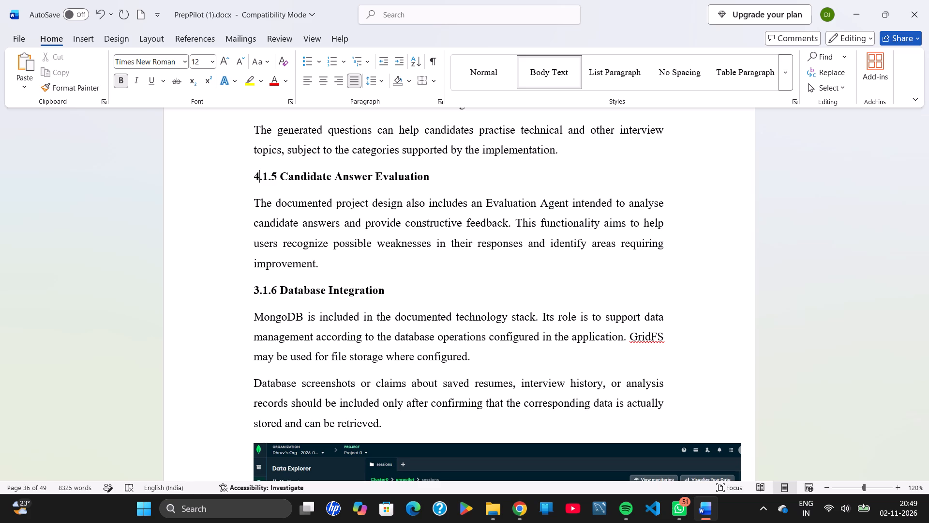
key("Left")
key("ctrl+shift+Right")
key("ctrl+shift+Right")
key("ctrl+shift+Right")
key("ctrl+shift+Right")
key("ctrl+shift+Right")
key("ctrl+shift+Right")
key("ctrl+shift+Right")
key("ctrl+shift+Right")
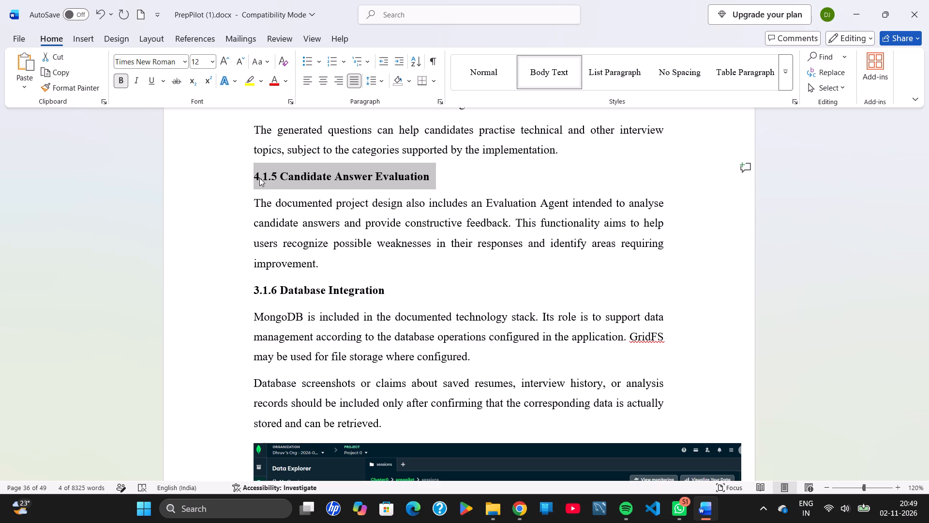
key("ctrl+bracketright")
key("ctrl+bracketright")
Renumber the Database Integration heading as 4.1.6.
left_click(257, 289)
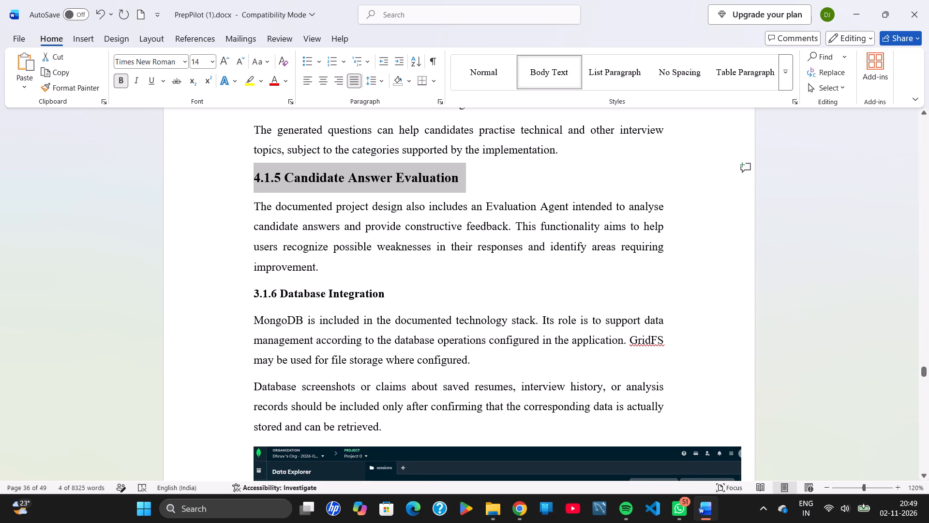
key("BackSpace")
key("4")
Set the whole 4.1.6 Database Integration heading to font size 14.
key("Left")
key("ctrl+shift+Right")
key("ctrl+shift+Right")
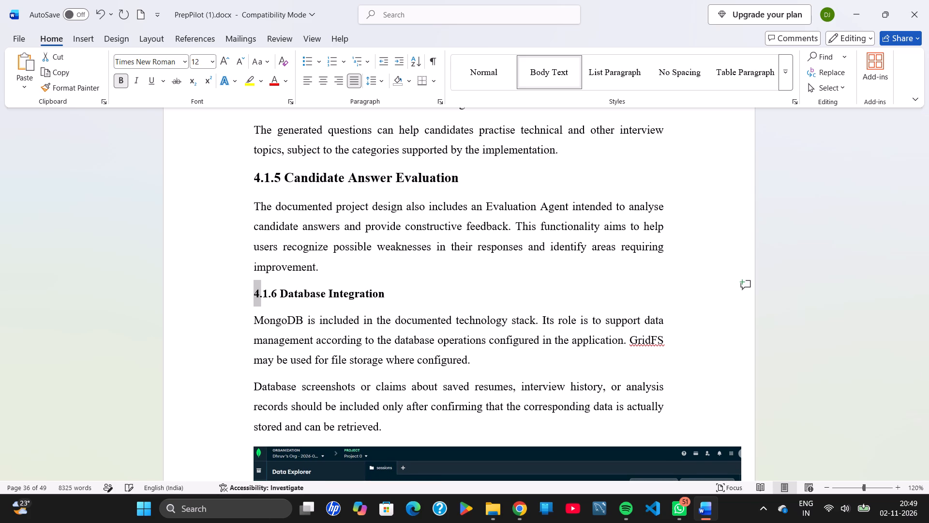
key("ctrl+shift+Right")
key("ctrl+shift+Right")
key("ctrl+shift+Right")
key("ctrl+shift+Right")
key("ctrl+shift+Right")
key("ctrl+bracketright")
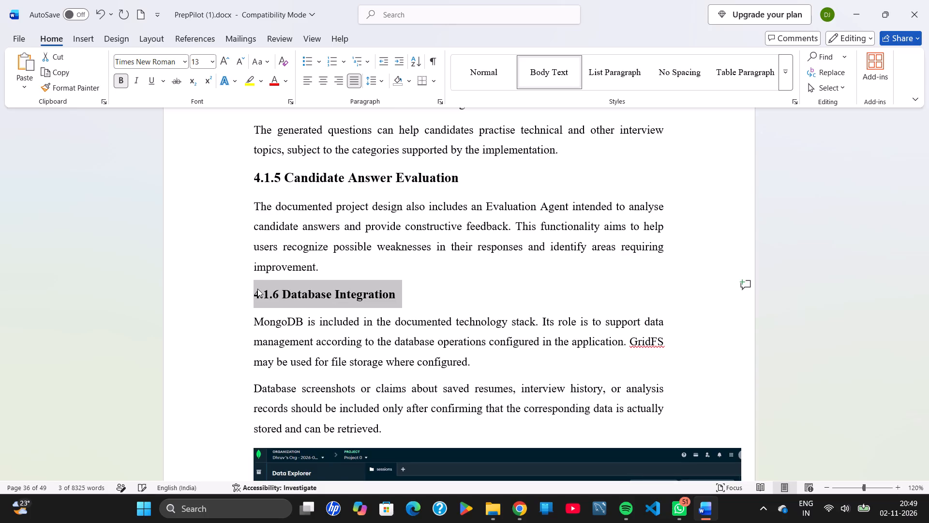
key("ctrl+bracketright")
Remove the blank line above the Functional Modules and Observed Behaviour heading, keeping the preceding Figure 3.2 caption ending in "Information".
scroll(257, 289, "down", 2)
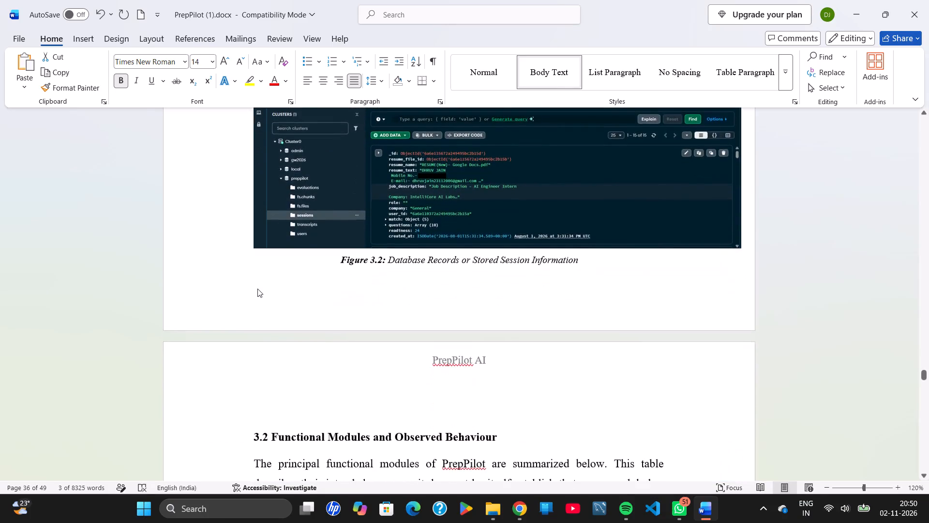
scroll(257, 289, "down", 1)
left_click(267, 285)
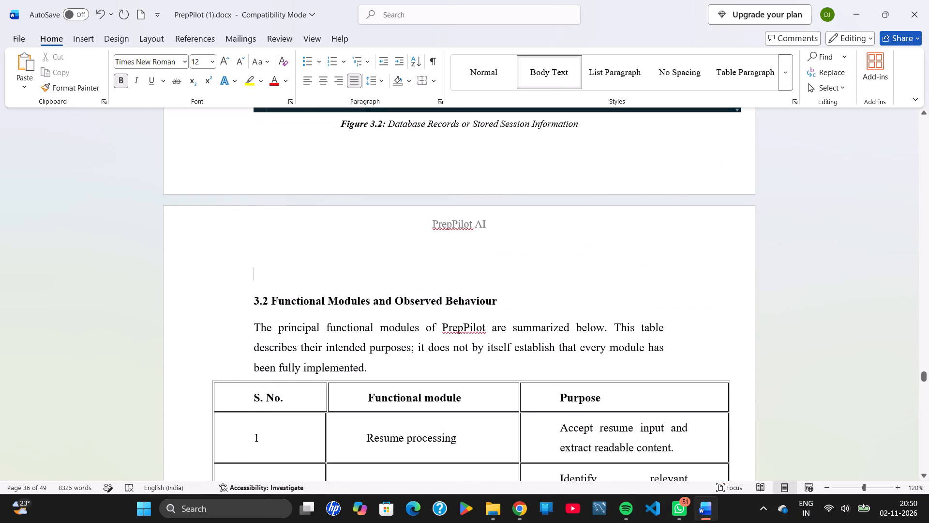
key("Down")
key("Up")
key("BackSpace")
key("BackSpace")
key("BackSpace")
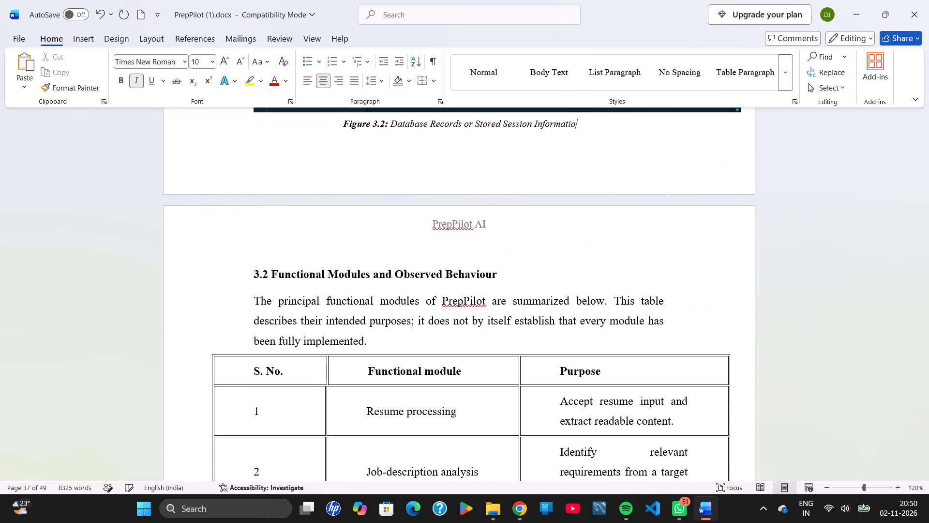
key("n")
key("BackSpace")
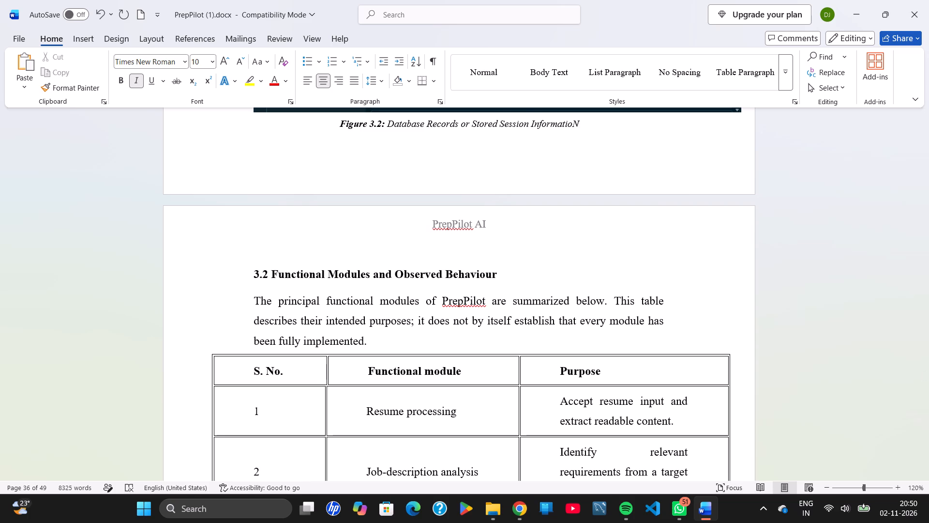
key("n")
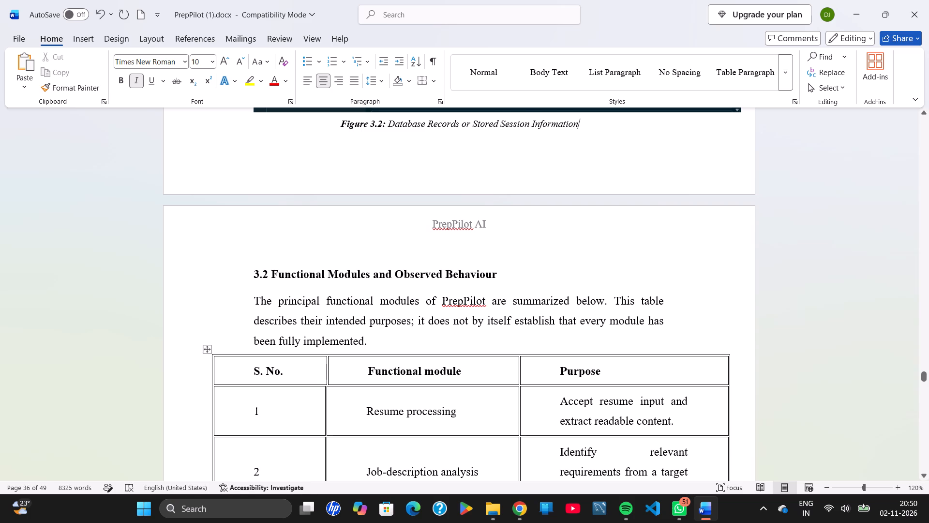
Renumber the Functional Modules and Observed Behaviour heading as 4.2.
left_click(258, 275)
key("BackSpace")
key("4")
Set the whole 4.2 Functional Modules and Observed Behaviour heading to font size 14.
key("Left")
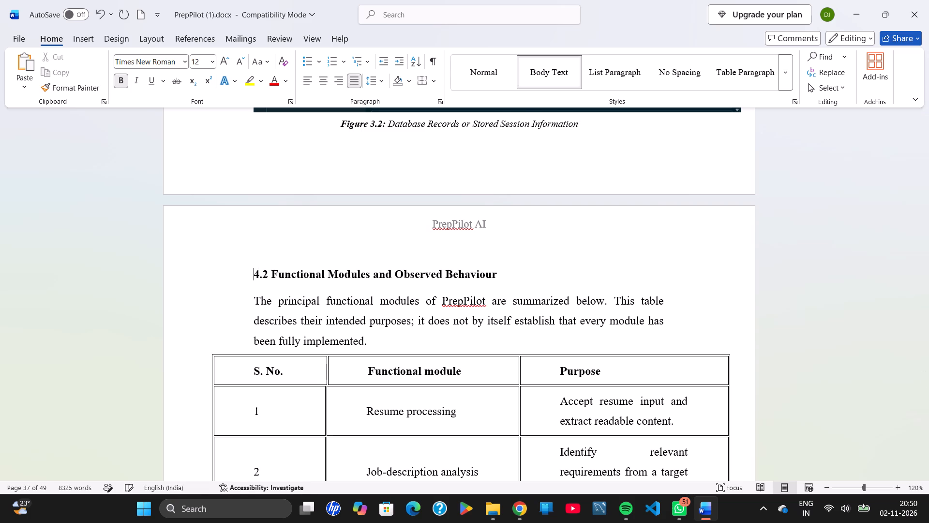
key("ctrl+shift+Right")
key("ctrl+shift+Right")
key("ctrl+shift+Right")
key("ctrl+shift+Right")
key("ctrl+shift+Right")
key("ctrl+shift+Right")
key("ctrl+shift+Right")
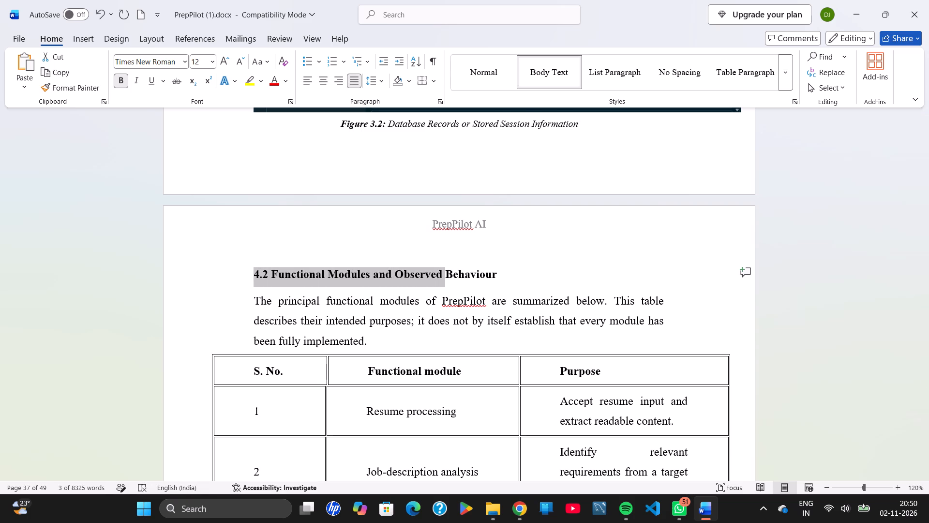
key("ctrl+shift+Right")
key("ctrl+bracketright")
key("ctrl+bracketright")
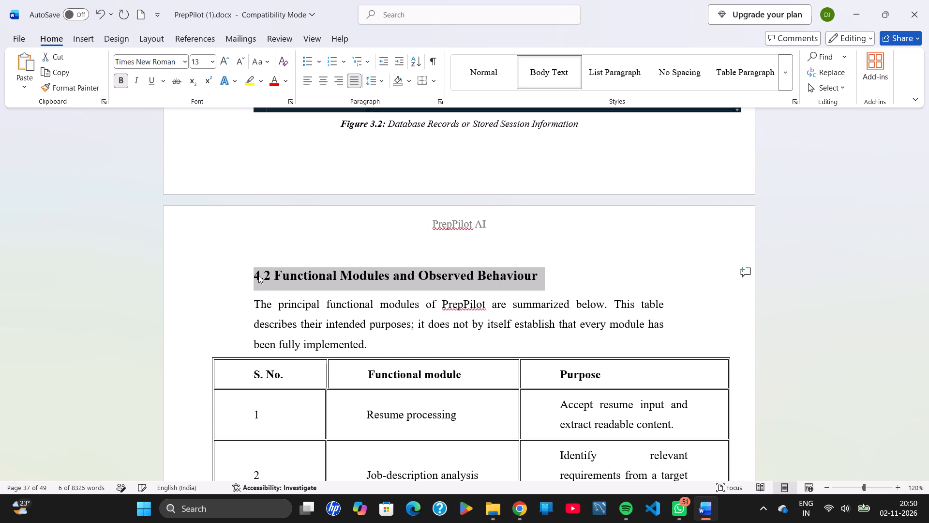
Renumber the Testing Methodology and Test Cases heading as 4.3.
scroll(304, 334, "down", 2)
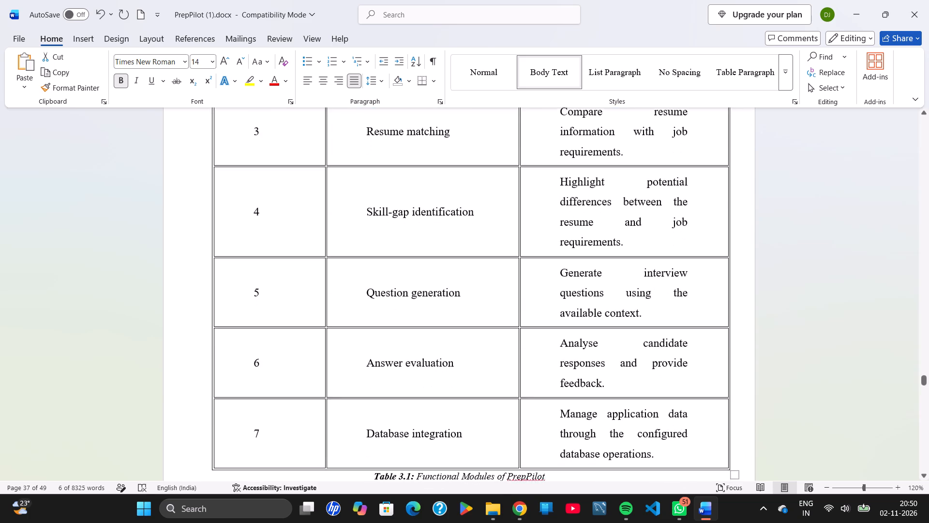
scroll(304, 334, "down", 2)
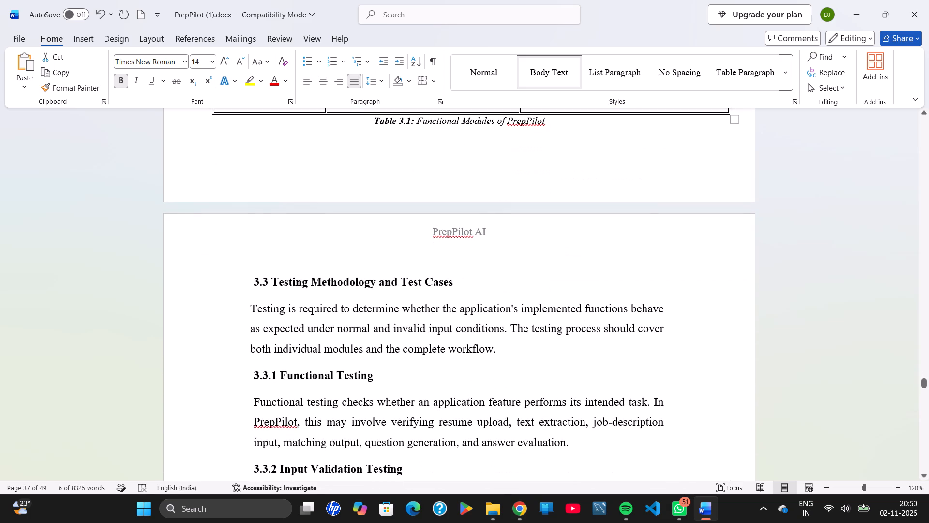
left_click(262, 282)
key("Left")
key("BackSpace")
key("4")
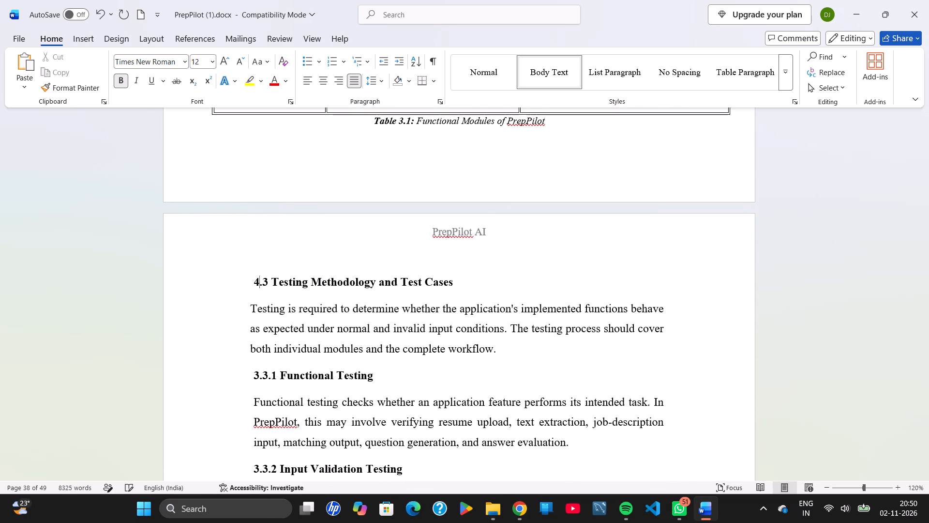
Set the whole 4.3 Testing Methodology and Test Cases heading to font size 16.
key("Left")
key("ctrl+shift+Right")
key("ctrl+shift+Right")
key("ctrl+shift+Right")
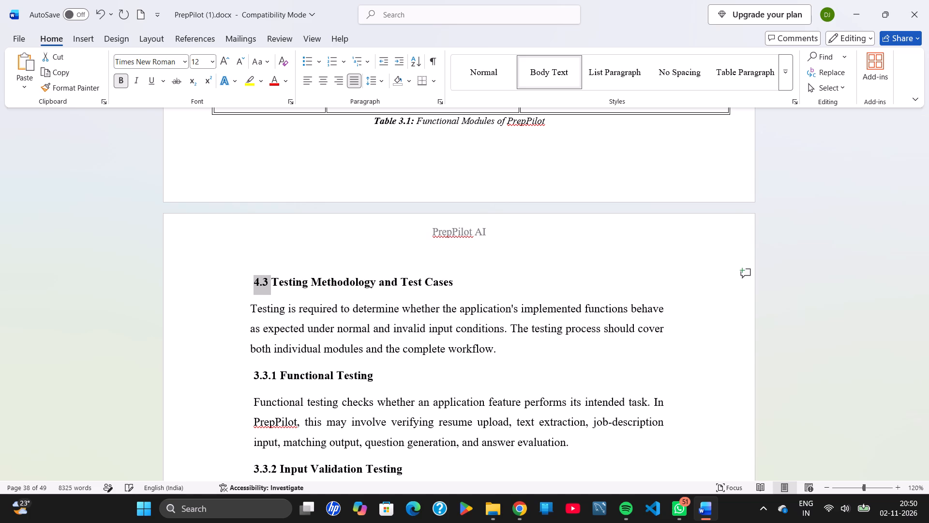
key("ctrl+shift+Right")
key("ctrl+shift+Right")
key("ctrl+shift+Right")
key("ctrl+shift+Right")
key("ctrl+shift+Right")
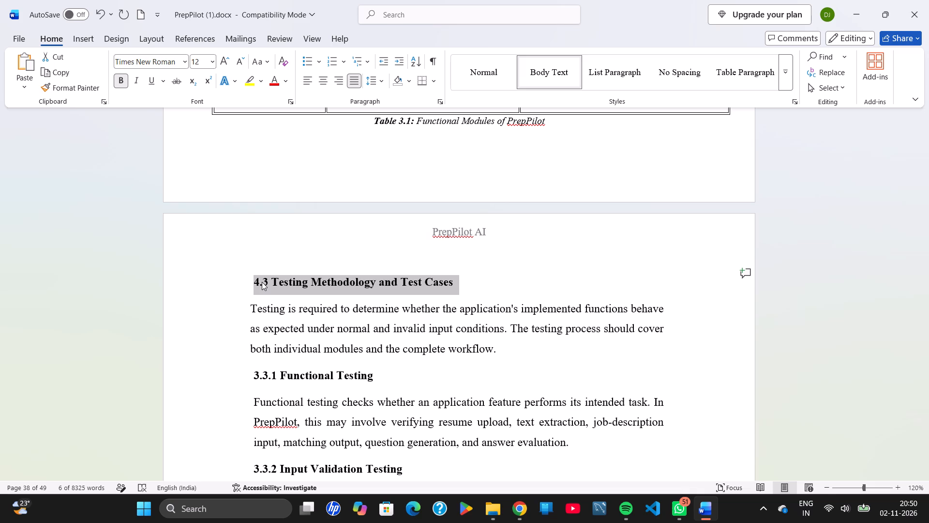
left_click(206, 59)
type("16")
key("Return")
Renumber the Functional Testing heading as 4.3.1.
left_click(257, 381)
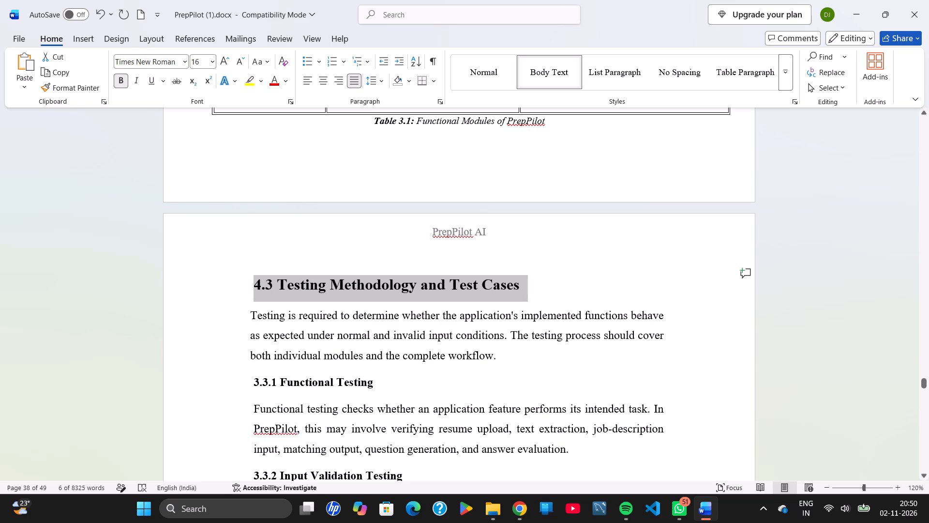
key("BackSpace")
key("3")
key("BackSpace")
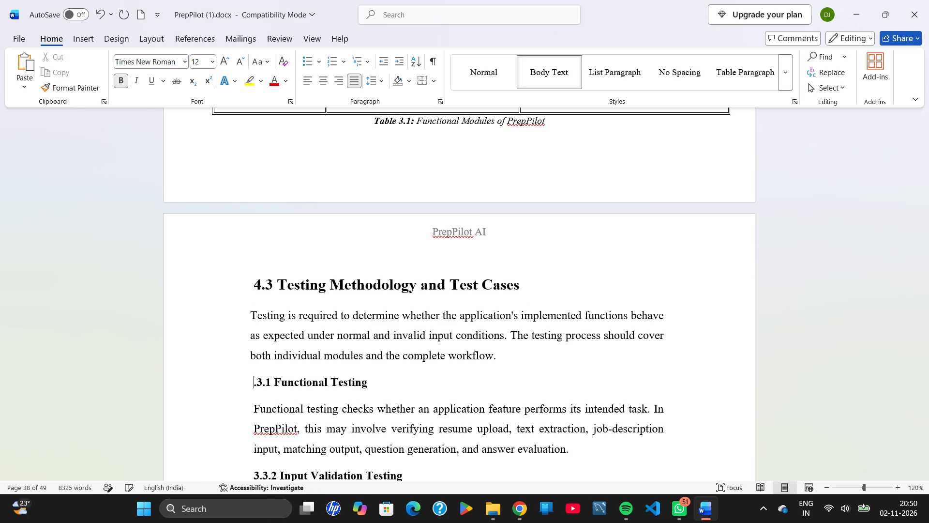
key("4")
Set the whole 4.3.1 Functional Testing heading to font size 14.
key("Left")
key("ctrl+shift+Right")
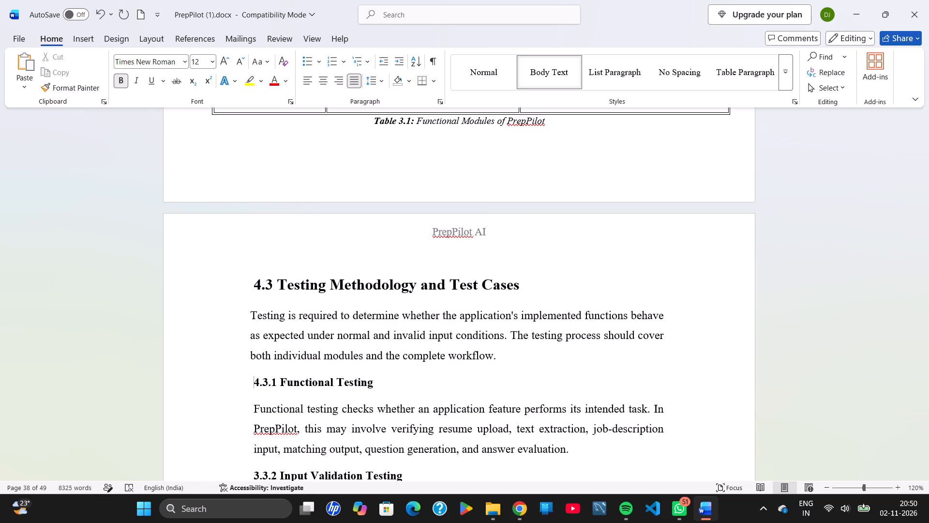
key("ctrl+shift+Right")
key("ctrl+shift+Right")
key("ctrl+shift+Right")
key("ctrl+shift+Right")
key("ctrl+shift+Right")
key("ctrl+shift+Right")
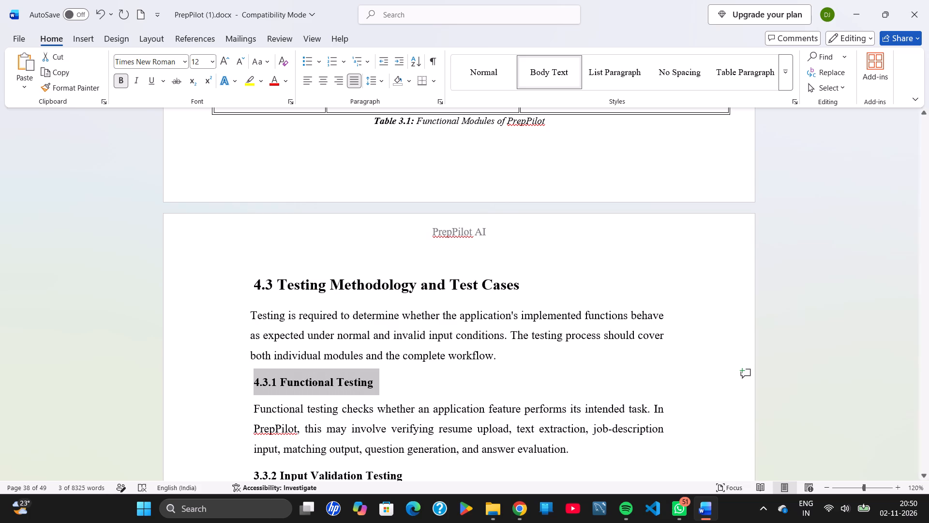
left_click(200, 58)
type("14")
key("Return")
Renumber the Input Validation Testing heading as 4.3.2.
scroll(200, 58, "down", 1)
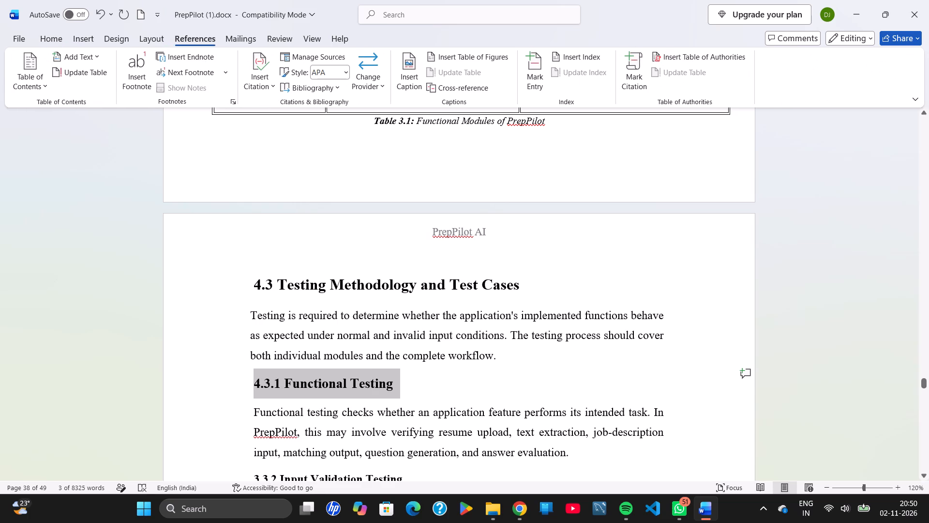
scroll(338, 346, "down", 1)
left_click(260, 345)
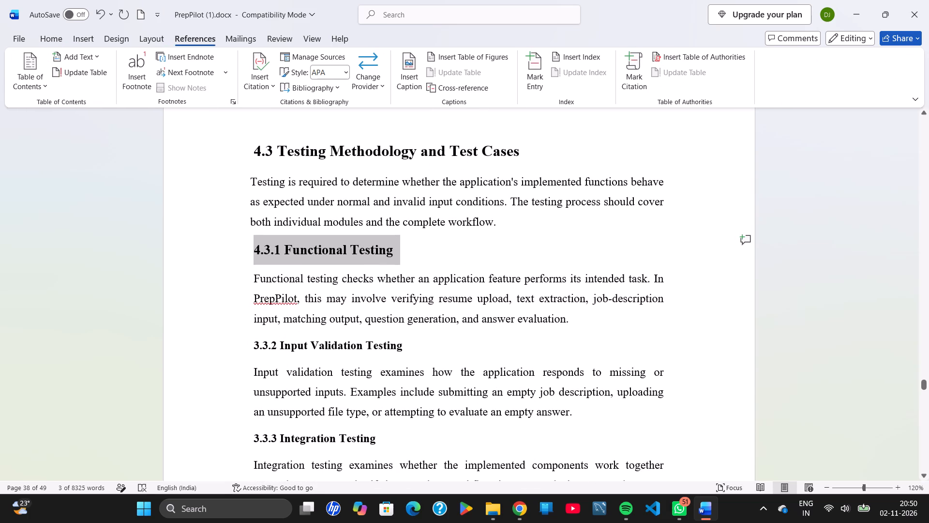
key("BackSpace")
key("4")
Set the whole 4.3.2 Input Validation Testing heading to font size 14.
key("Left")
key("ctrl+shift+Right")
key("ctrl+shift+Right")
key("ctrl+shift+Right")
key("ctrl+shift+Right")
key("ctrl+shift+Right")
key("ctrl+shift+Right")
key("ctrl+shift+Right")
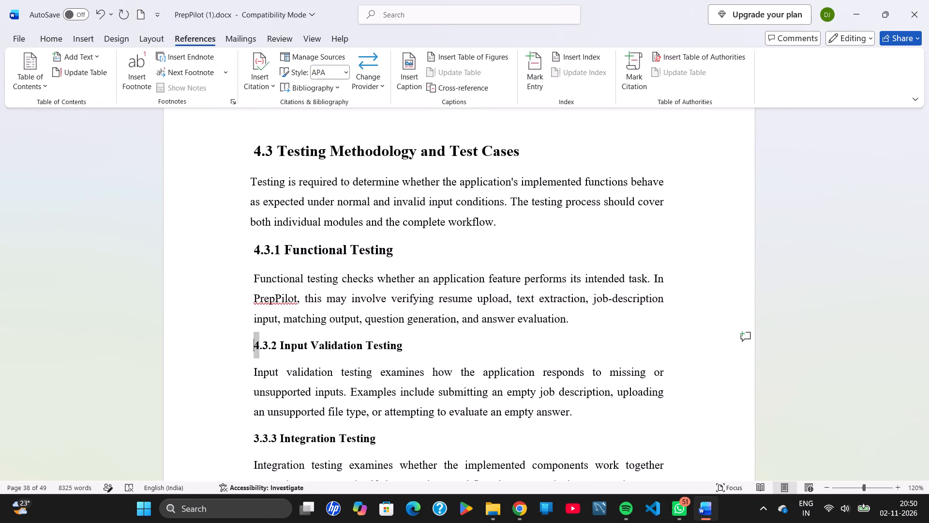
key("ctrl+shift+Right")
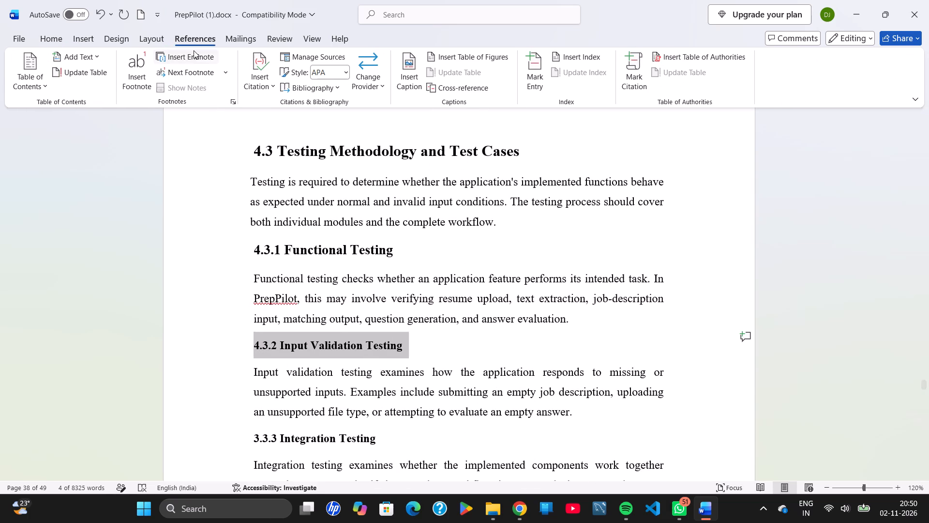
left_click(66, 37)
left_click(203, 64)
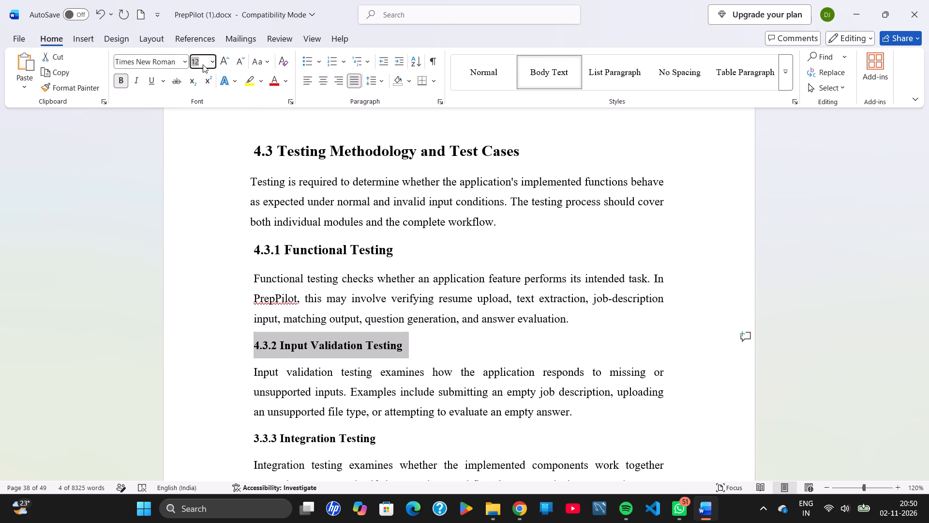
type("14")
key("Return")
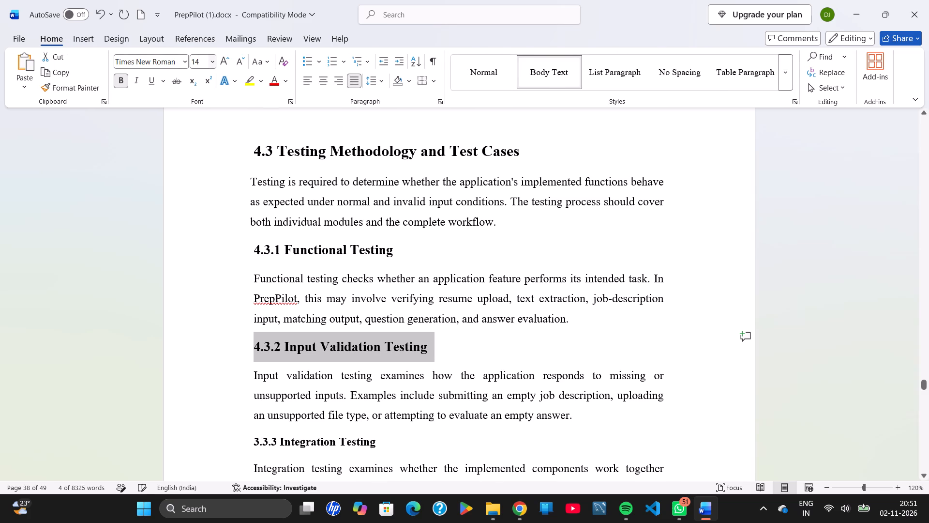
Renumber the Integration Testing heading as 4.3.3.
scroll(203, 64, "down", 1)
scroll(290, 336, "down", 1)
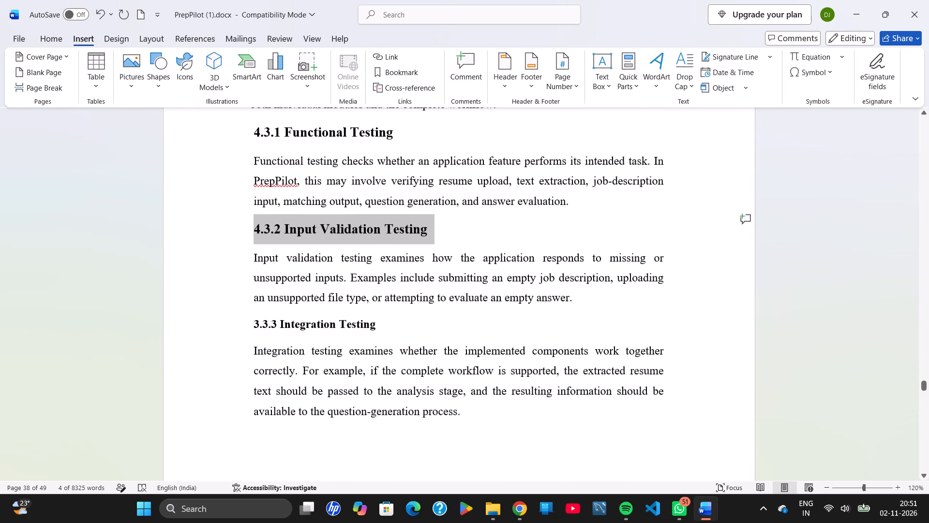
left_click(258, 323)
key("BackSpace")
key("4")
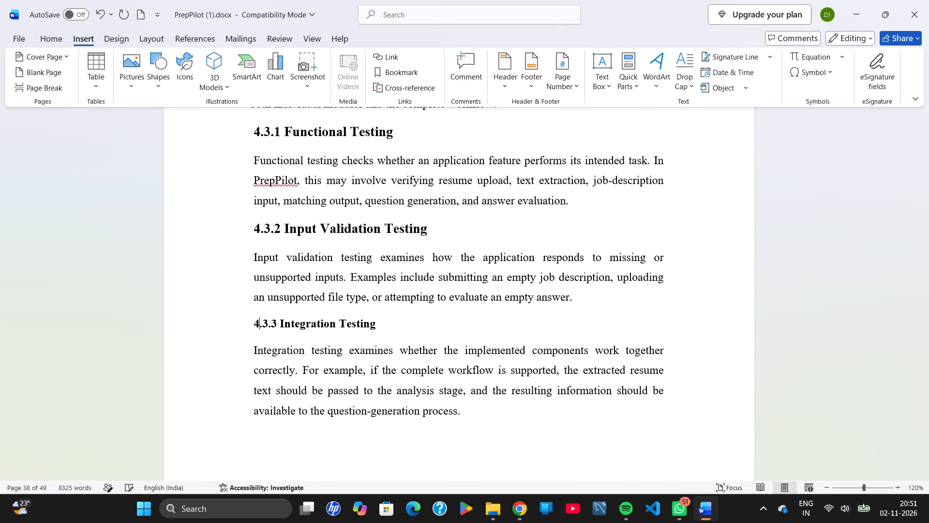
Enlarge the whole 4.3.3 Integration Testing heading by three points.
key("Left")
key("ctrl+shift+Right")
key("ctrl+shift+Right")
key("ctrl+shift+Right")
key("ctrl+shift+Right")
key("ctrl+shift+Right")
key("ctrl+shift+Right")
key("ctrl+shift+Right")
key("ctrl+shift+Right")
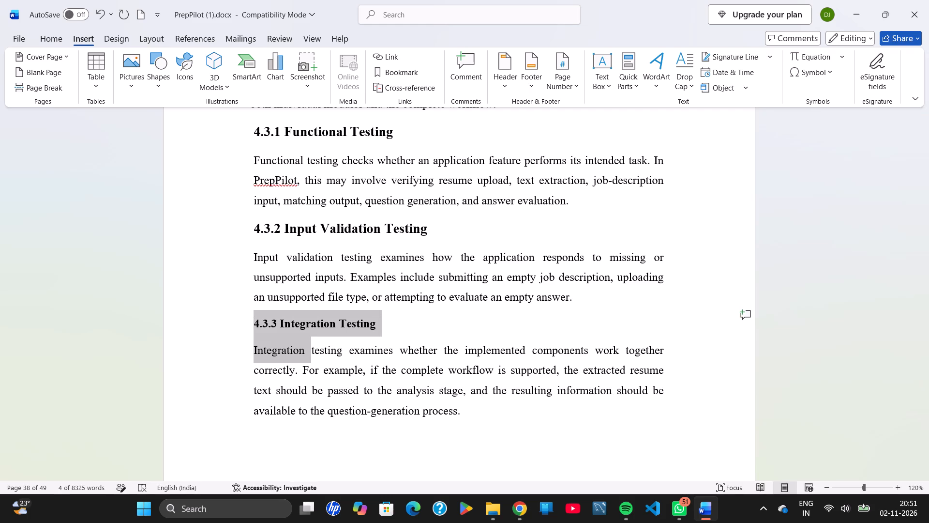
key("ctrl+shift+Left")
key("ctrl+bracketright")
key("ctrl+bracketright")
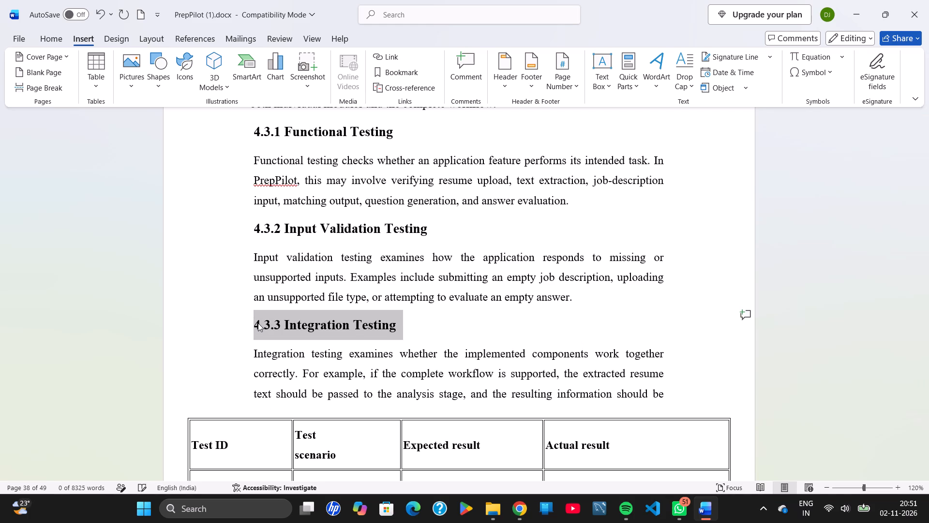
key("ctrl+z")
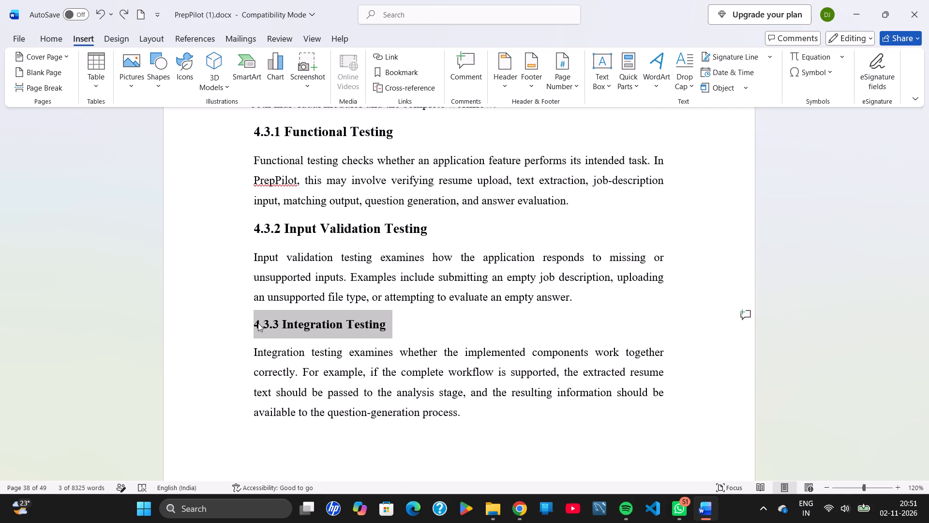
key("ctrl+bracketright")
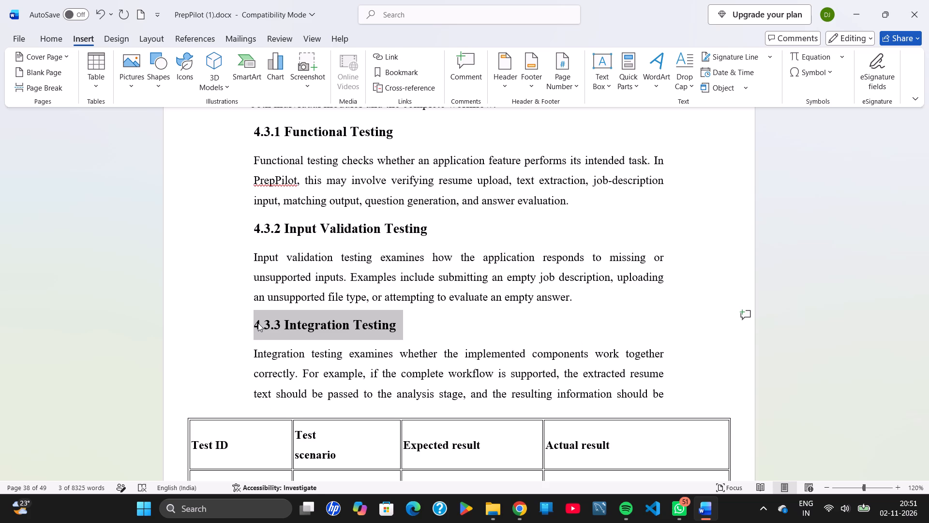
key("ctrl+bracketright")
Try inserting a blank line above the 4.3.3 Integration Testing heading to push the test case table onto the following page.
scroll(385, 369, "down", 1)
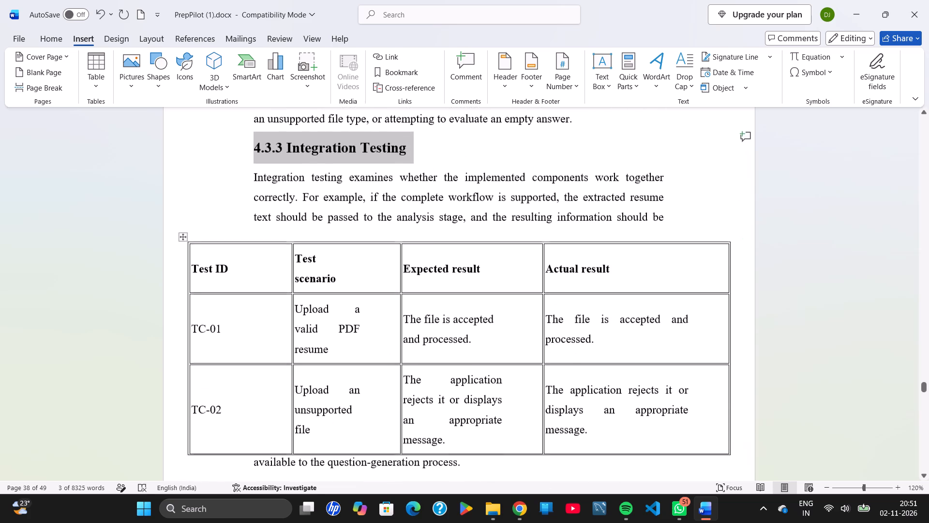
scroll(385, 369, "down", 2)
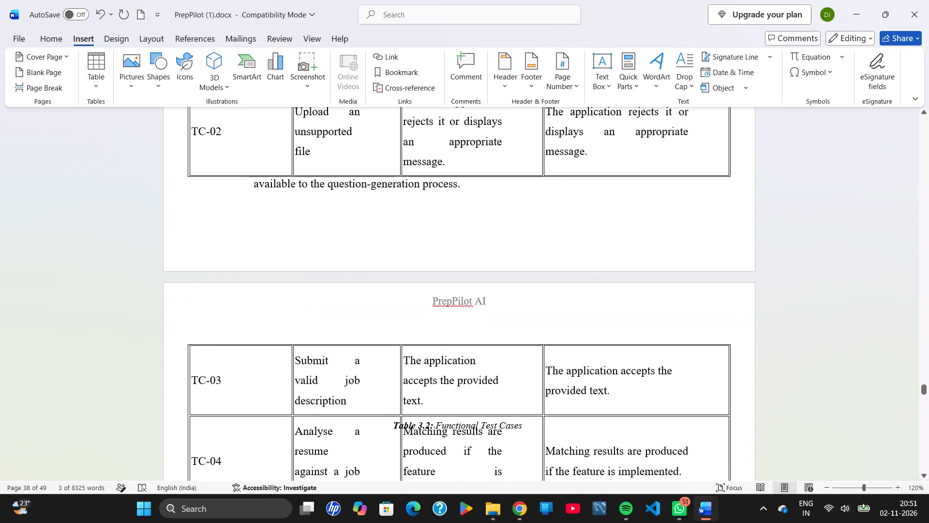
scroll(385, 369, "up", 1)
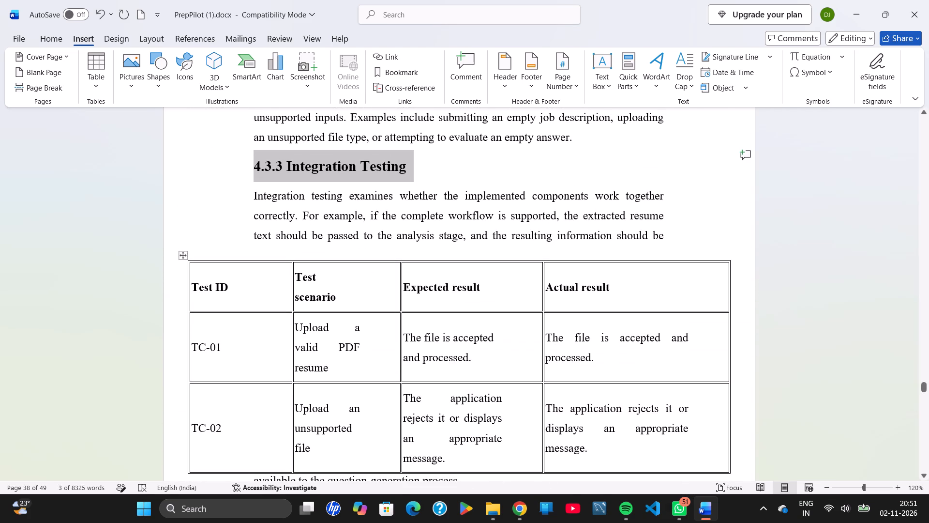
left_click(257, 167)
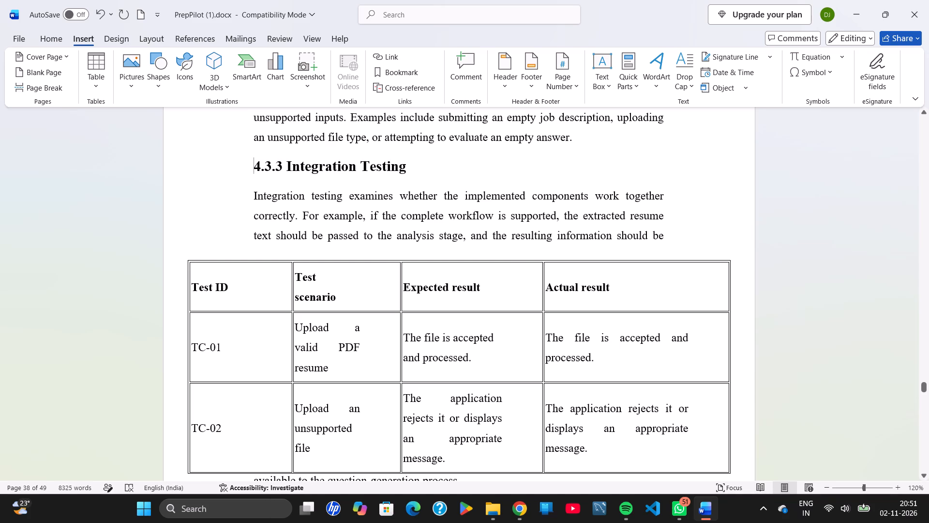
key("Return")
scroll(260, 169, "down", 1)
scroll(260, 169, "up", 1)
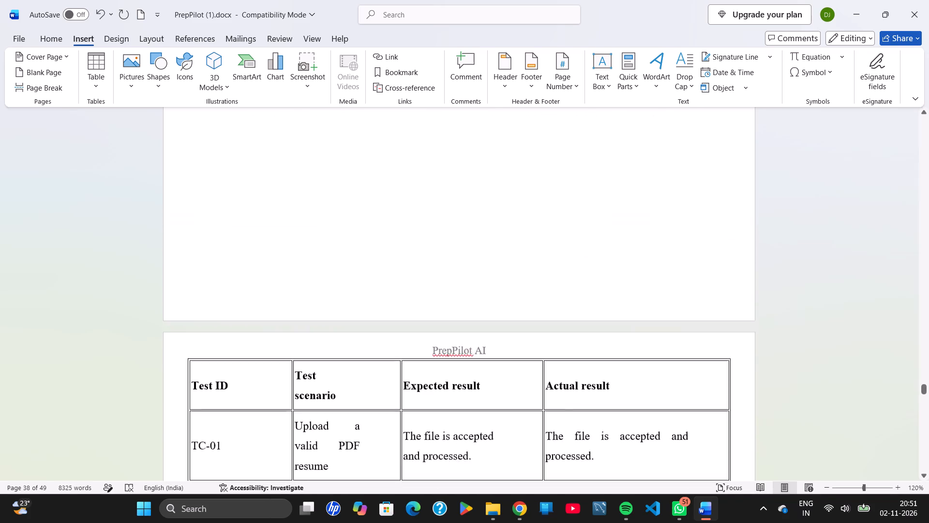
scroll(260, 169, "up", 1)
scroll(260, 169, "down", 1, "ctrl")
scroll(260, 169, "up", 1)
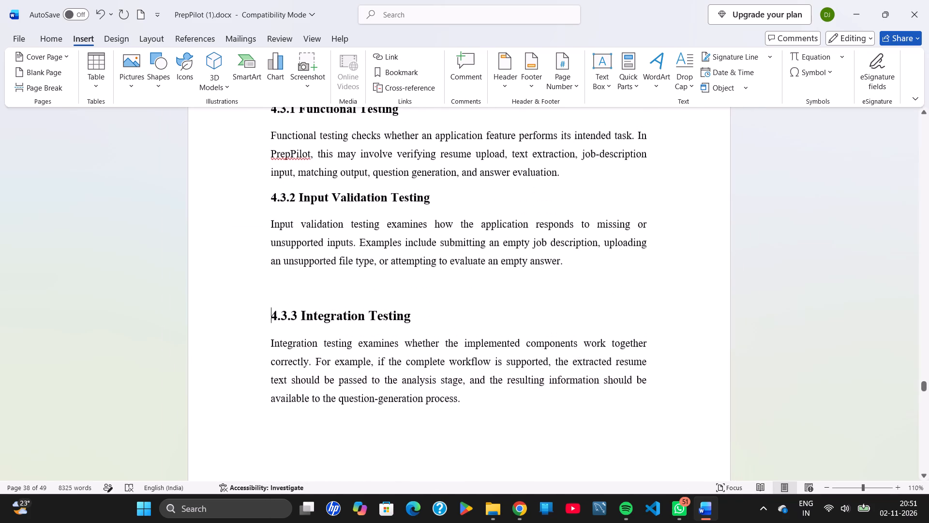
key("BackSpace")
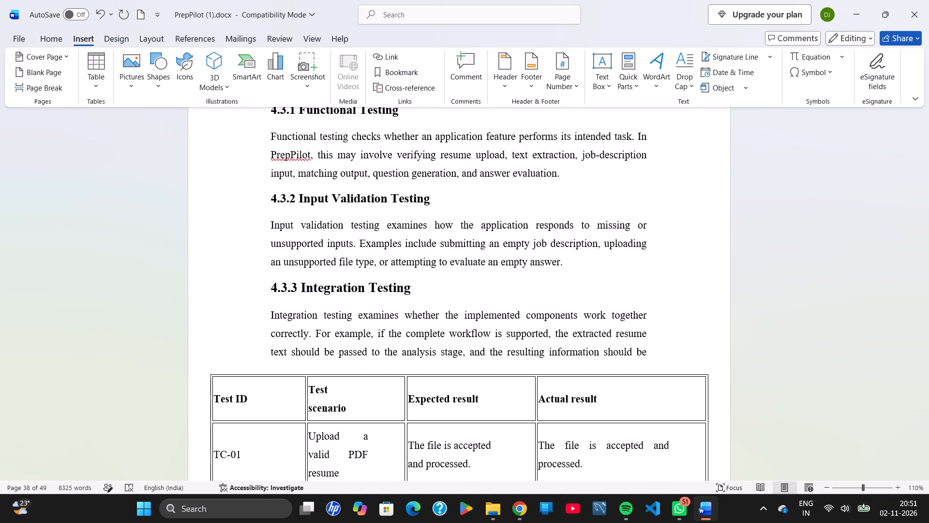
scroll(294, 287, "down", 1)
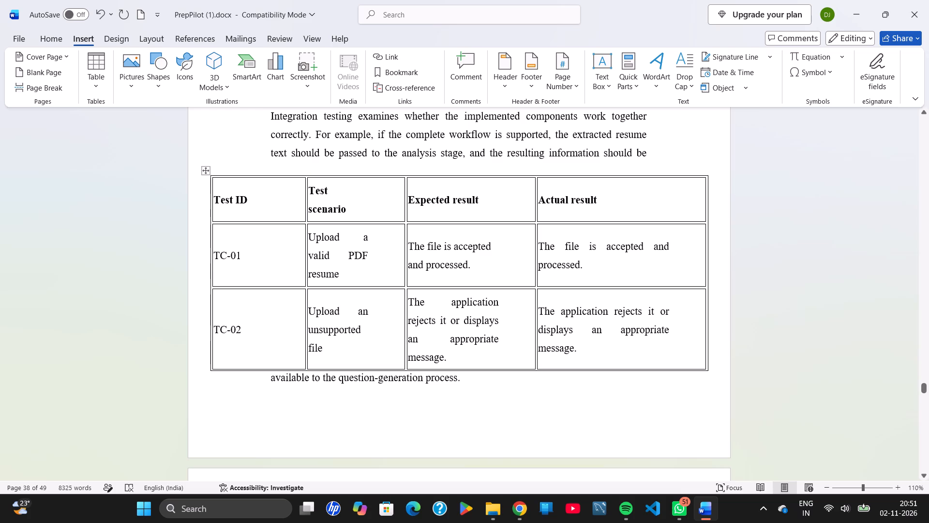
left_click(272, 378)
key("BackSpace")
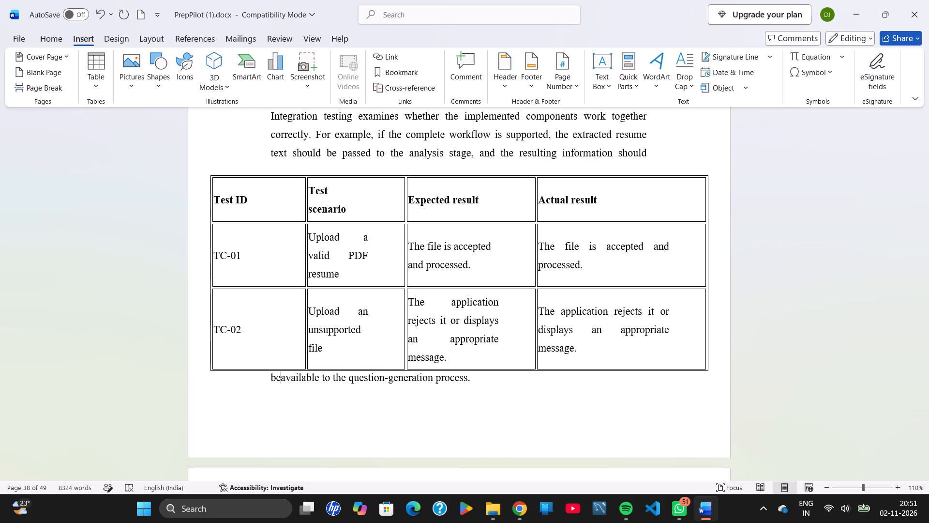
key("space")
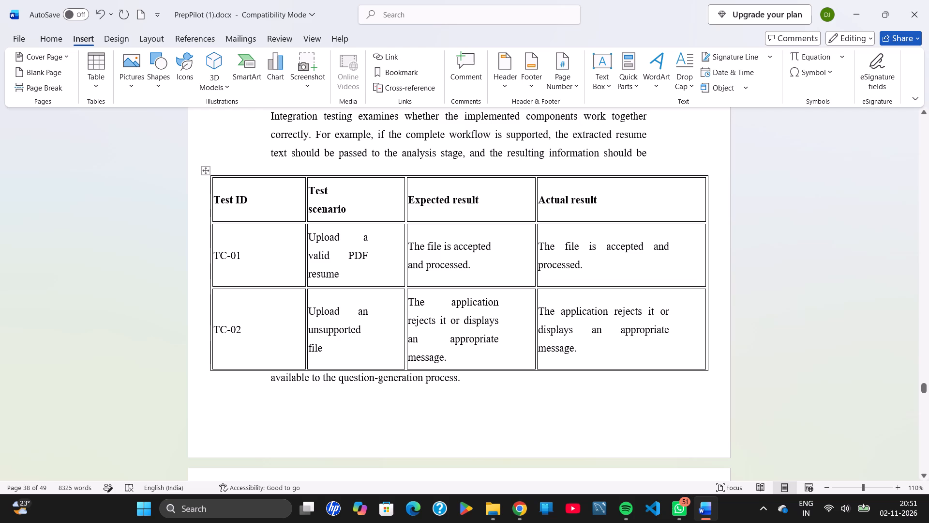
Split the Integration Testing paragraph after "the resulting information should be" to move the test case table off this page.
left_click(664, 161)
key("Return")
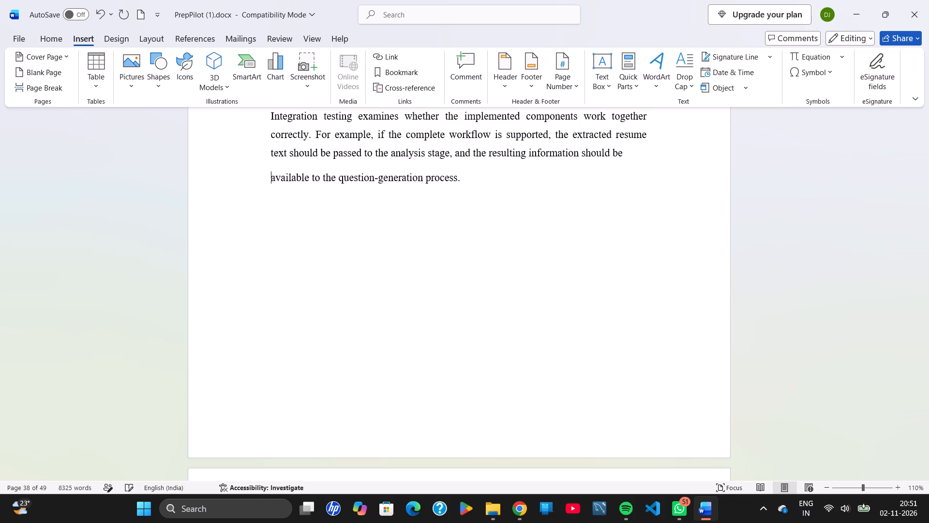
Check the page layout of the Integration Testing section, the functional test case table and the section after it.
scroll(664, 161, "down", 2)
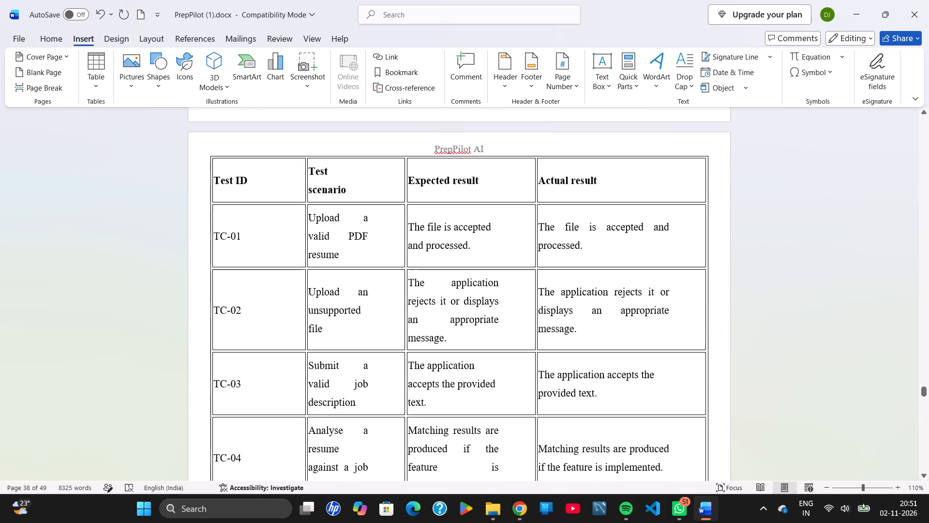
scroll(664, 161, "down", 3)
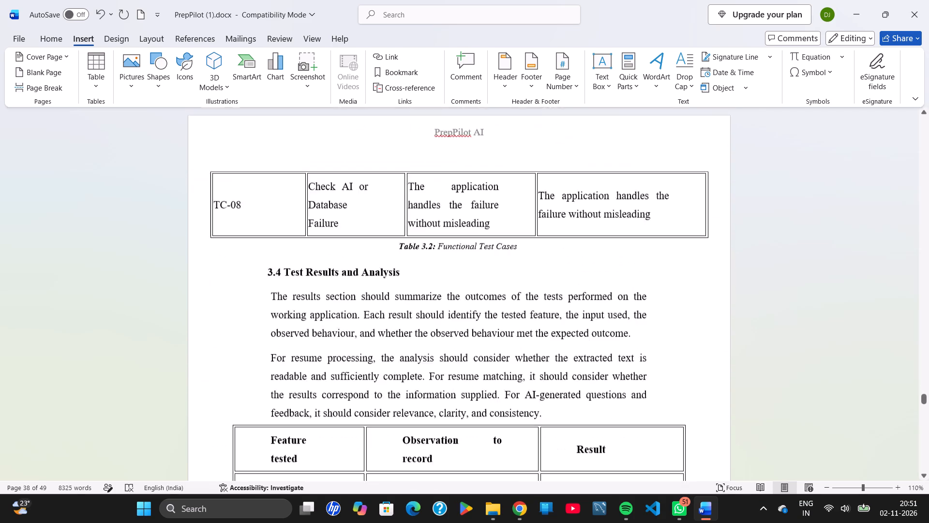
scroll(664, 161, "down", 1)
scroll(664, 161, "up", 6)
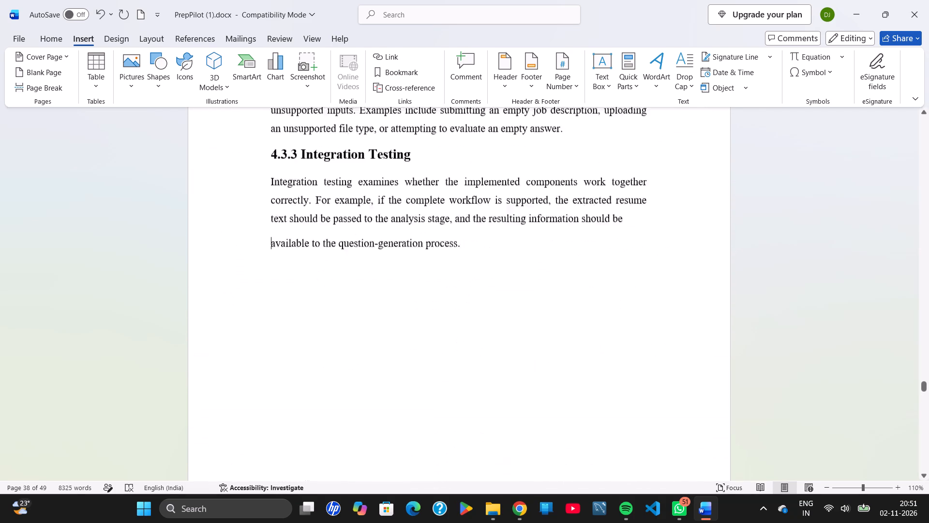
scroll(664, 161, "up", 1)
scroll(664, 161, "down", 2)
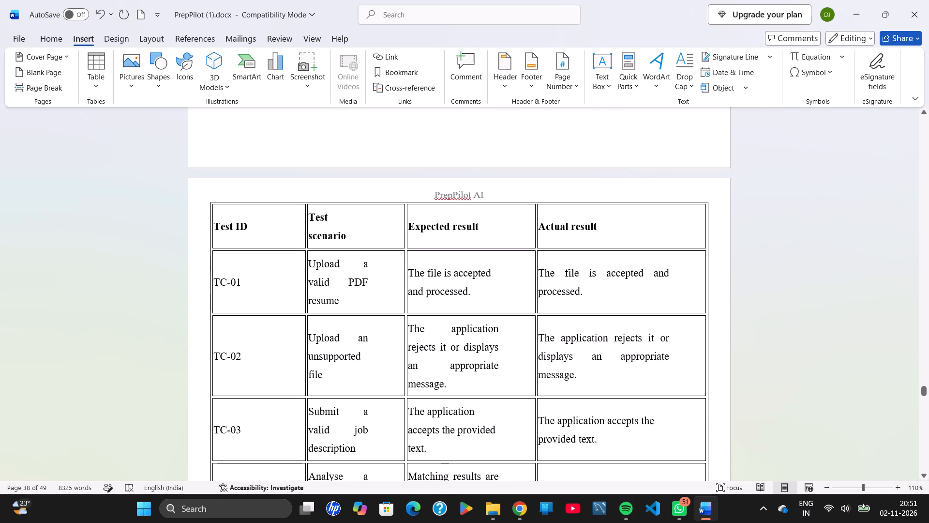
Renumber the Test Results and Analysis heading as 4.4.
scroll(664, 161, "down", 1)
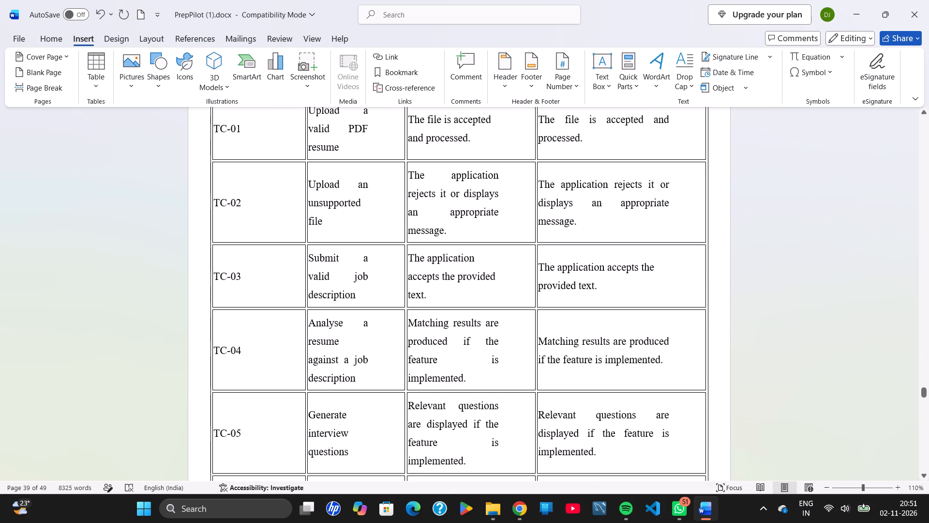
scroll(707, 217, "down", 2)
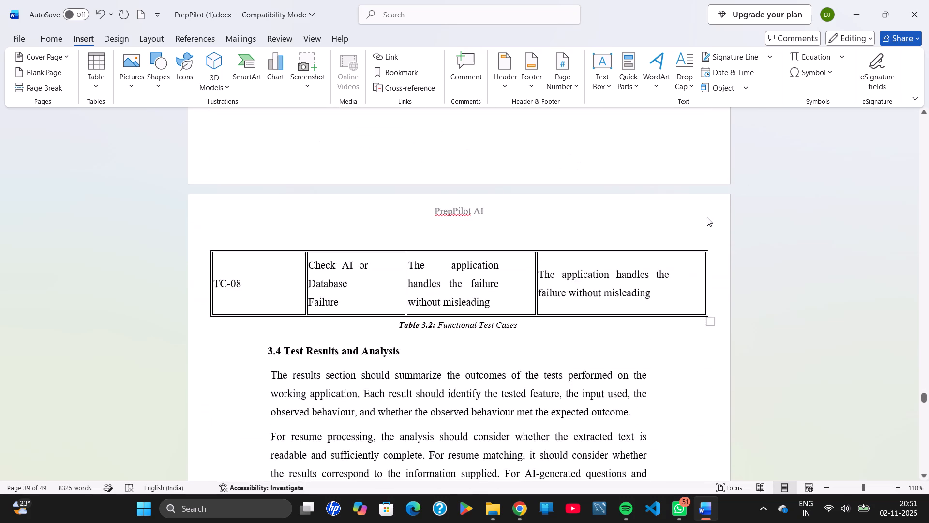
scroll(707, 217, "down", 1)
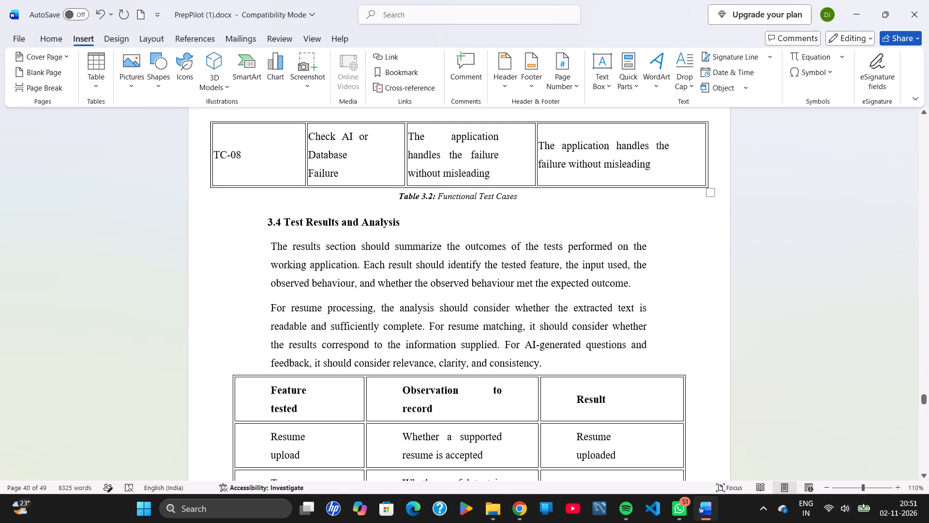
left_click(272, 218)
key("BackSpace")
key("4")
Set the whole 4.4 Test Results and Analysis heading to font size 16.
key("Left")
key("ctrl+Right")
key("Left")
key("ctrl+shift+Right")
key("ctrl+shift+Right")
key("ctrl+shift+Right")
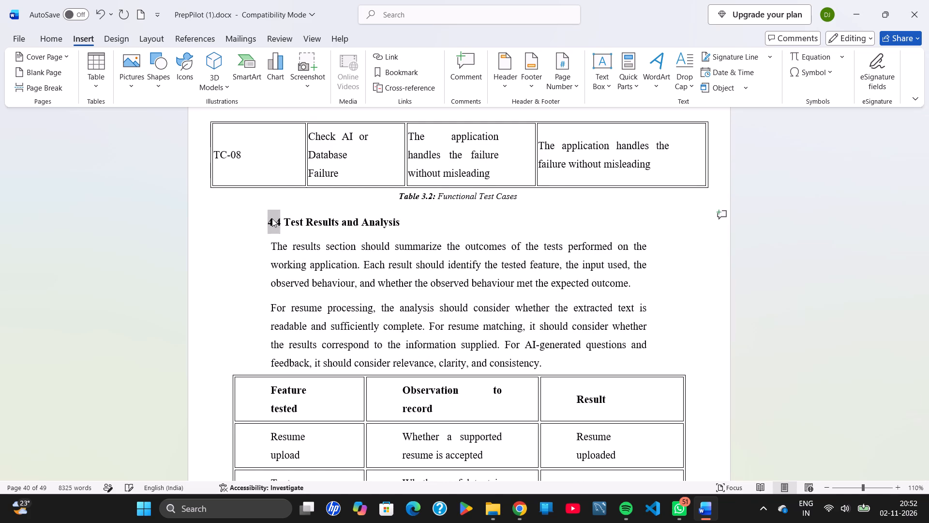
key("ctrl+shift+Right")
key("ctrl+shift+Right")
key("ctrl+shift+Right")
key("ctrl+shift+Right")
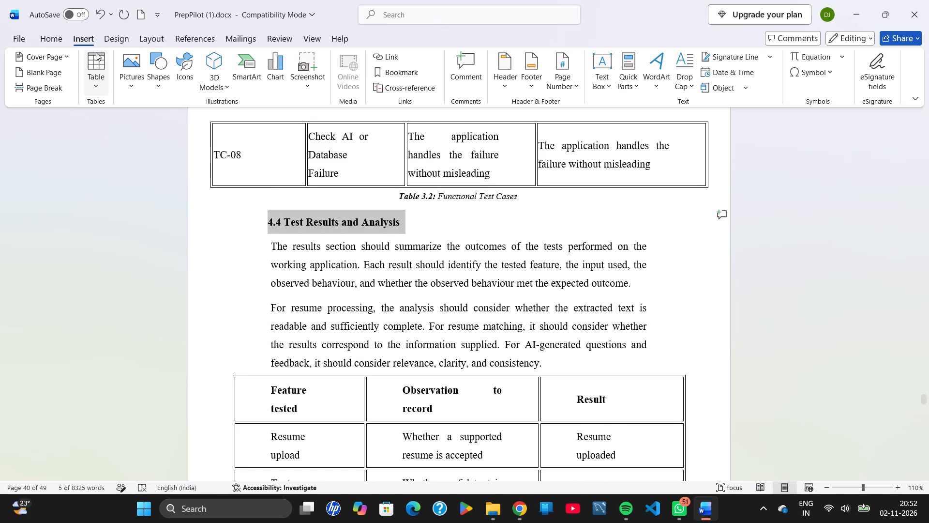
key("ctrl+bracketright")
left_click(55, 39)
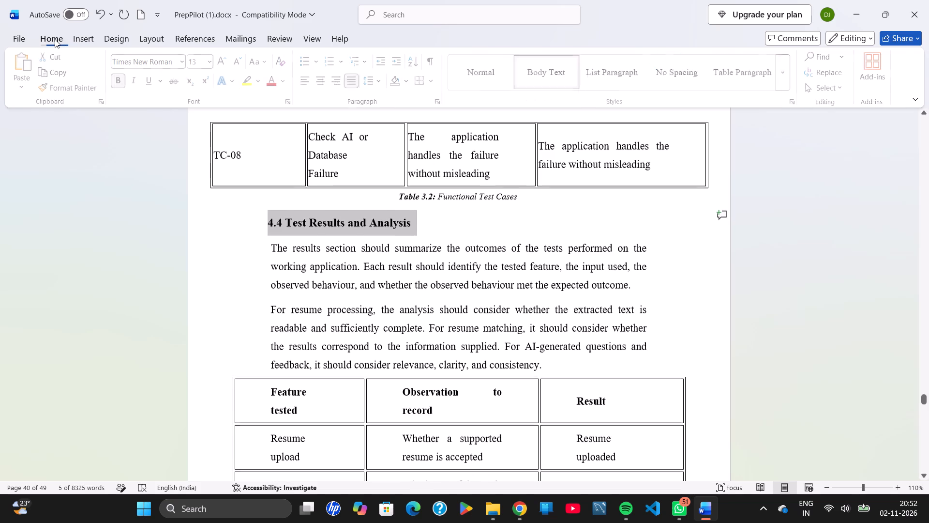
key("ctrl+bracketright")
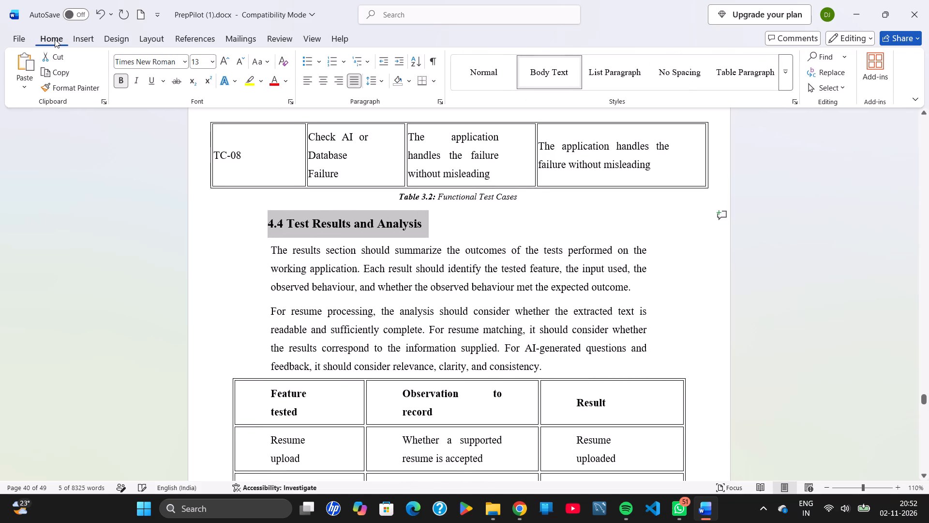
key("ctrl+bracketright")
key("ctrl+bracketright")
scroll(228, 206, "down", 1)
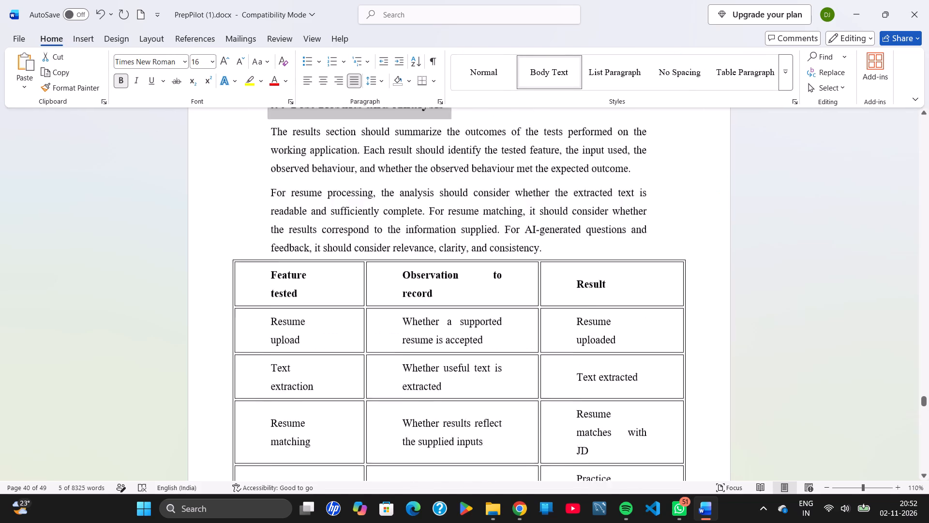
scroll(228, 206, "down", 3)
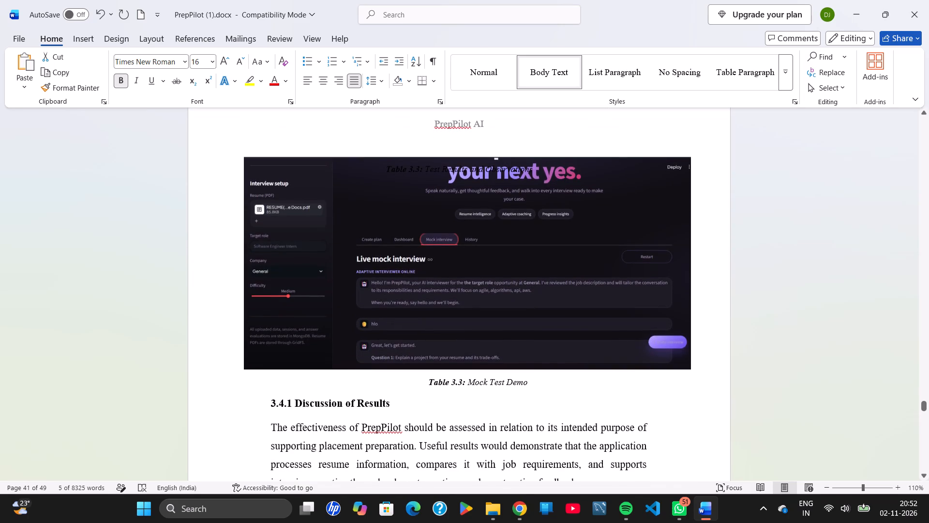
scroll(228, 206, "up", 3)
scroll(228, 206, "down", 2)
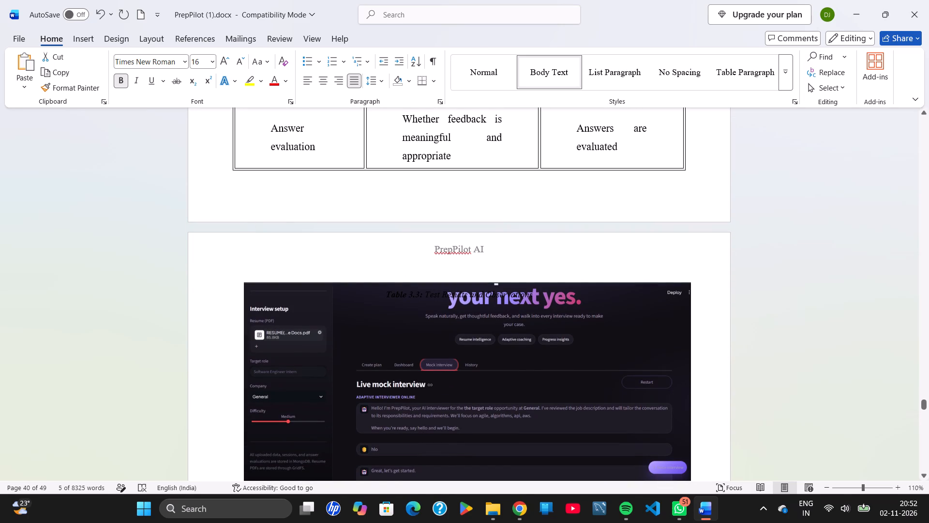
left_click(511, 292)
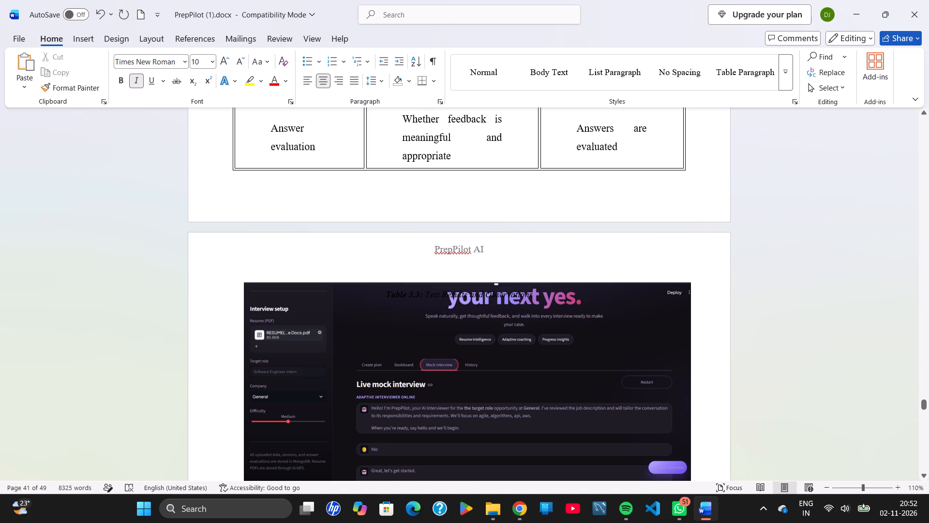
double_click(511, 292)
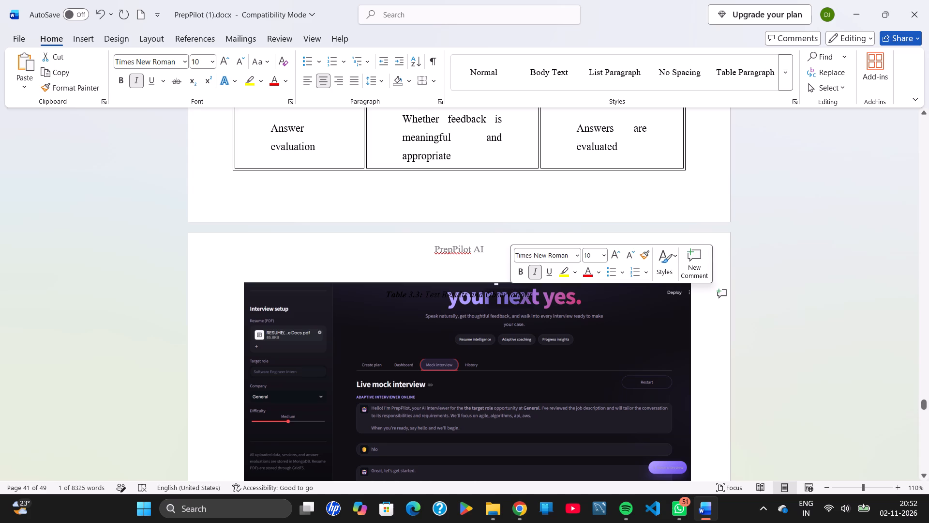
Undo the last font size increase on the 4.4 Test Results and Analysis heading.
key("ctrl+z")
Copy the caption "Table 3.3: Test Results and Observations" that overlaps the screenshot below the results table and delete it there.
scroll(547, 293, "down", 3)
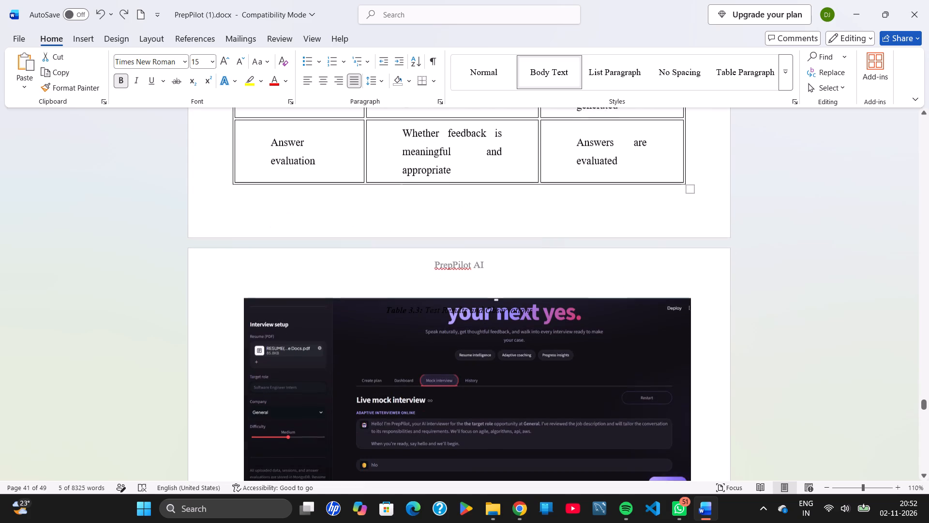
left_click(385, 308)
key("ctrl+shift+Right")
key("ctrl+shift+Right")
key("ctrl+shift+Right")
key("ctrl+shift+Right")
key("ctrl+shift+Right")
key("ctrl+shift+Right")
key("ctrl+shift+Right")
key("ctrl+shift+Right")
key("ctrl+shift+Right")
key("ctrl+shift+Right")
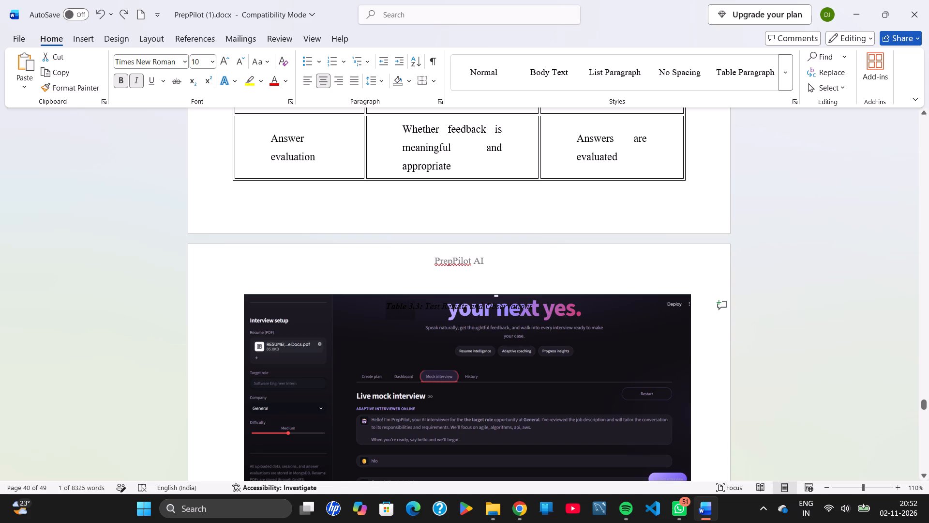
key("ctrl+shift+Left")
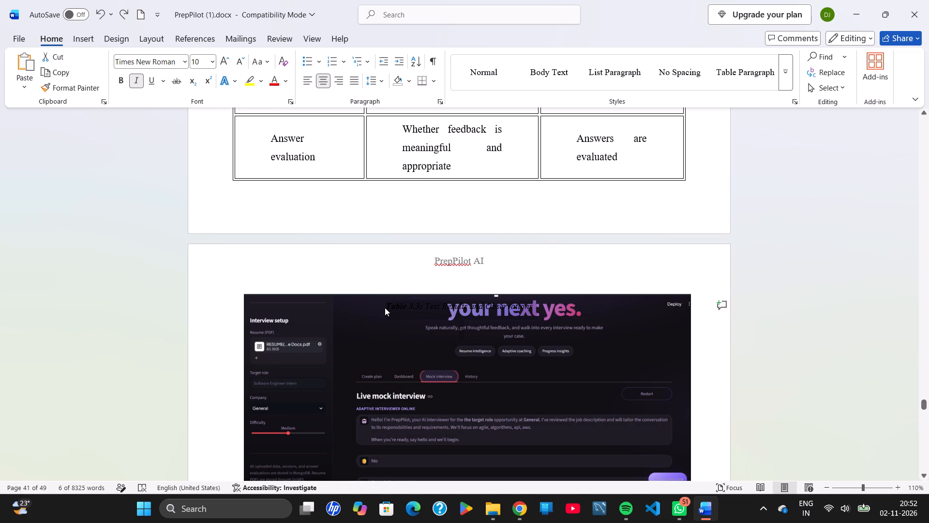
key("ctrl+c")
key("BackSpace")
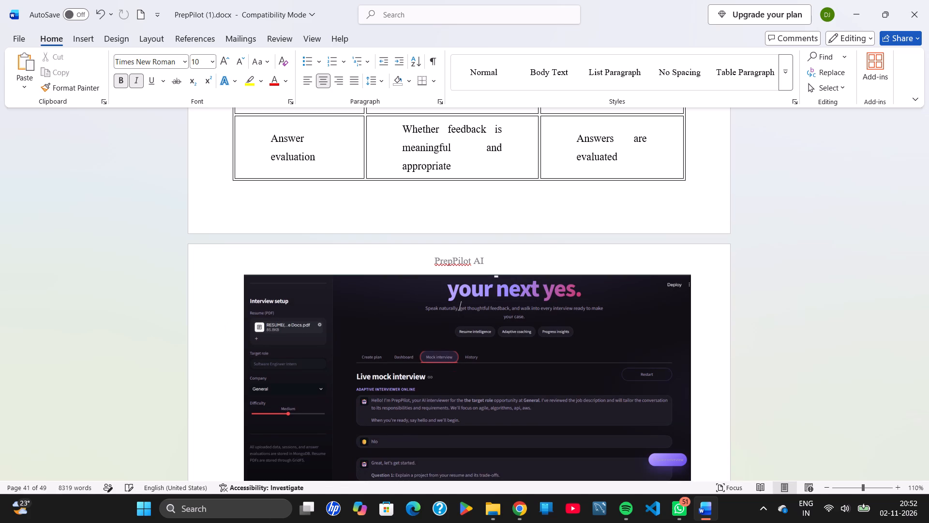
key("BackSpace")
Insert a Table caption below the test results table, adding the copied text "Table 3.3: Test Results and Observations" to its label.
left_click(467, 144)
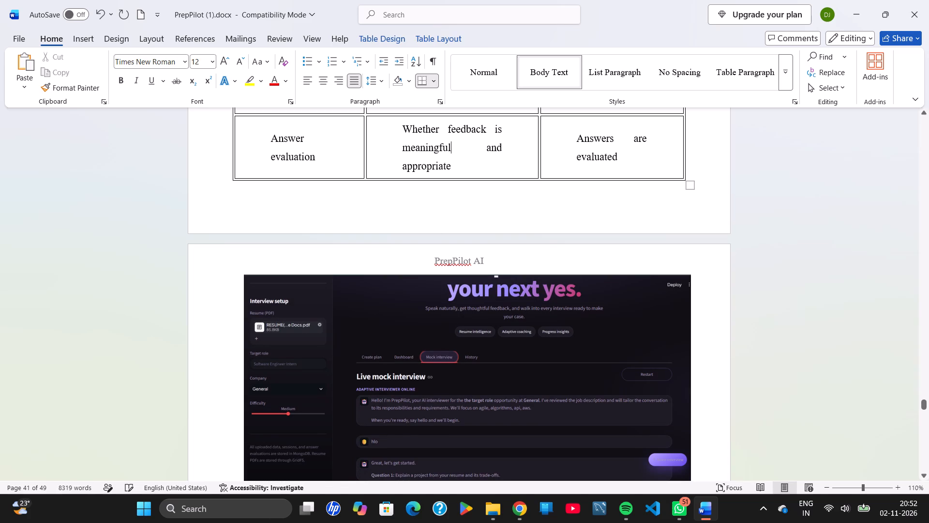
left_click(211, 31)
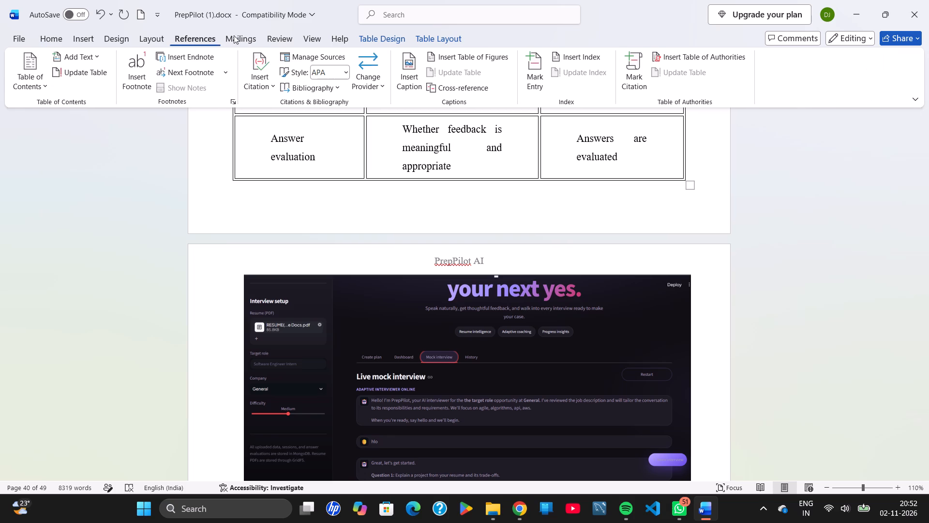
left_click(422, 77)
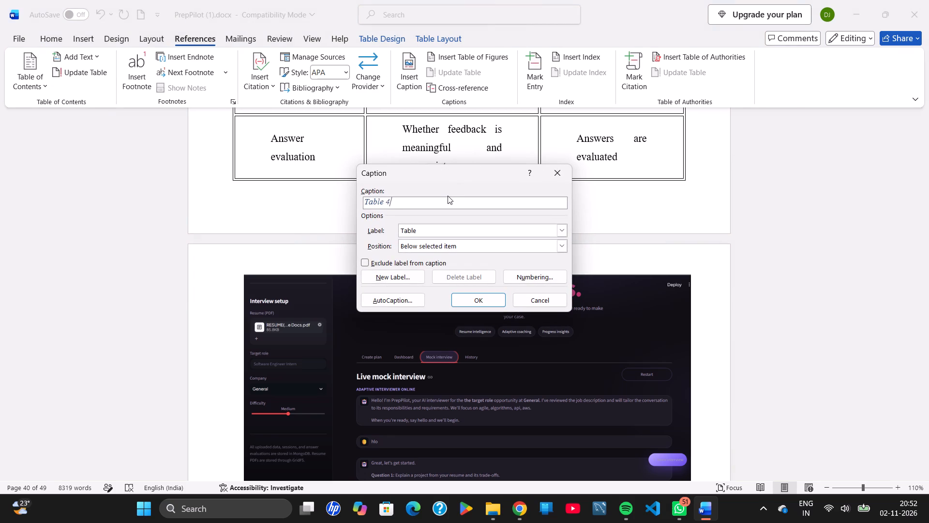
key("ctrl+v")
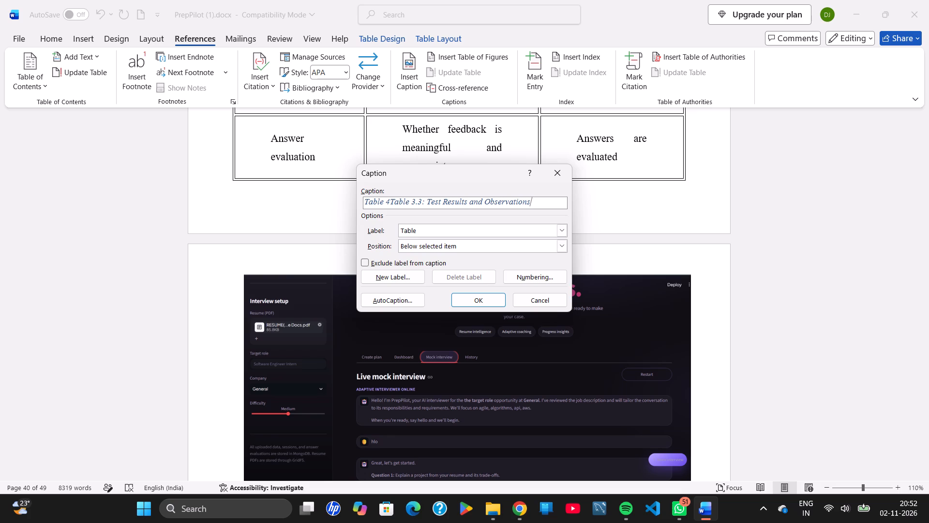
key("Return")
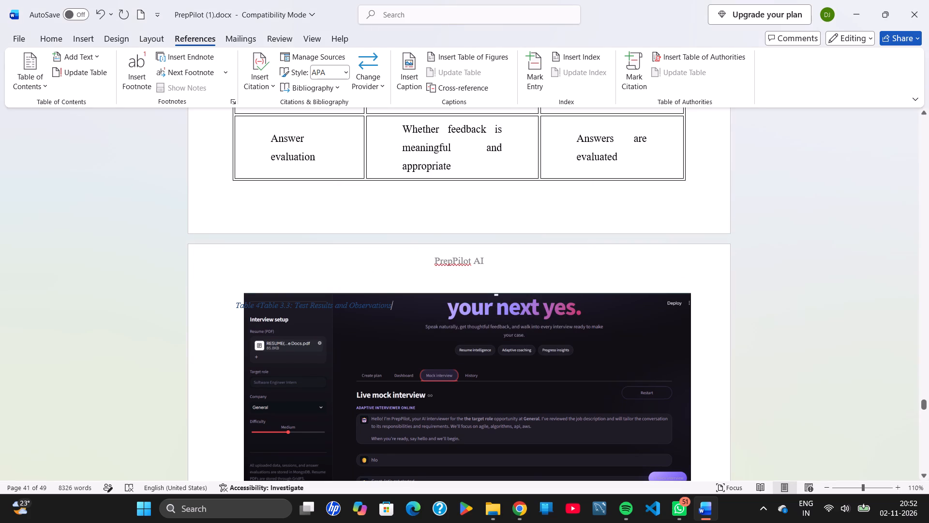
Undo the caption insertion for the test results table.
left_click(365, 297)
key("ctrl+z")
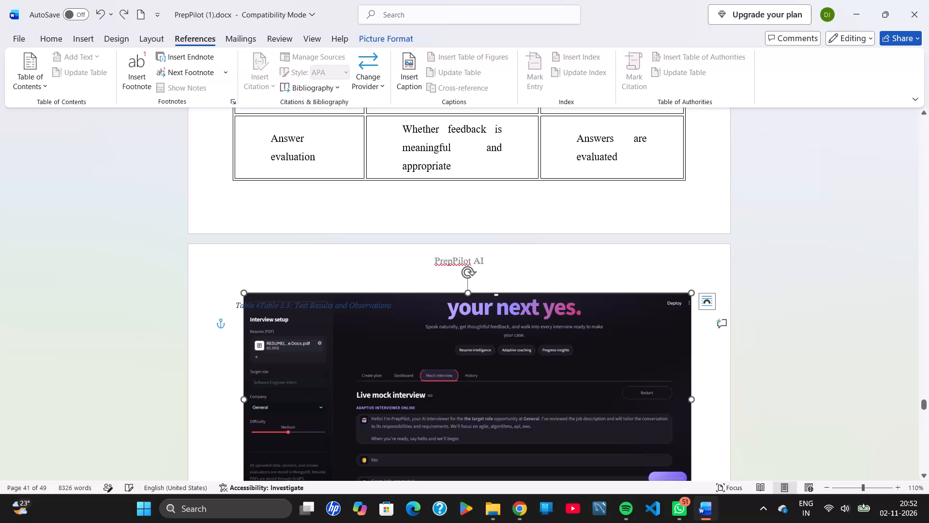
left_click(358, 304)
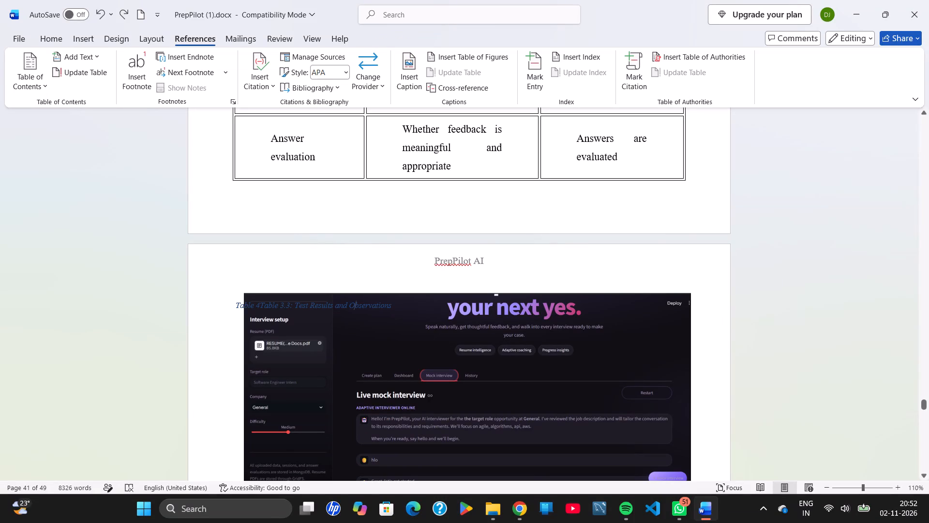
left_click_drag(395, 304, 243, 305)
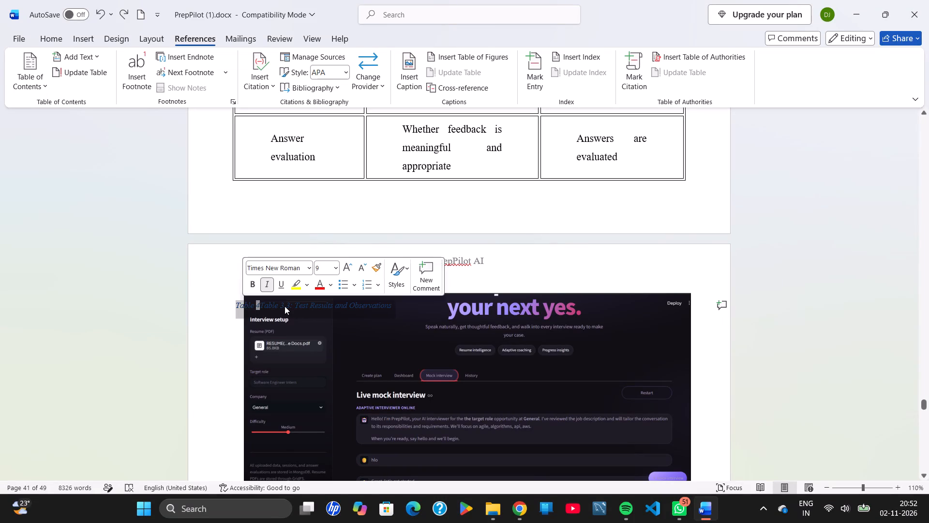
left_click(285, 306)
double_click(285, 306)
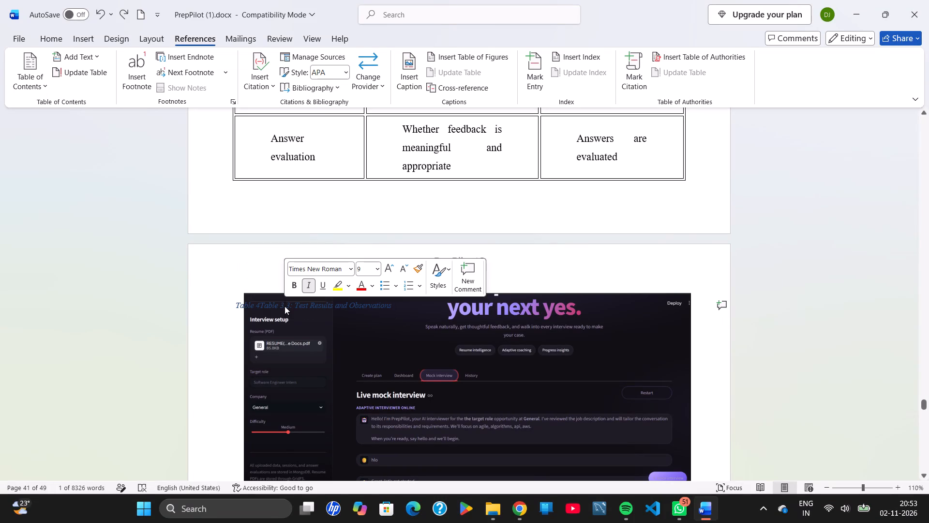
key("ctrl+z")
Centre the header row text (Feature tested, Observation to record, Result) of the table in section 4.4.
scroll(285, 306, "up", 2)
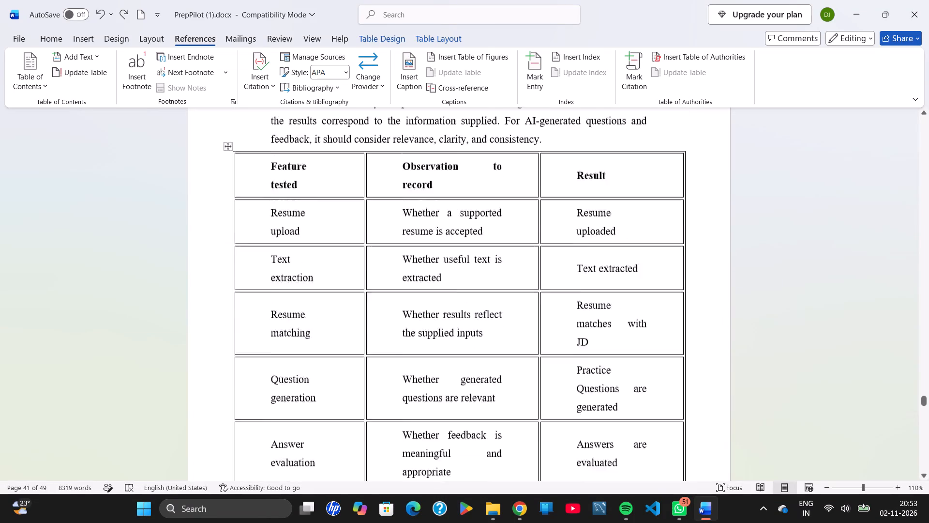
scroll(285, 306, "down", 1)
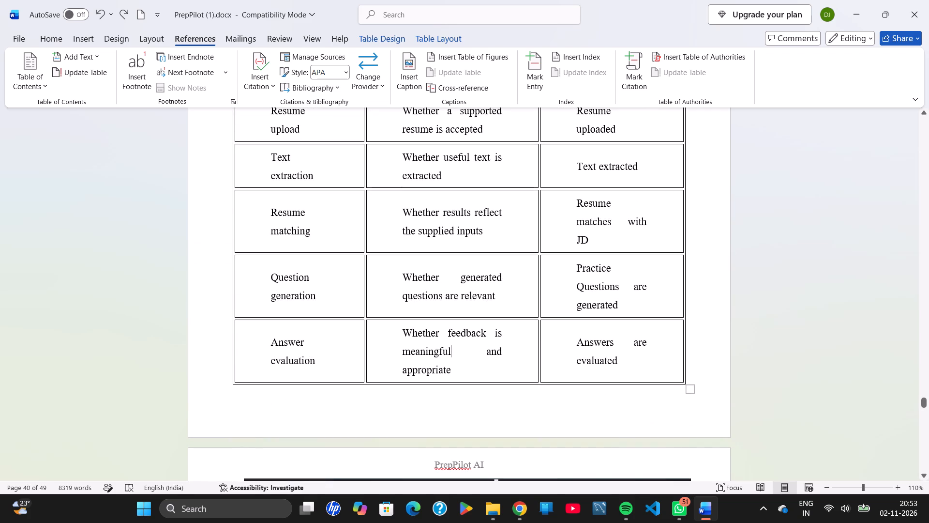
scroll(454, 379, "up", 1)
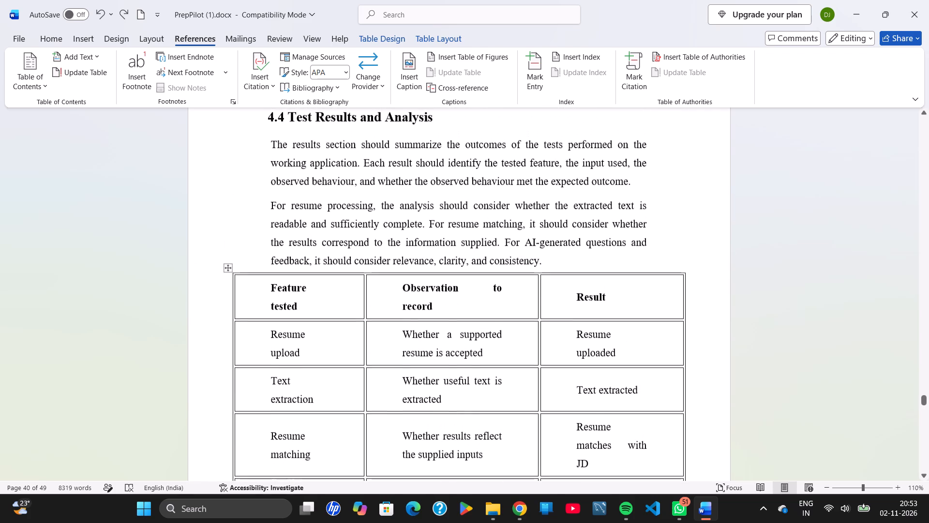
scroll(505, 303, "down", 1)
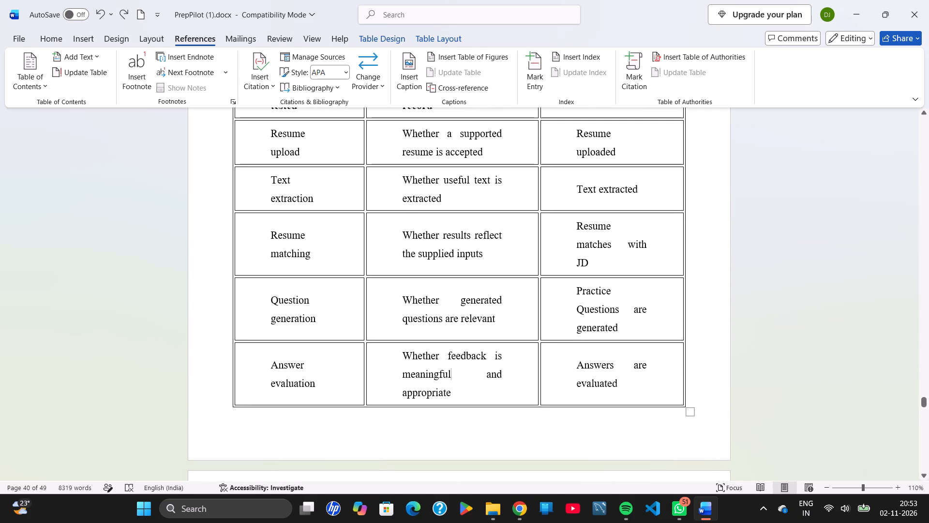
scroll(505, 303, "up", 1)
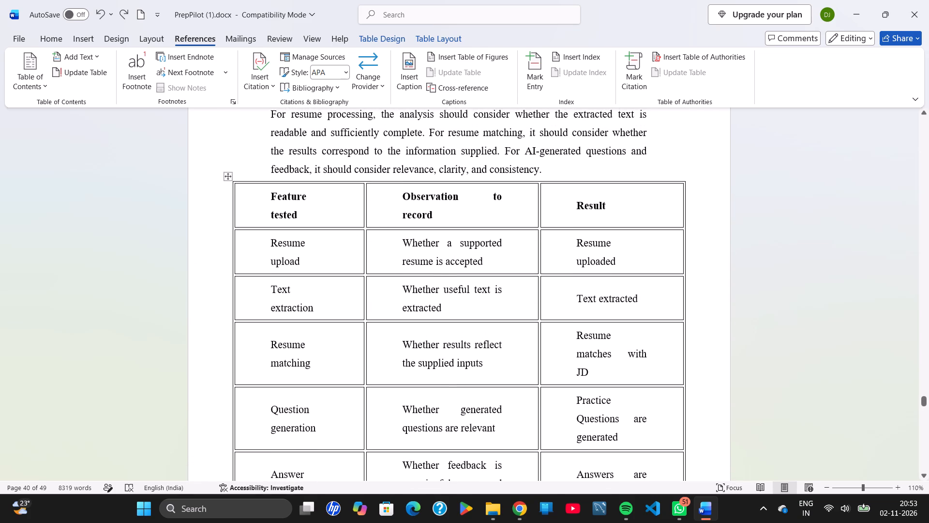
left_click_drag(328, 212, 271, 202)
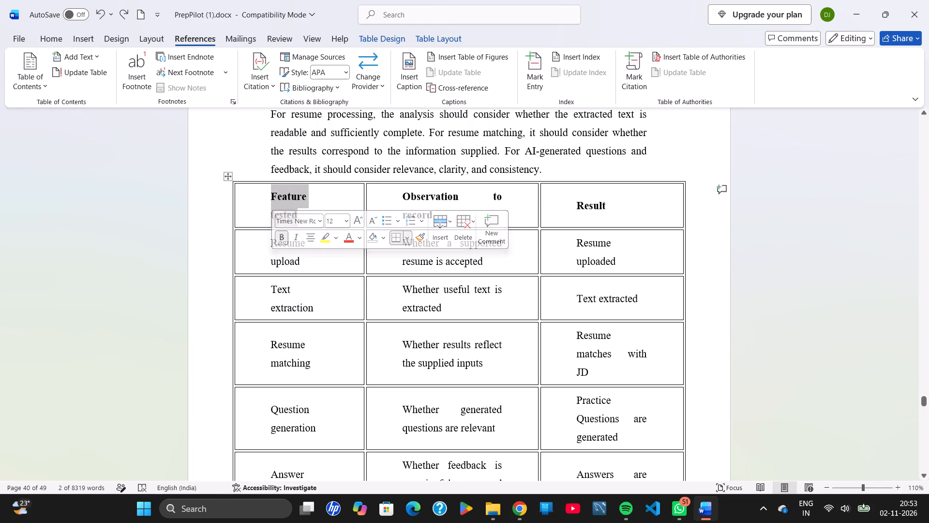
left_click(253, 202)
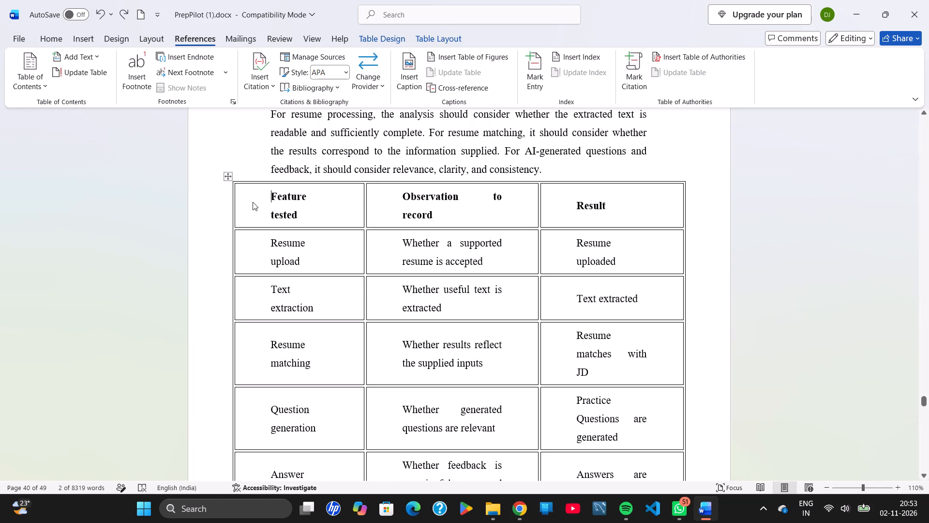
key("ctrl+shift+Right")
key("ctrl+shift+Right")
key("ctrl+shift+Right")
key("ctrl+shift+Right")
key("ctrl+shift+Right")
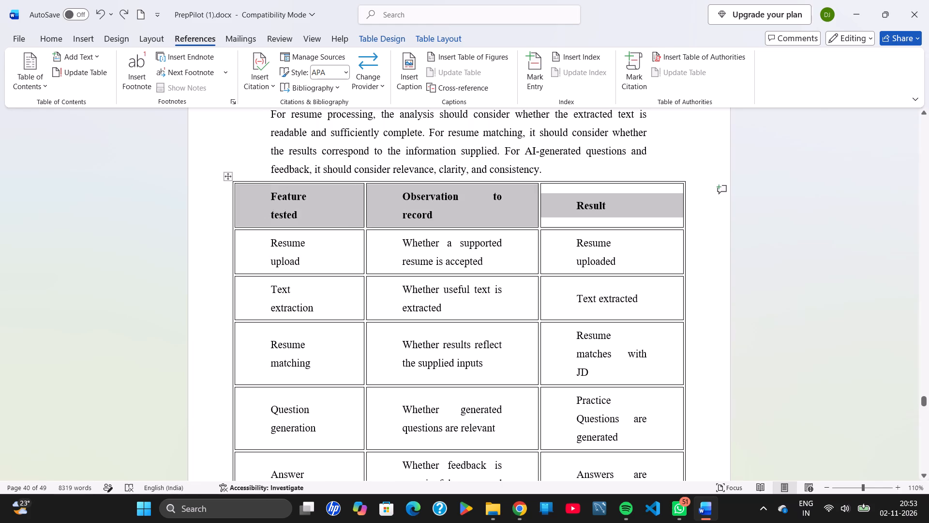
left_click(60, 34)
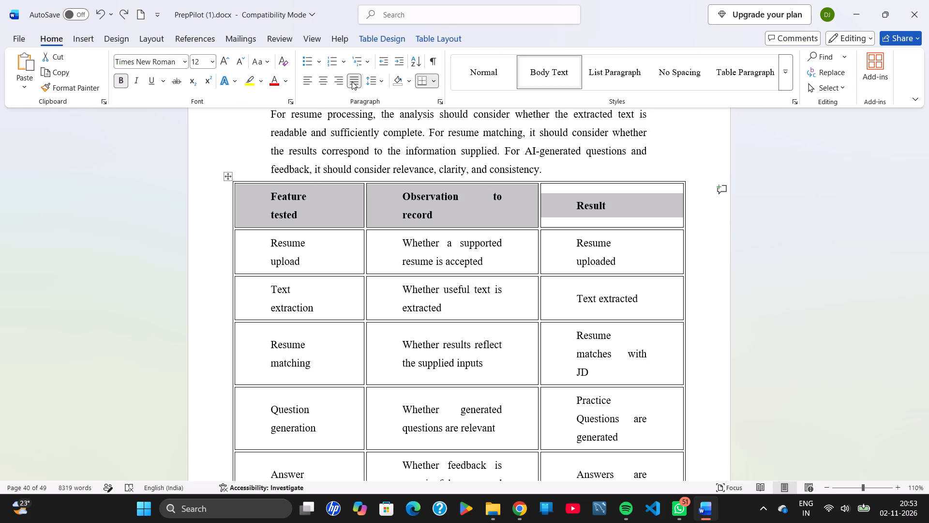
left_click(301, 77)
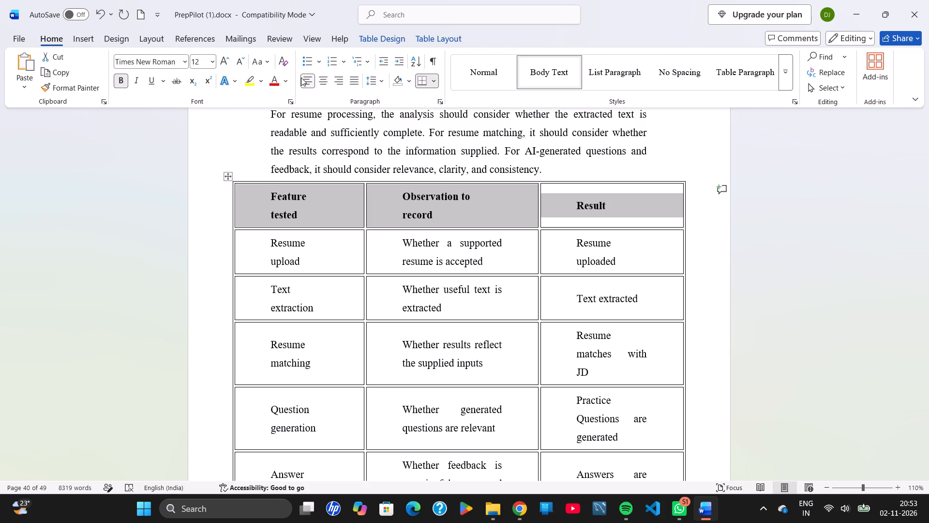
left_click(321, 78)
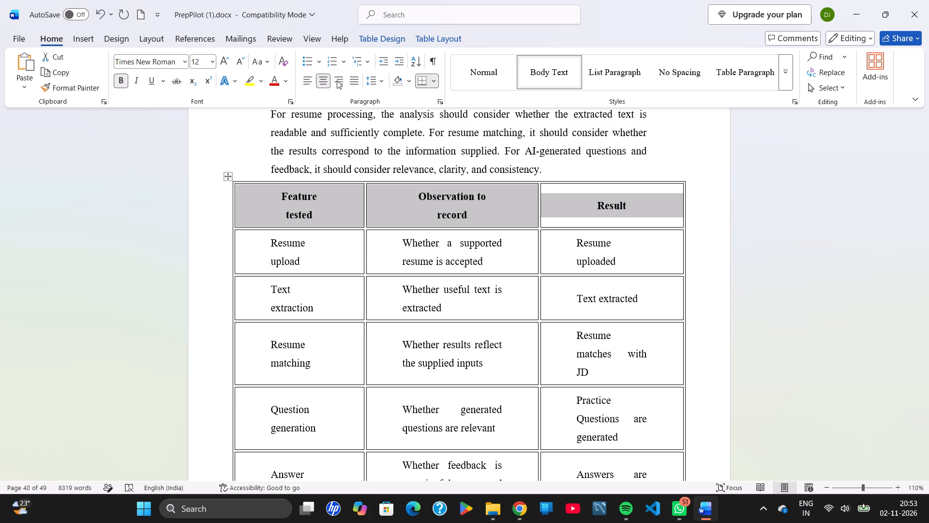
left_click(338, 80)
left_click(357, 82)
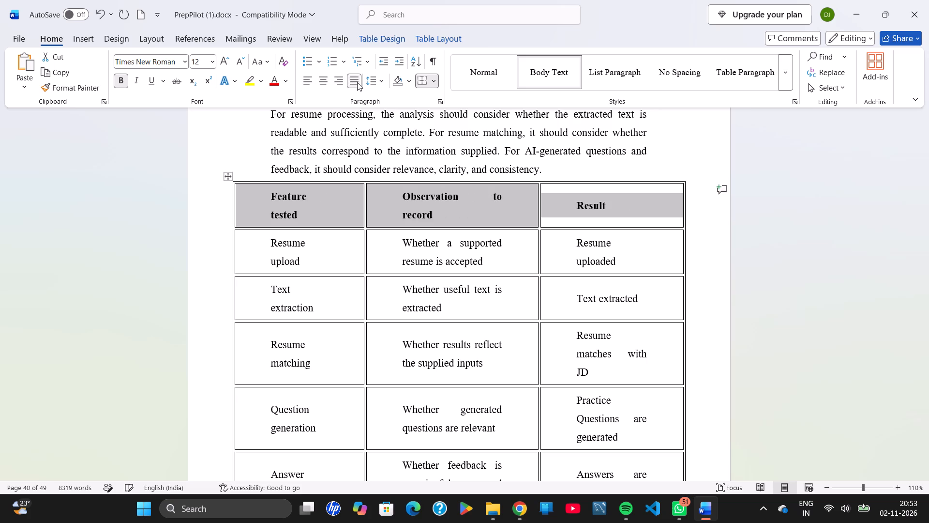
left_click(327, 82)
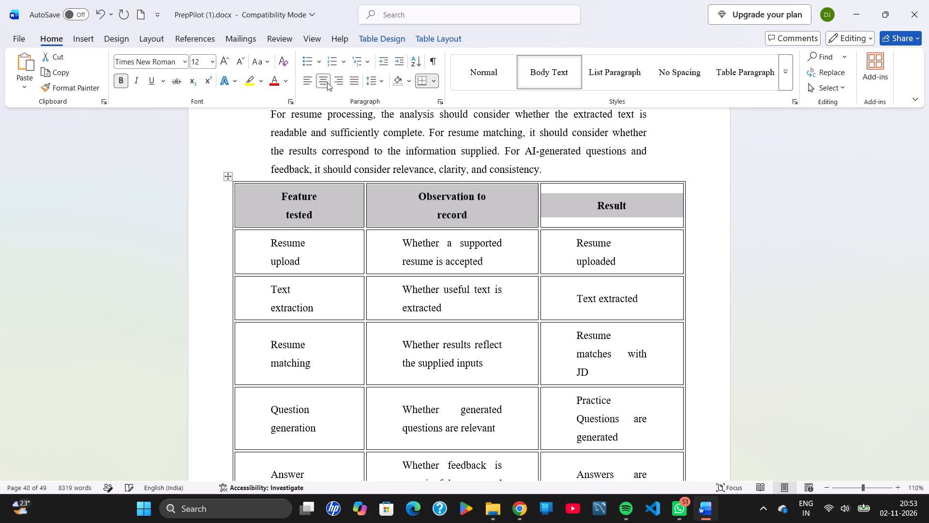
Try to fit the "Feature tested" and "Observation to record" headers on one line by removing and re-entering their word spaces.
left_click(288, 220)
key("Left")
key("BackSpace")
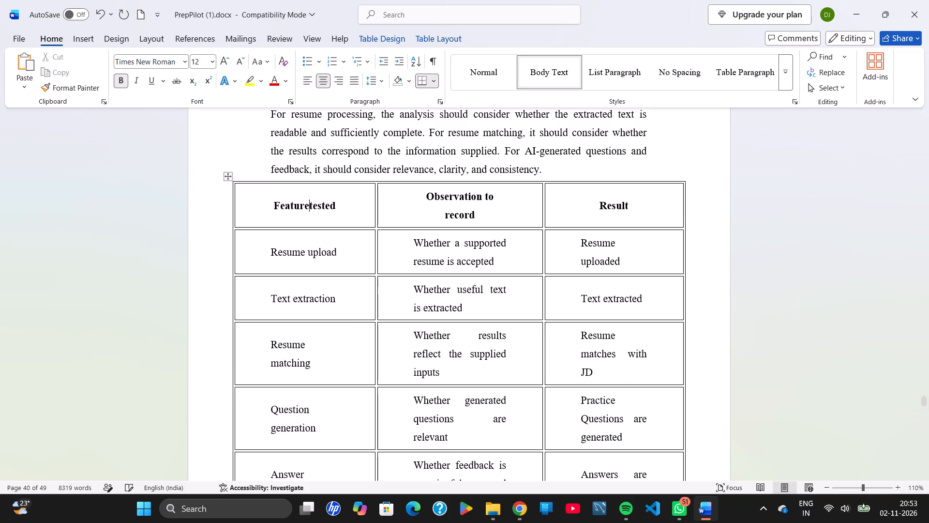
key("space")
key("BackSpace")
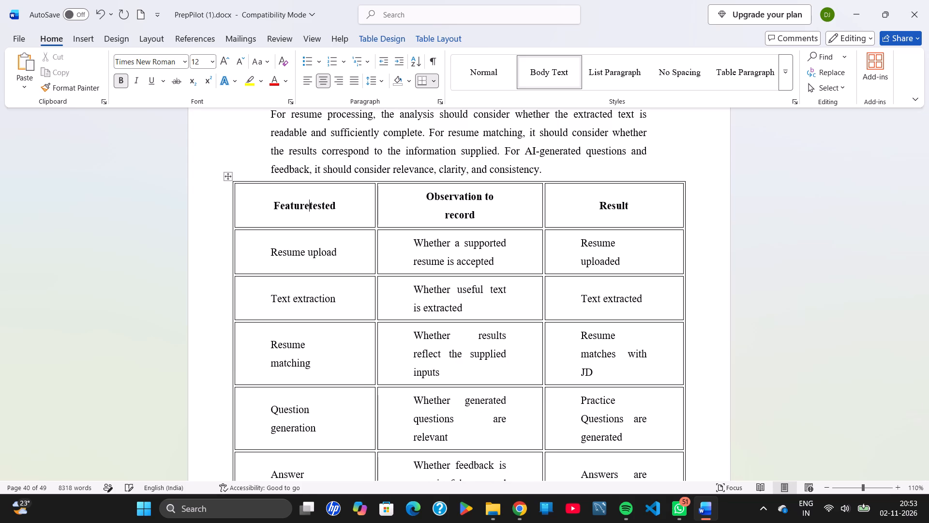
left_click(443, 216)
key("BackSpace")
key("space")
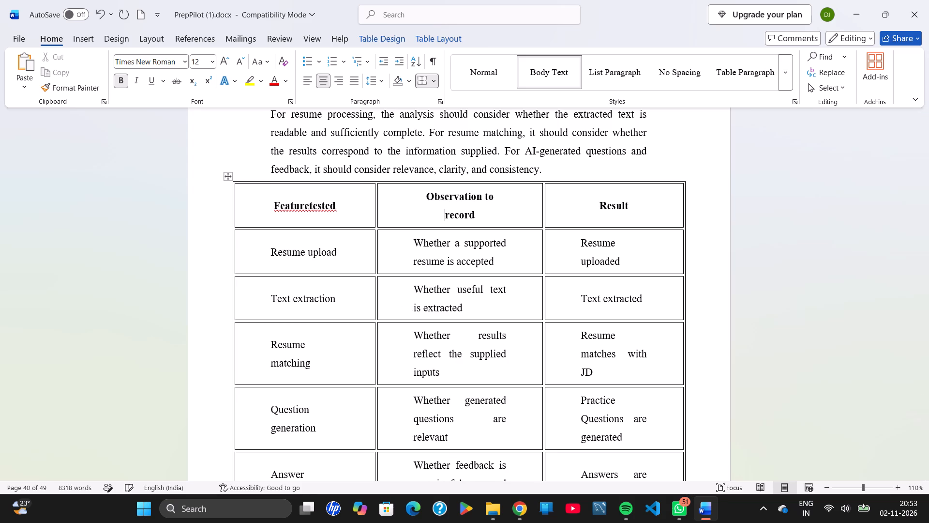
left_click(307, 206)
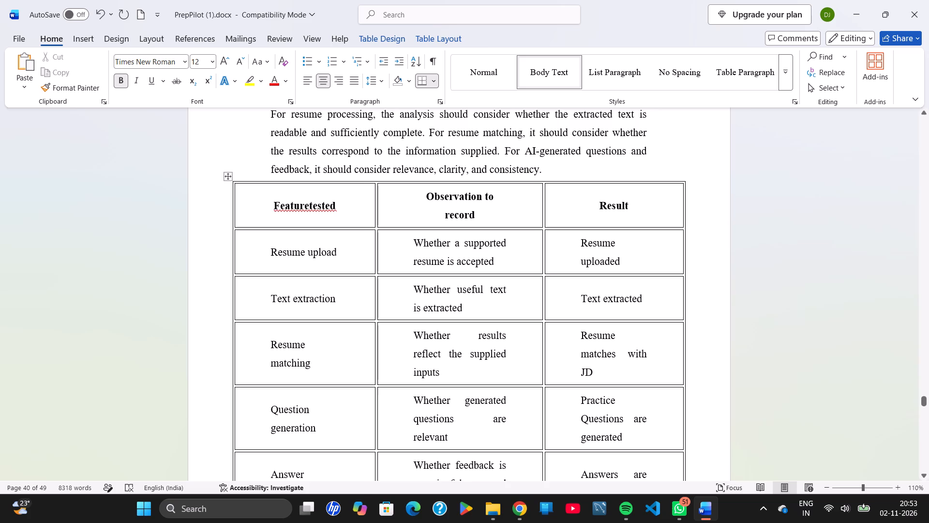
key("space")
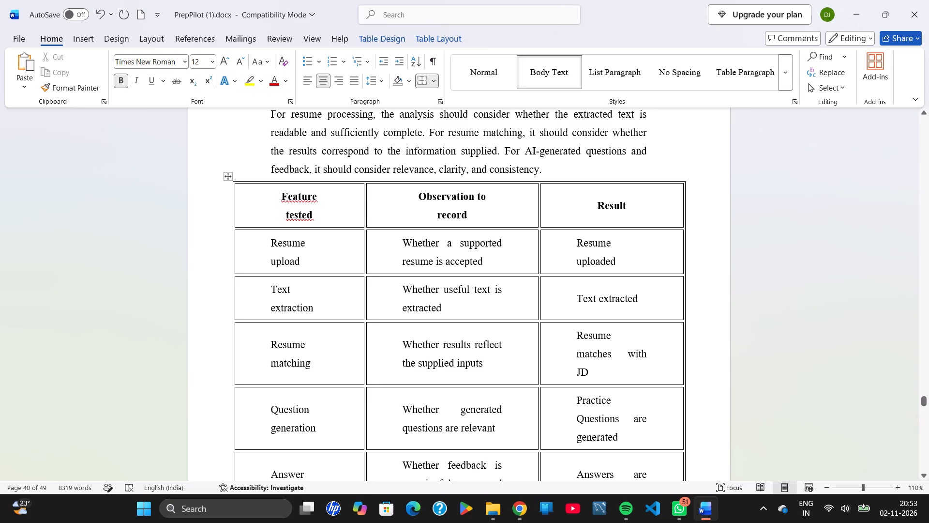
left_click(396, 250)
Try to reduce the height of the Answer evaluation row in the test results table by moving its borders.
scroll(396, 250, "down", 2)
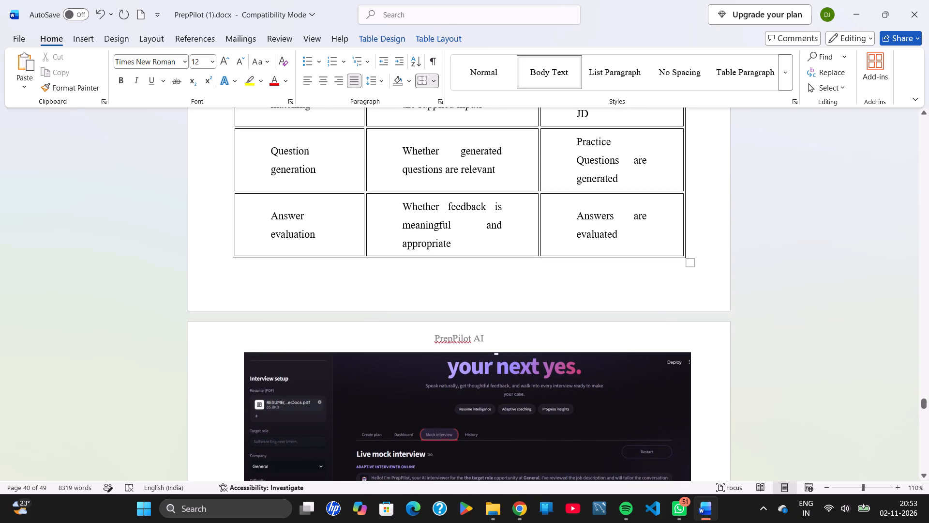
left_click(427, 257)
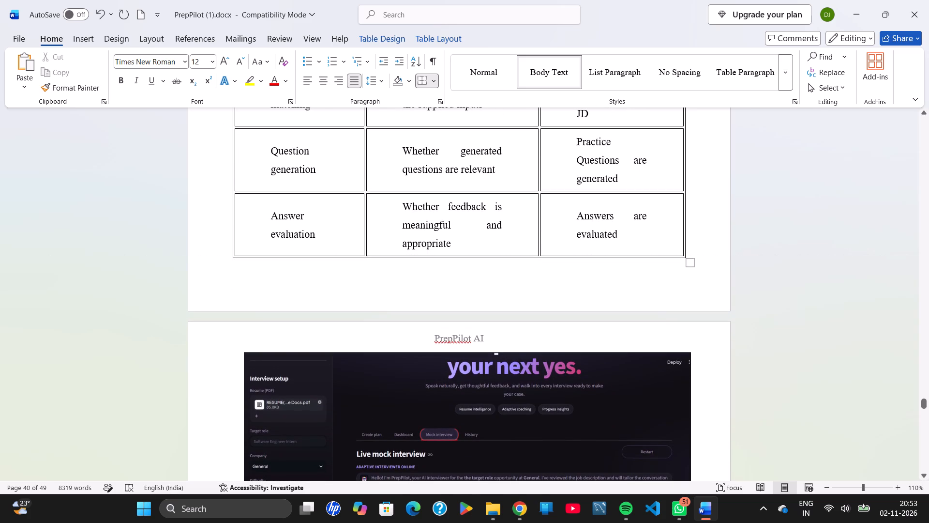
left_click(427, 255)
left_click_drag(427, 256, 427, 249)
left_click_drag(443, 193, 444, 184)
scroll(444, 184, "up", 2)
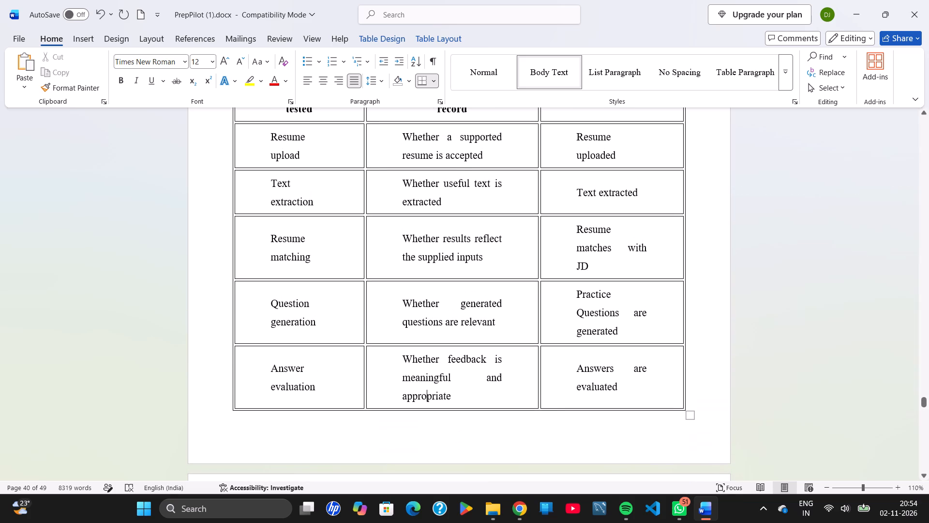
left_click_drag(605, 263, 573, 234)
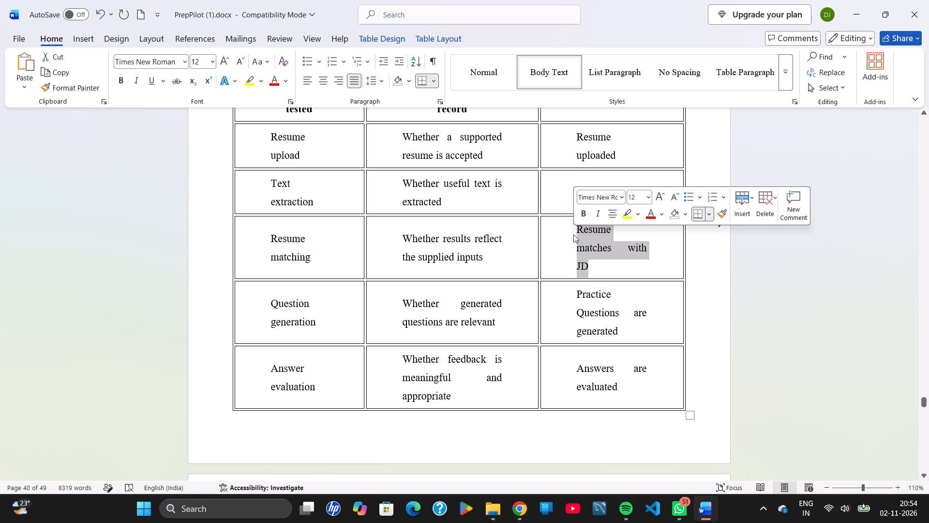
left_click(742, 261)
Join the "For resume processing" paragraph in section 4.4 onto the end of the paragraph above it.
scroll(513, 304, "down", 1)
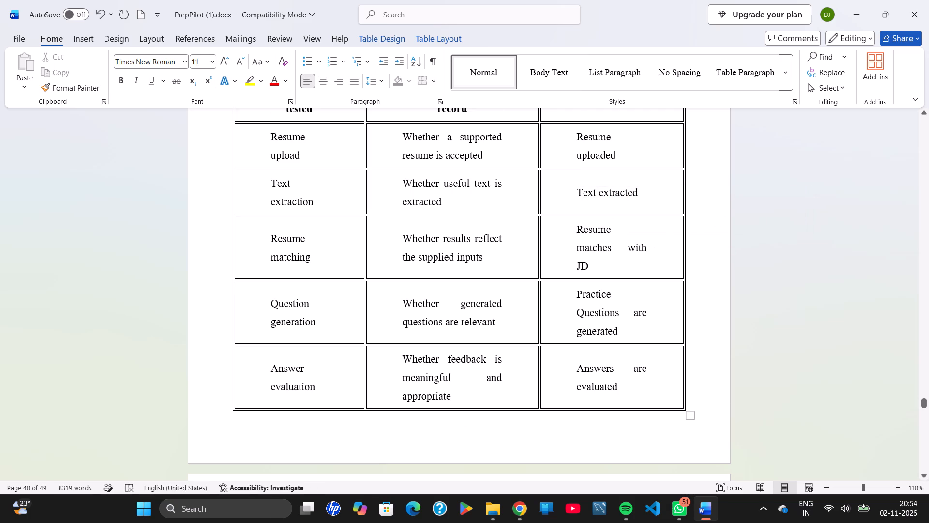
scroll(513, 304, "down", 1)
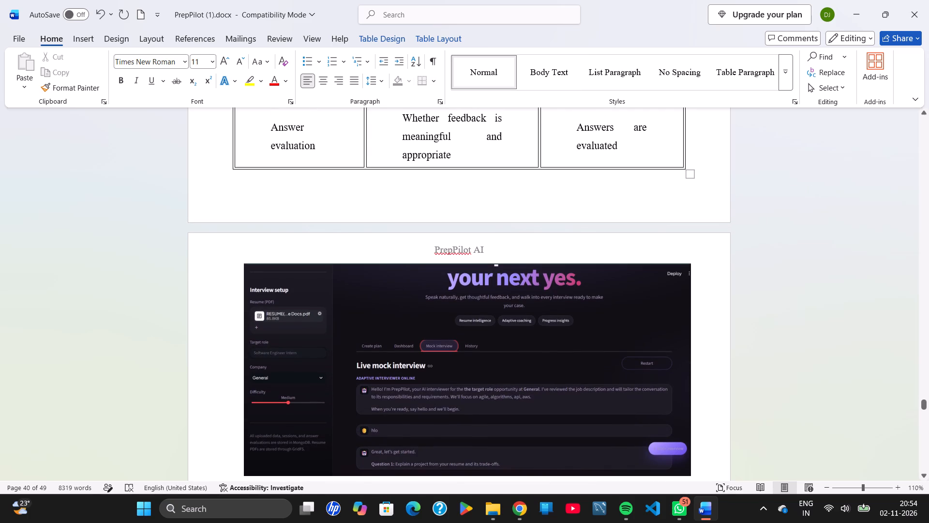
scroll(483, 276, "up", 3)
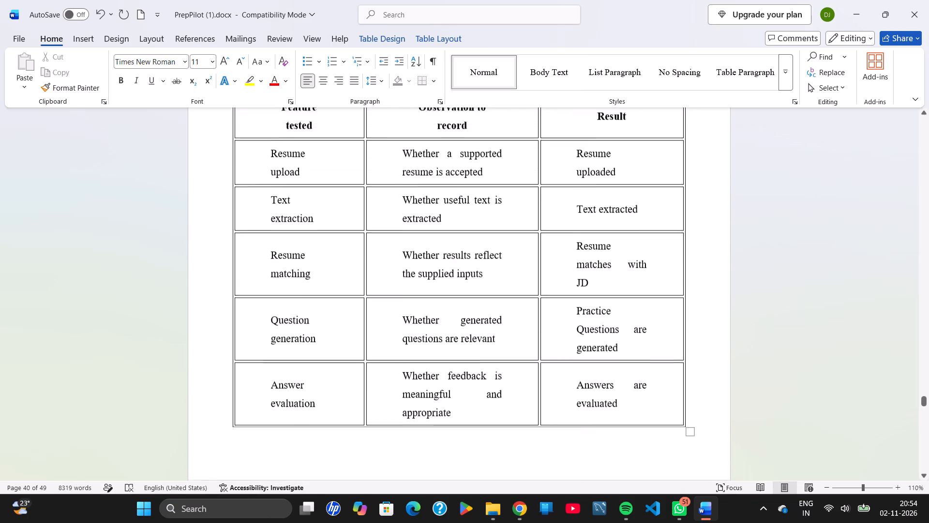
scroll(483, 276, "up", 2)
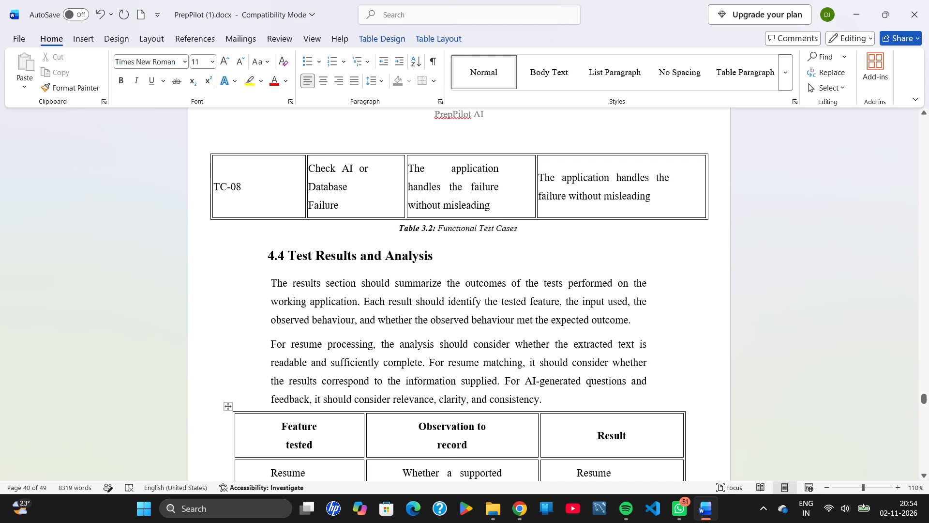
left_click(270, 333)
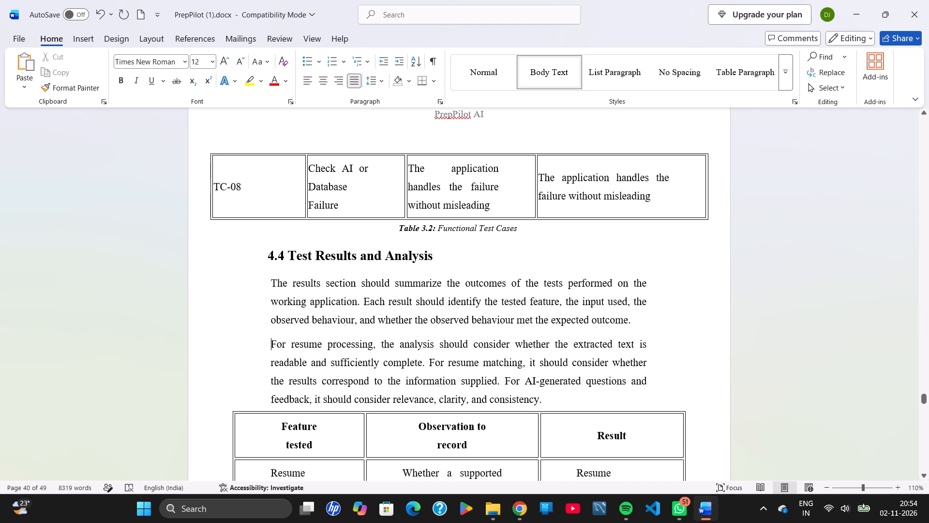
key("BackSpace")
key("BackSpace")
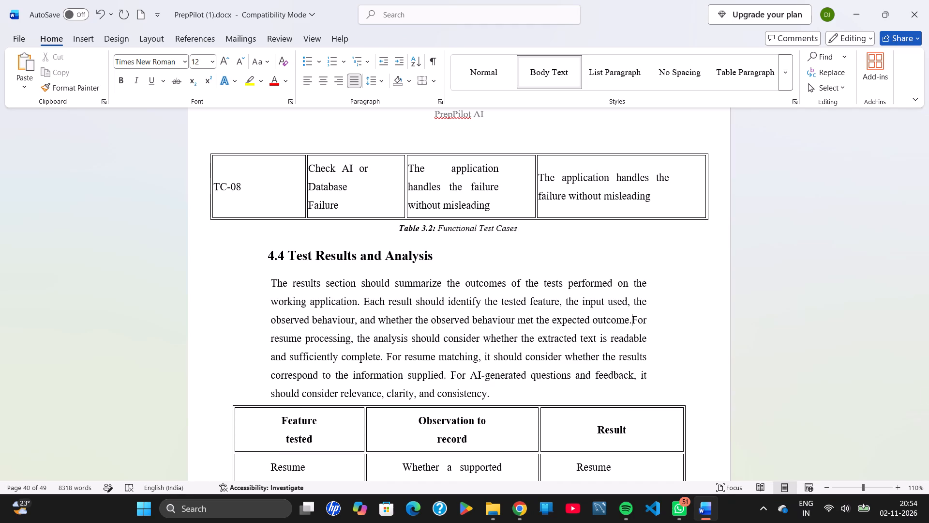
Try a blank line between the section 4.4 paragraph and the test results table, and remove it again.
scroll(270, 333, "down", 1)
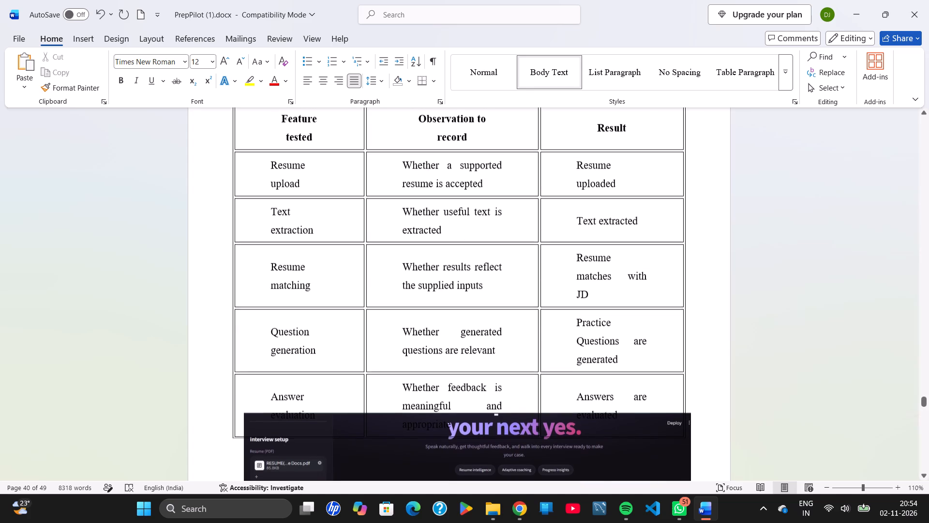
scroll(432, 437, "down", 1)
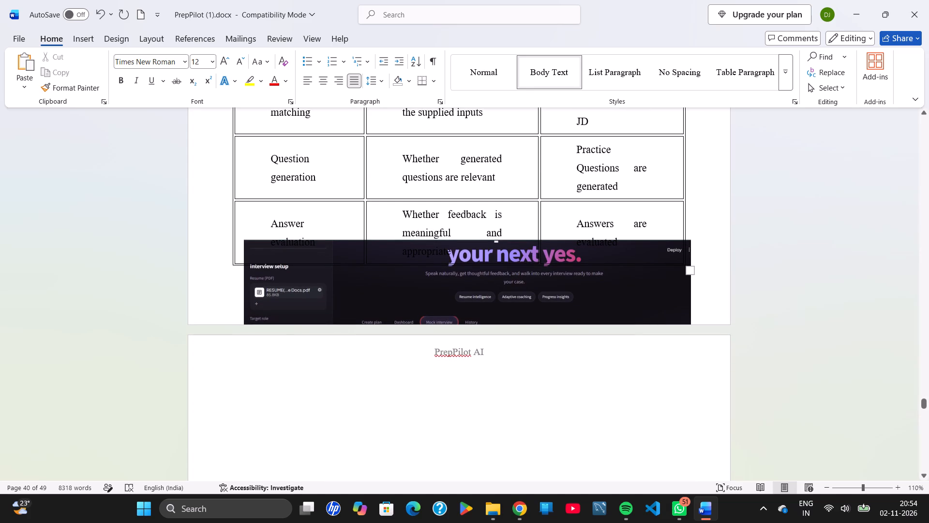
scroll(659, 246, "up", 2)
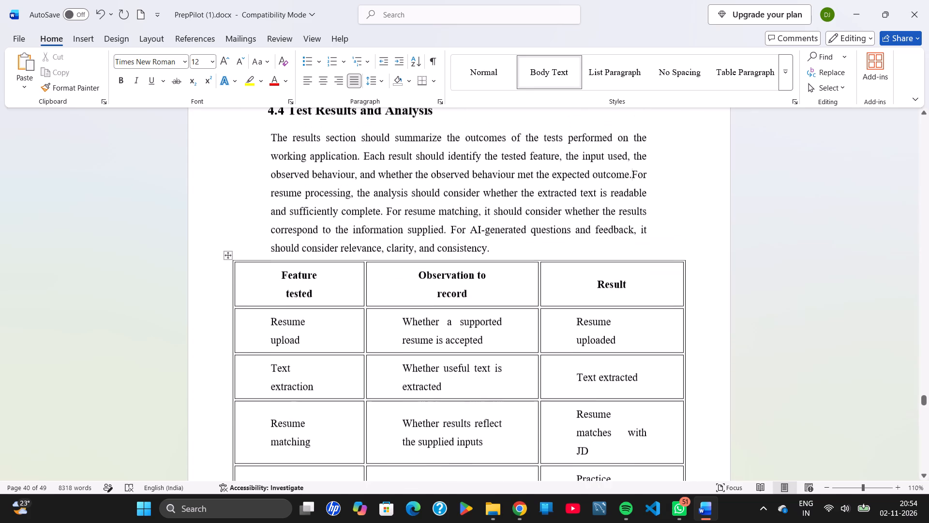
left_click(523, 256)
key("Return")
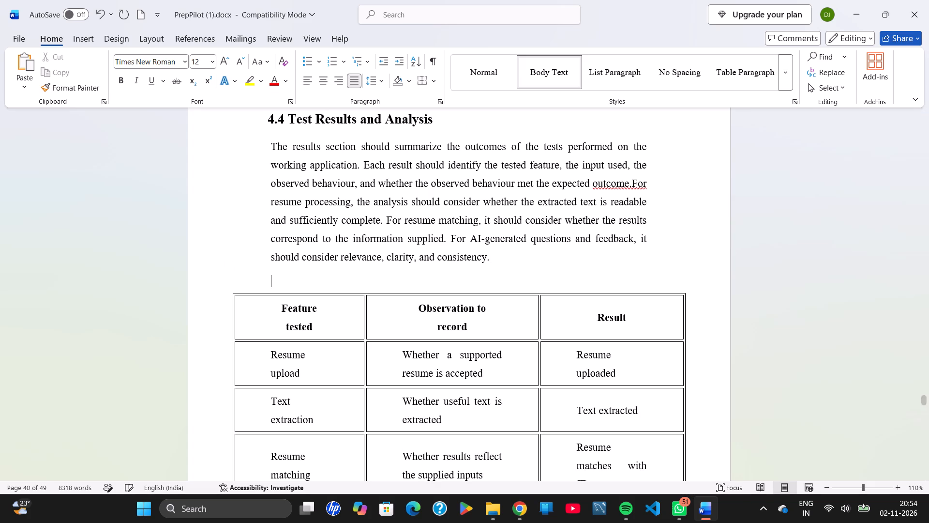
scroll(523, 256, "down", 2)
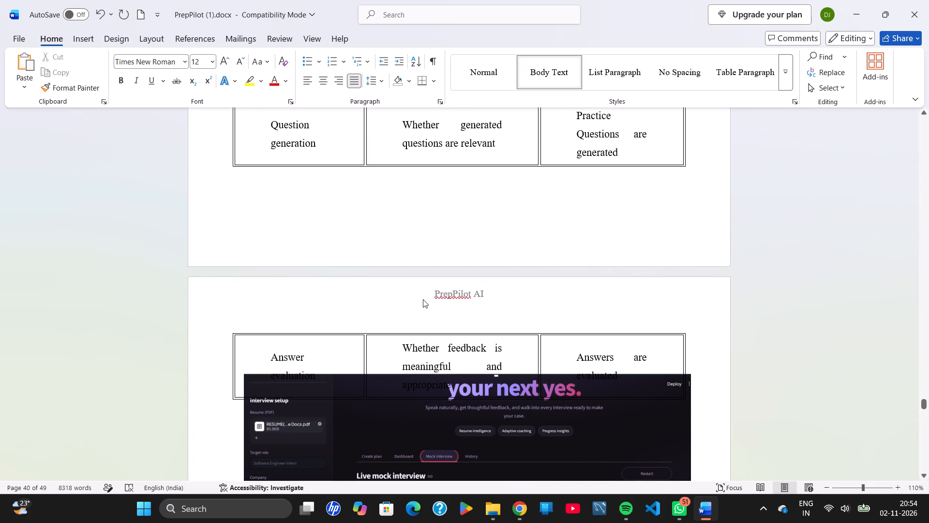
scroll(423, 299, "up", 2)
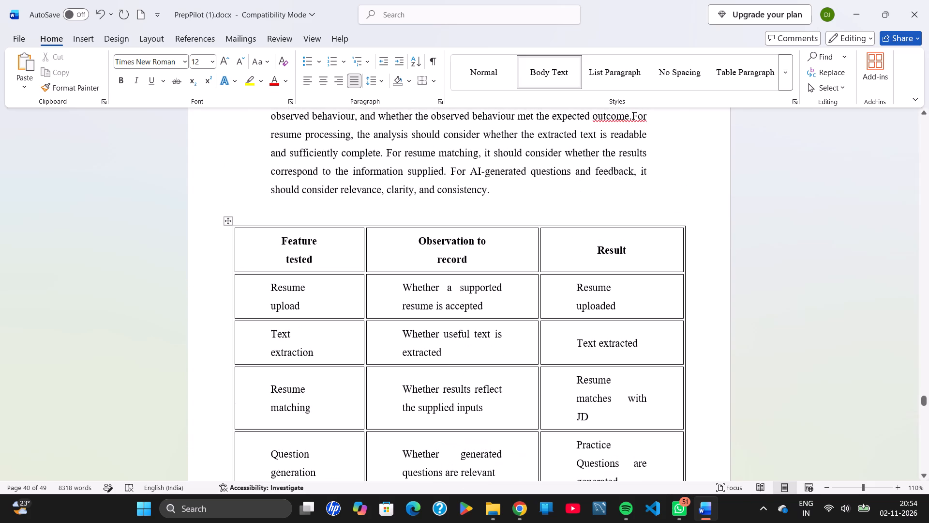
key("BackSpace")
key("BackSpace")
Push the live mock interview screenshot off the test results table onto the following page with a line break.
scroll(423, 299, "down", 2)
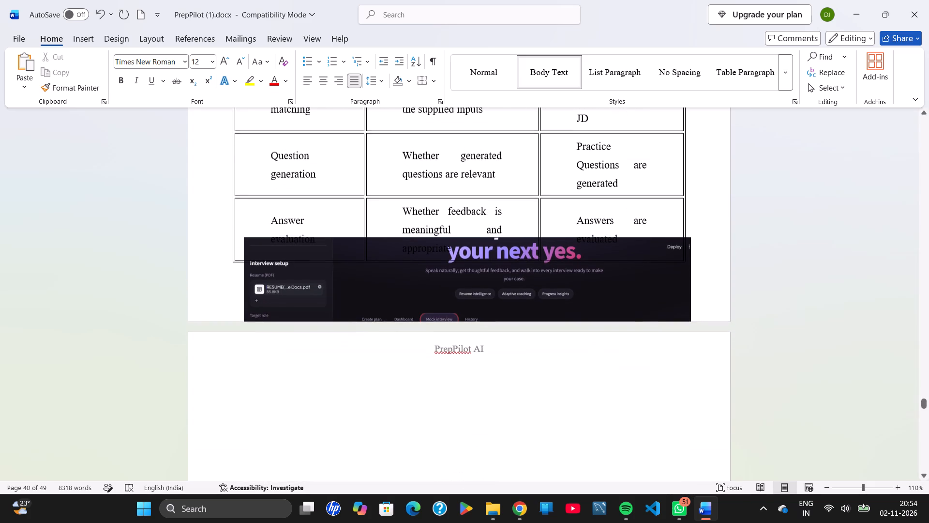
scroll(382, 278, "down", 2)
scroll(382, 278, "up", 1)
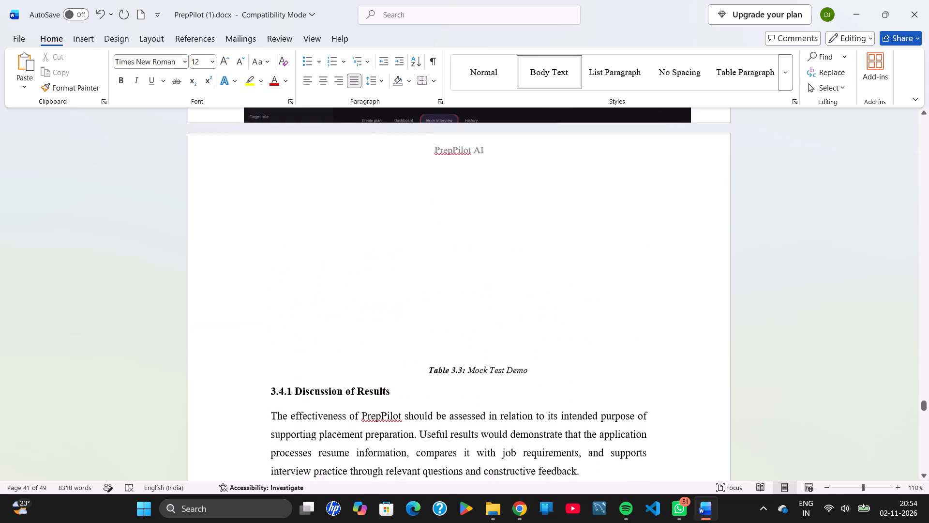
scroll(382, 278, "up", 1)
left_click(410, 133)
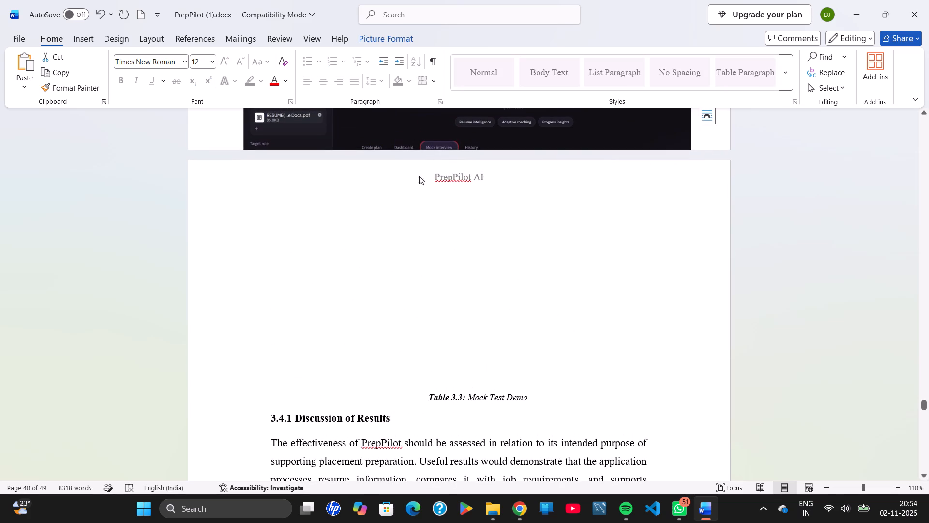
key("Return")
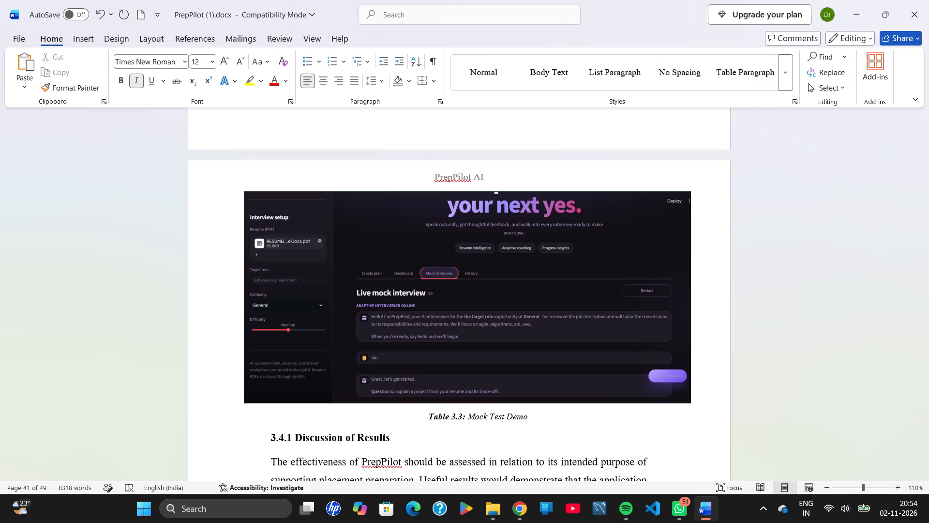
Insert a Table caption below the test results table, adding the copied text "Table 3.3: Test Results and Observations" to its label.
scroll(422, 219, "up", 3)
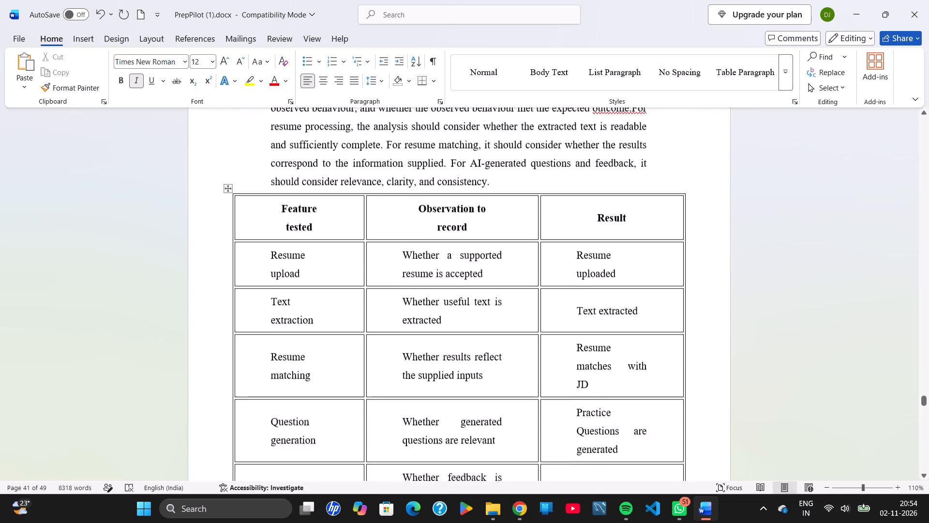
left_click(439, 251)
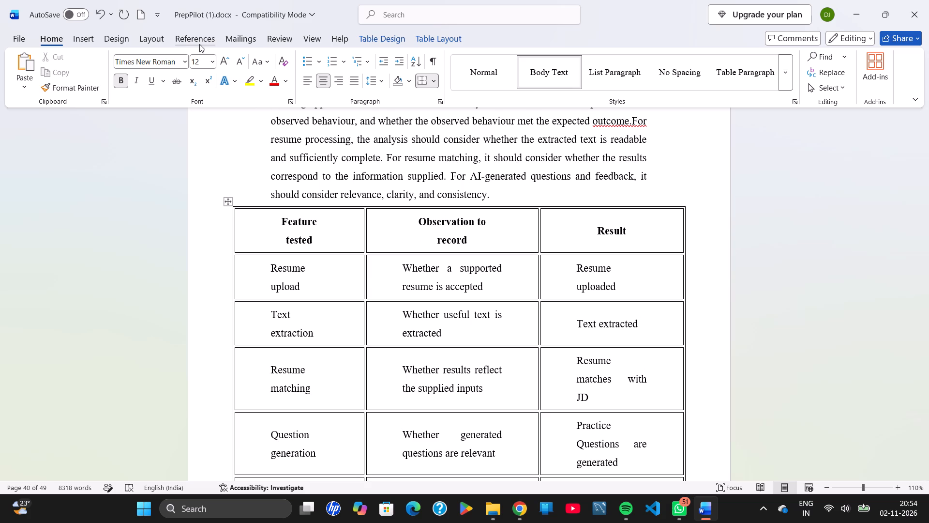
left_click(165, 40)
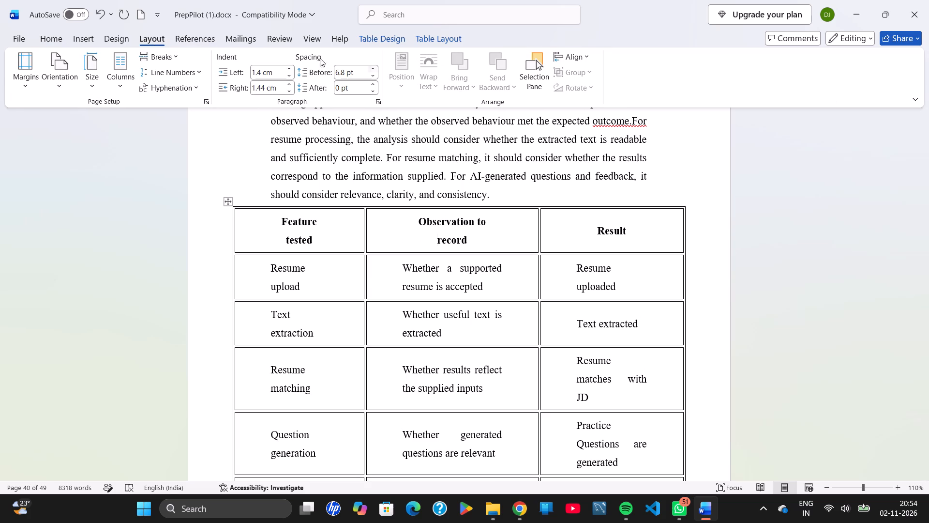
left_click(201, 43)
left_click(398, 70)
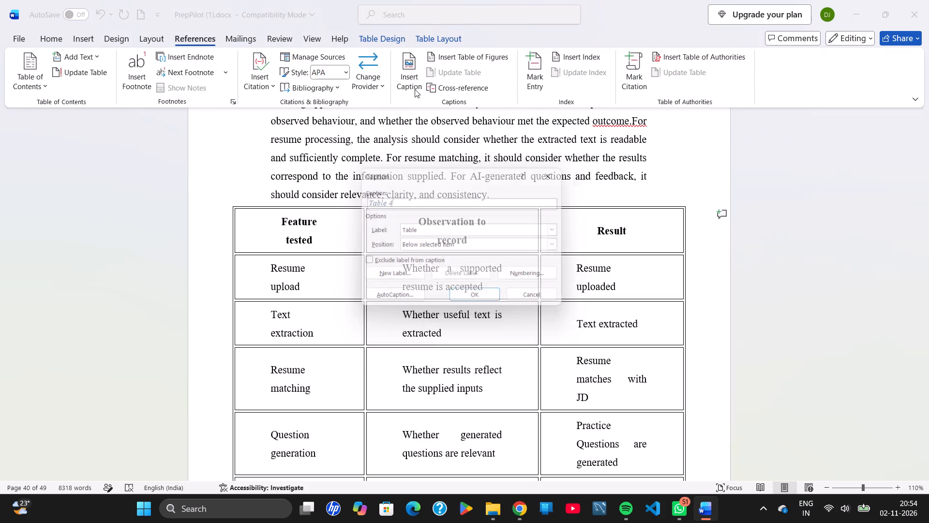
key("ctrl+v")
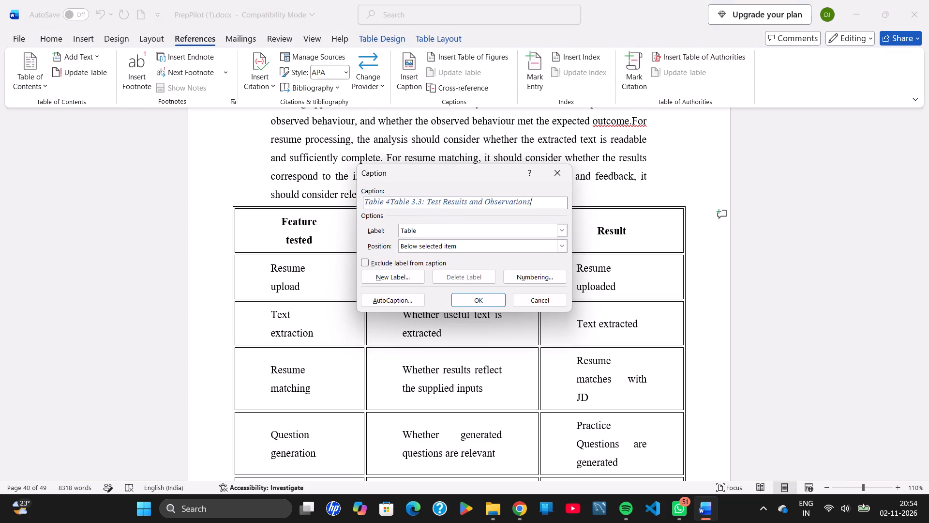
left_click(492, 300)
Delete the extra "Table 4" prefix so the test results caption reads "Table 3.3: Test Results and Observations".
scroll(492, 300, "down", 3)
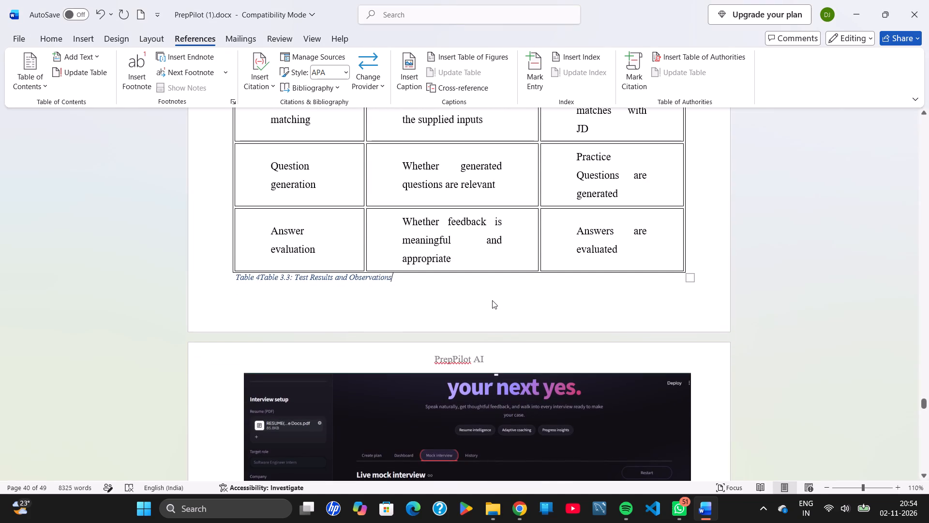
left_click(262, 277)
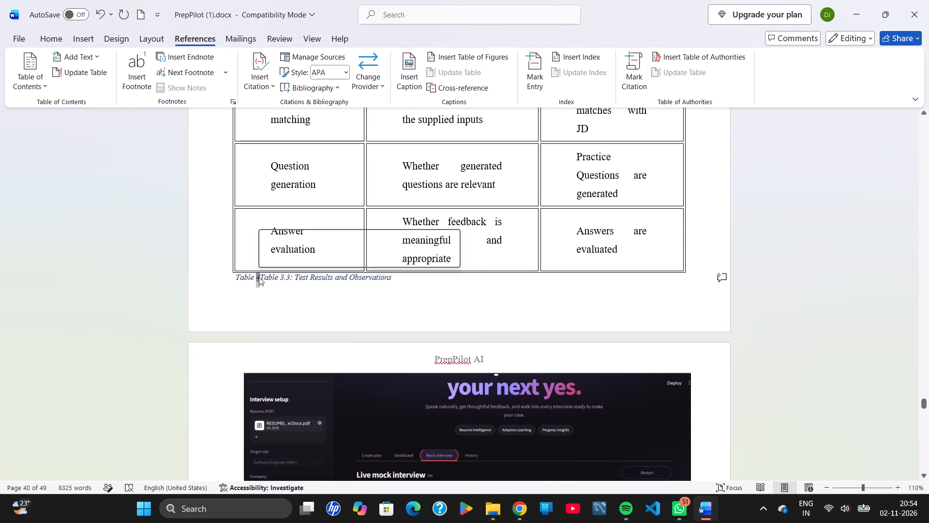
key("BackSpace")
key("BackSpace")
key("BackSpace")
key("BackSpace")
key("BackSpace")
key("BackSpace")
key("BackSpace")
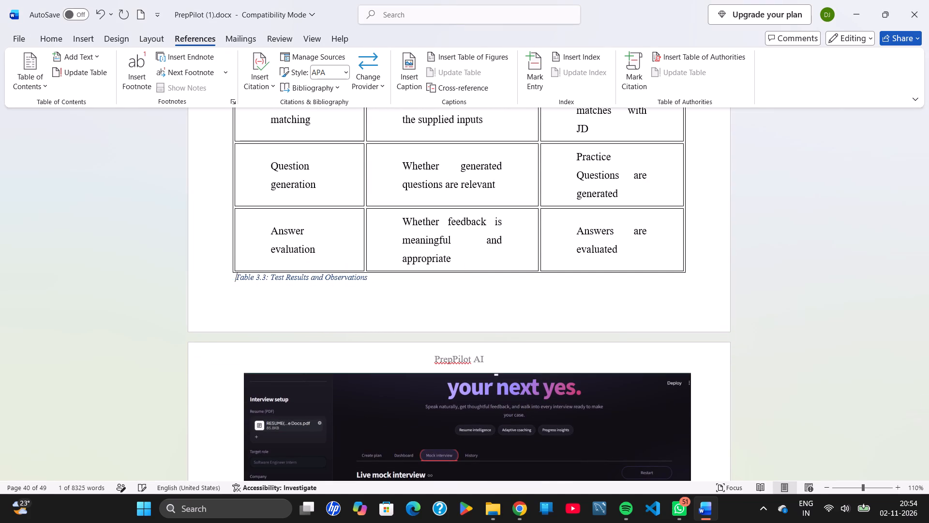
Centre the whole "Table 3.3: Test Results and Observations" caption below the table.
key("ctrl+shift+Right")
key("ctrl+shift+Right")
key("ctrl+shift+Right")
key("ctrl+shift+Right")
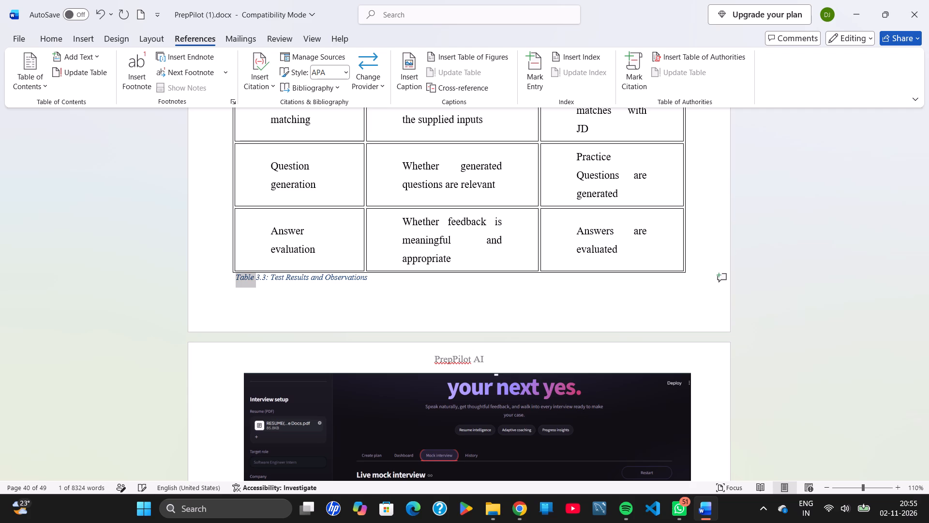
key("ctrl+shift+Right")
key("ctrl+shift+Right")
key("ctrl+shift+Right")
key("ctrl+shift+Right")
key("ctrl+shift+Right")
key("ctrl+shift+Right")
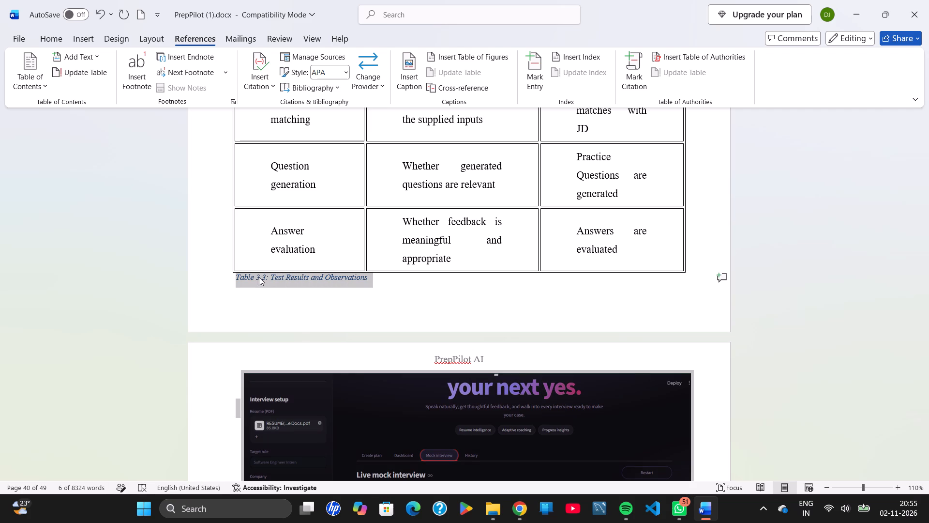
left_click(51, 43)
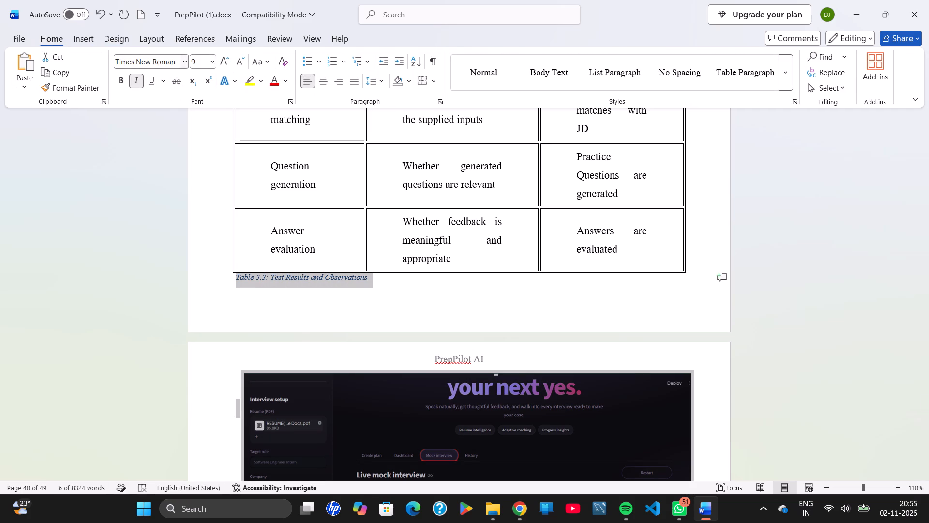
left_click(322, 87)
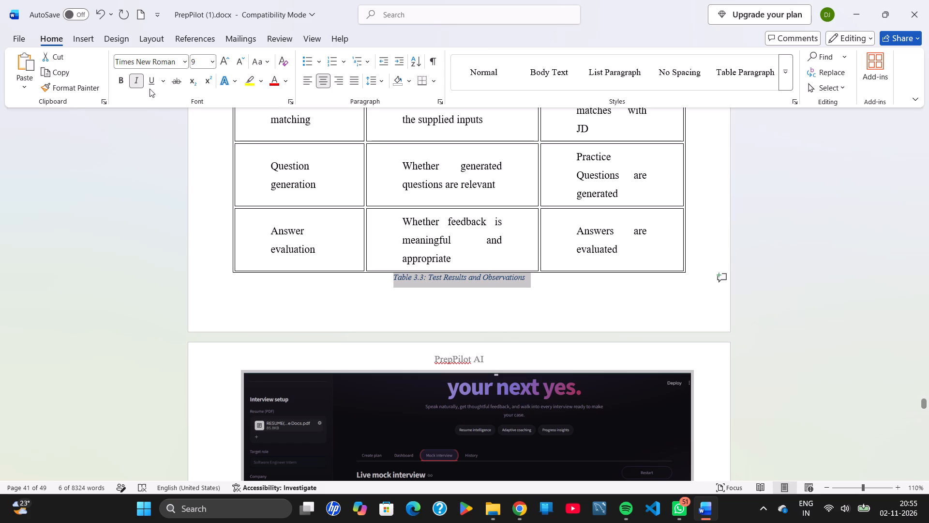
Change the font colour of the "Table 3.3: Test Results and Observations" caption to black.
left_click(288, 84)
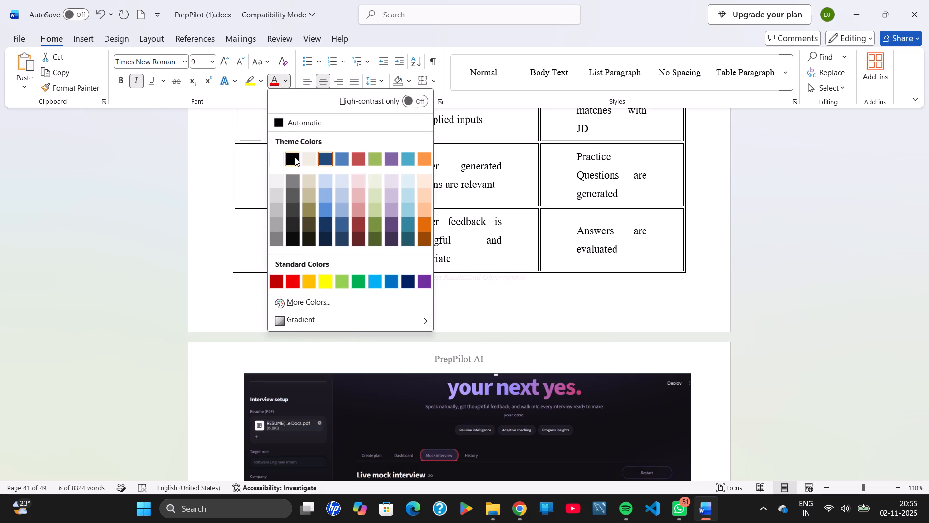
left_click(295, 157)
left_click(778, 293)
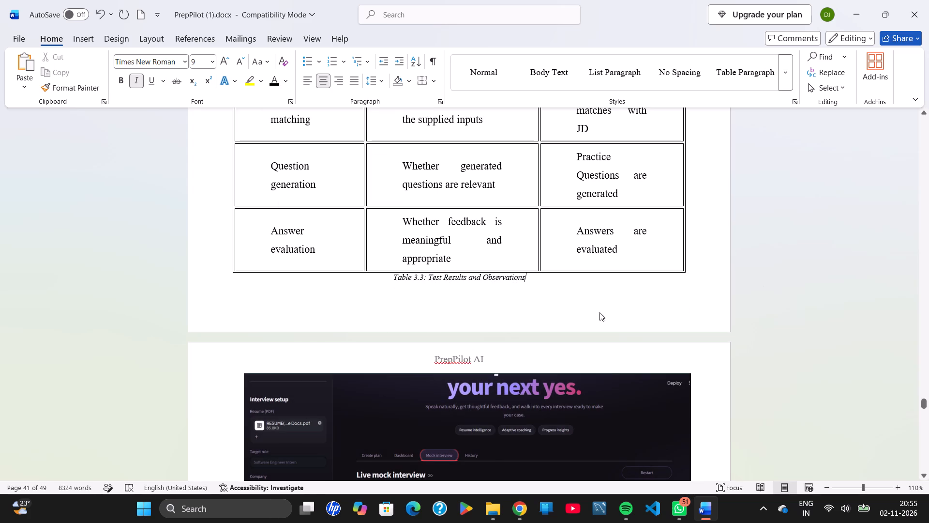
Insert the missing space between "outcome." and "For" in the Test Results and Analysis paragraph.
scroll(599, 312, "up", 3)
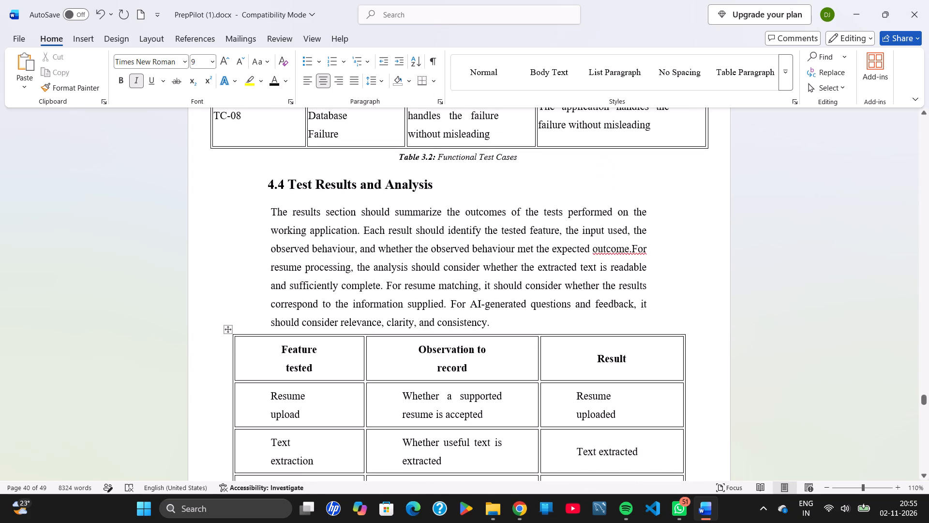
left_click(630, 251)
key("space")
Review the layout of the test results table, its caption and the mock interview screenshot on the following page.
scroll(630, 251, "down", 1)
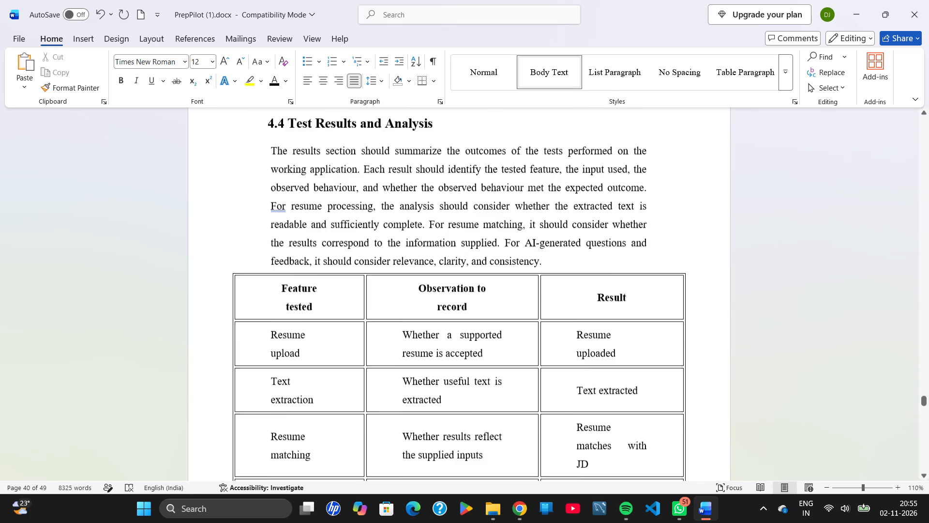
scroll(630, 251, "down", 2)
scroll(630, 251, "up", 2)
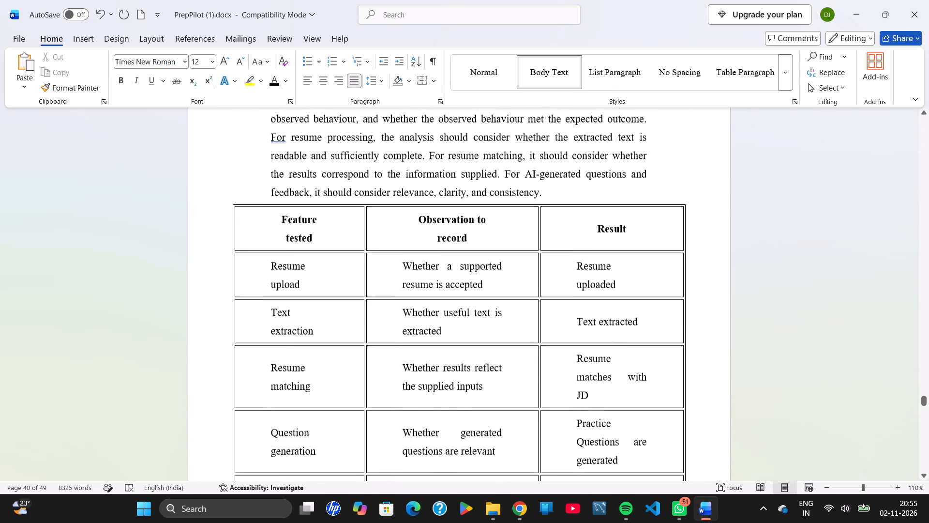
scroll(630, 251, "up", 2)
scroll(630, 251, "down", 2)
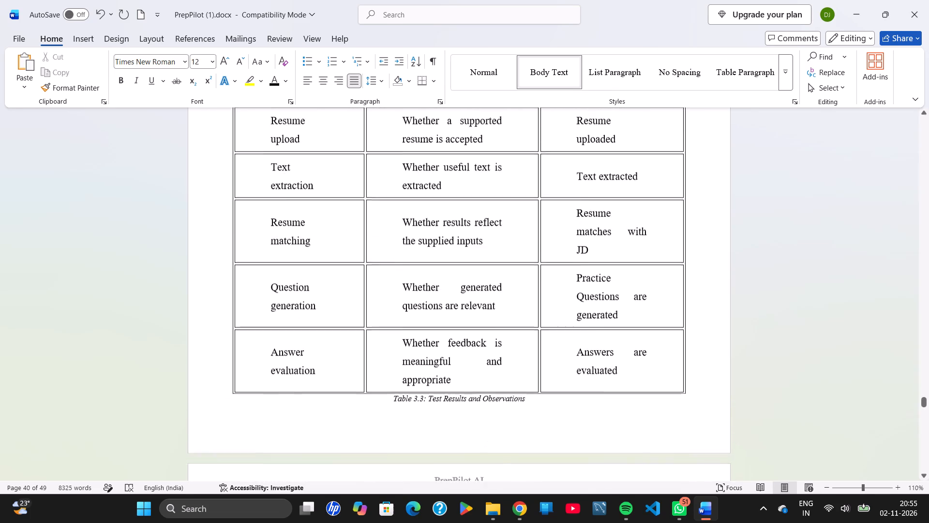
scroll(630, 251, "down", 1)
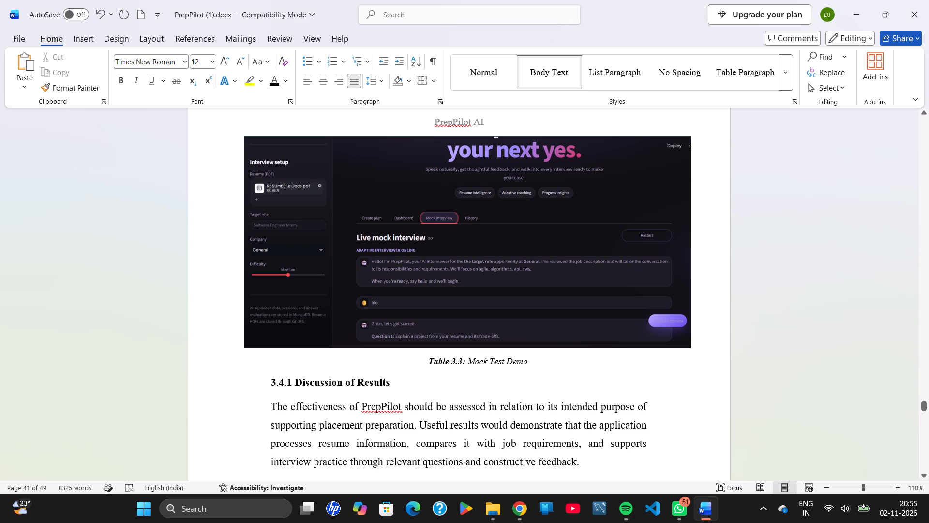
scroll(580, 240, "down", 1)
scroll(580, 240, "up", 5)
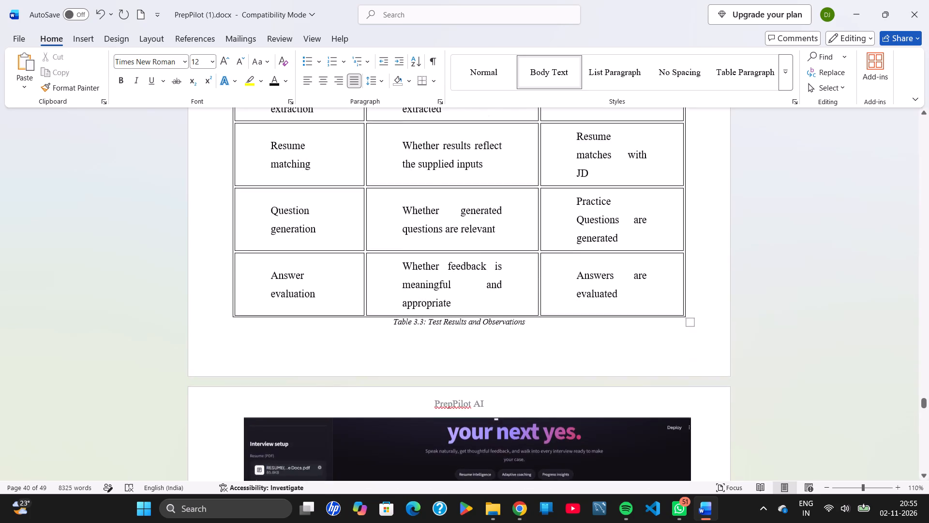
scroll(580, 240, "up", 2)
scroll(580, 240, "down", 2)
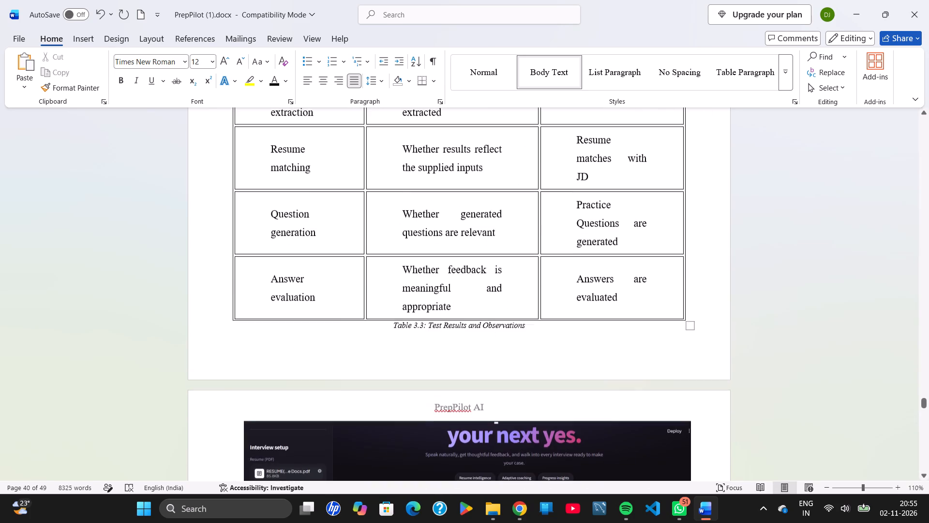
Set the "4.4 Test Results and Analysis" heading to font size 16.
scroll(580, 240, "up", 2)
left_click(404, 180)
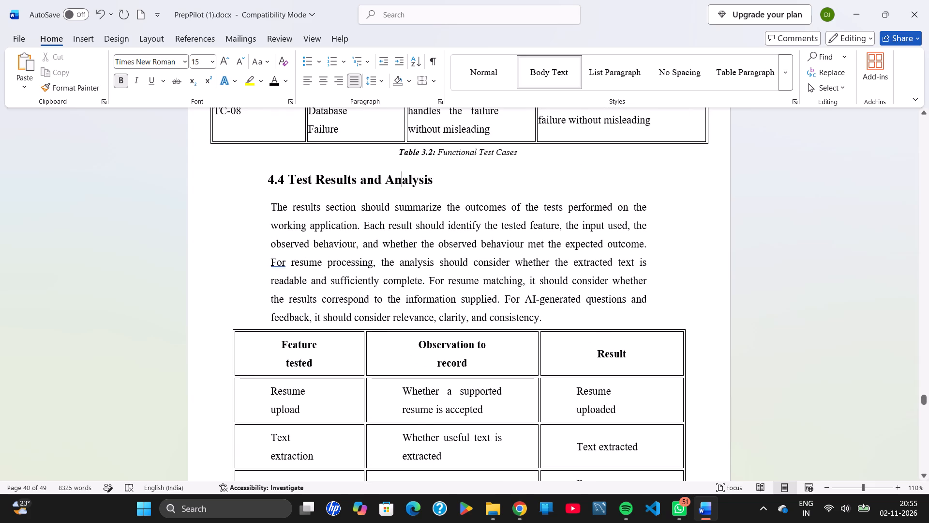
left_click_drag(433, 126, 269, 131)
left_click(269, 131)
key("ctrl+bracketright")
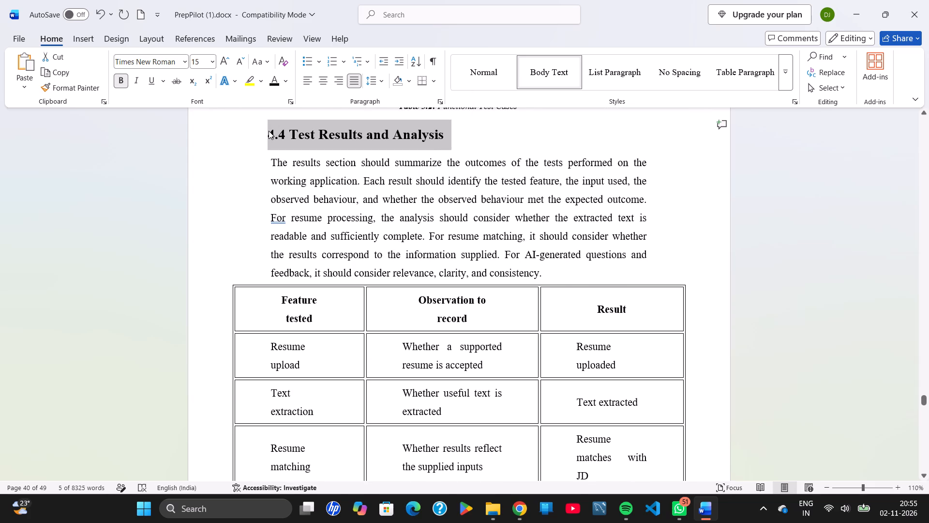
Set the "4.3.3 Integration Testing" heading to font size 14.
scroll(269, 131, "up", 4)
scroll(269, 131, "down", 4)
scroll(269, 131, "up", 4)
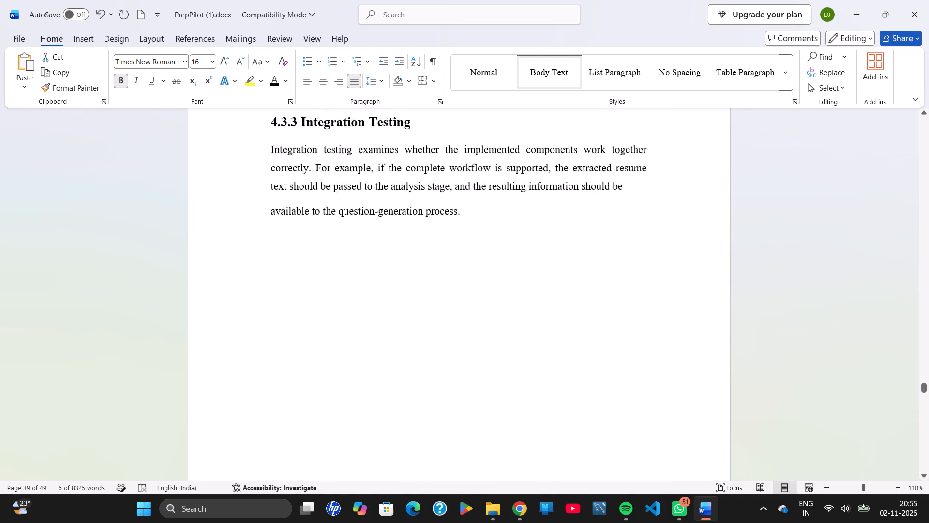
scroll(269, 131, "up", 1)
left_click(325, 324)
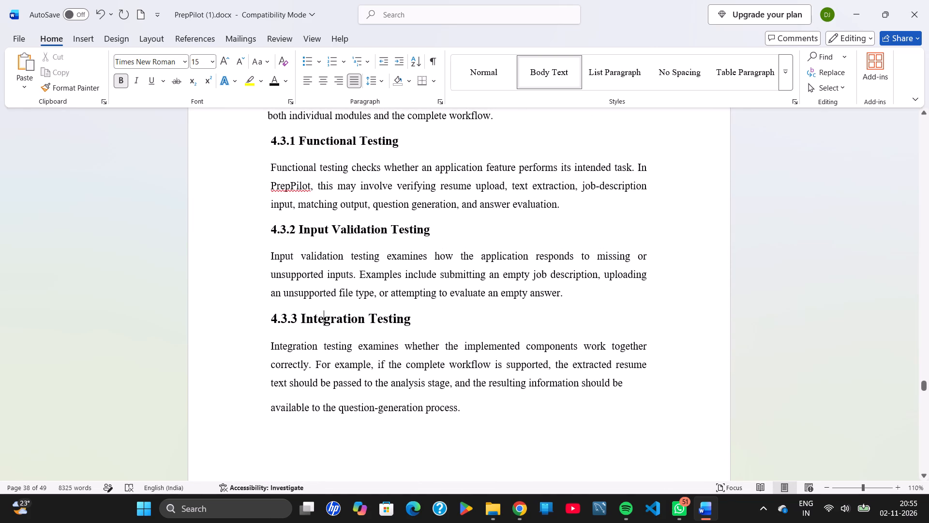
left_click_drag(412, 317, 271, 319)
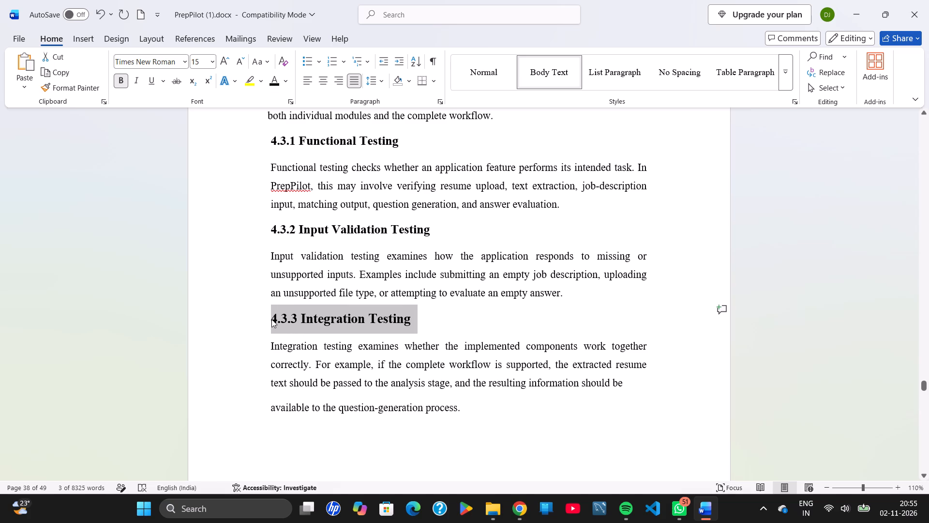
key("ctrl+bracketleft")
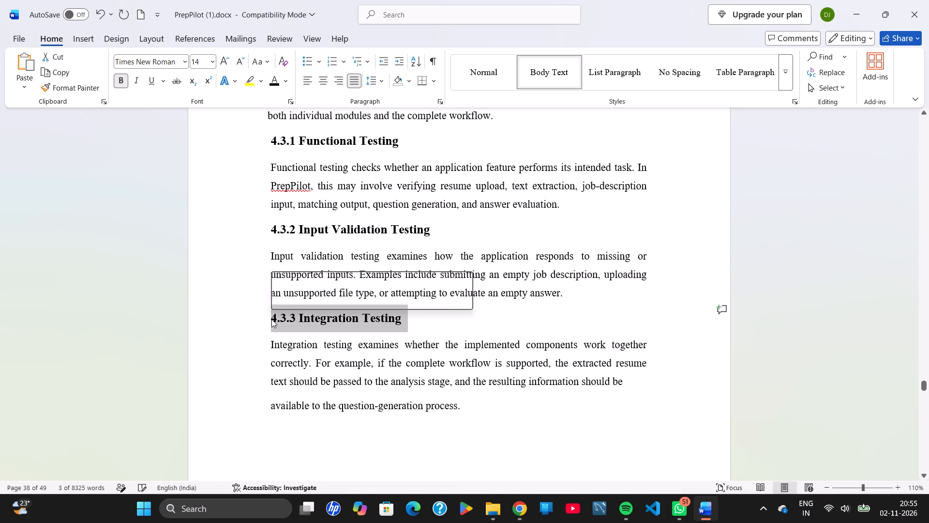
left_click(400, 222)
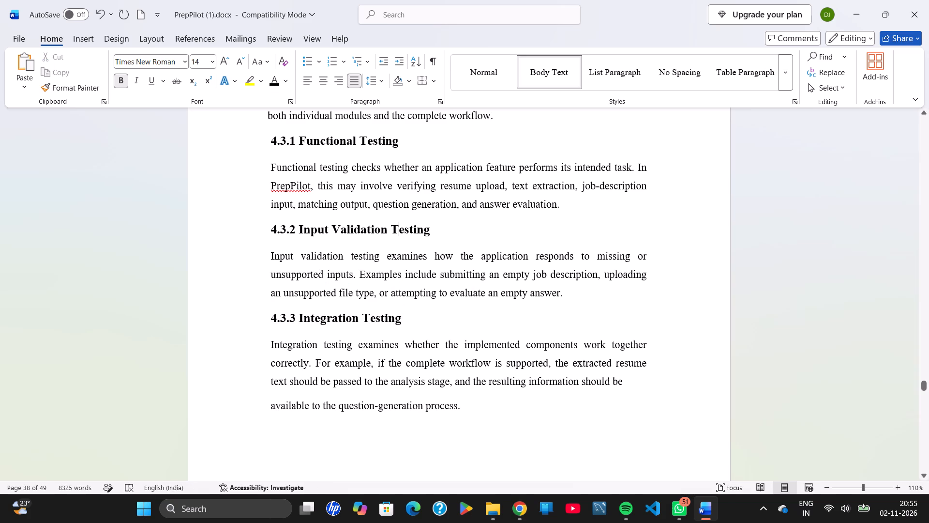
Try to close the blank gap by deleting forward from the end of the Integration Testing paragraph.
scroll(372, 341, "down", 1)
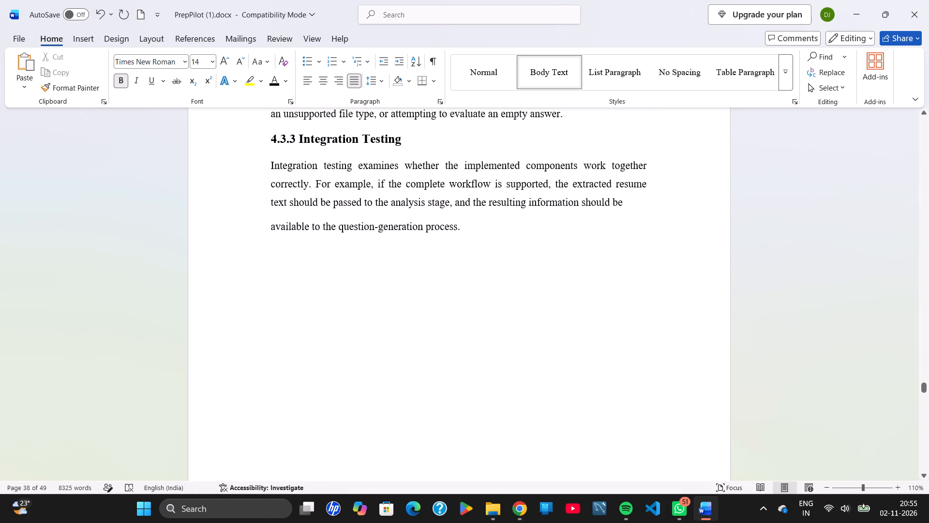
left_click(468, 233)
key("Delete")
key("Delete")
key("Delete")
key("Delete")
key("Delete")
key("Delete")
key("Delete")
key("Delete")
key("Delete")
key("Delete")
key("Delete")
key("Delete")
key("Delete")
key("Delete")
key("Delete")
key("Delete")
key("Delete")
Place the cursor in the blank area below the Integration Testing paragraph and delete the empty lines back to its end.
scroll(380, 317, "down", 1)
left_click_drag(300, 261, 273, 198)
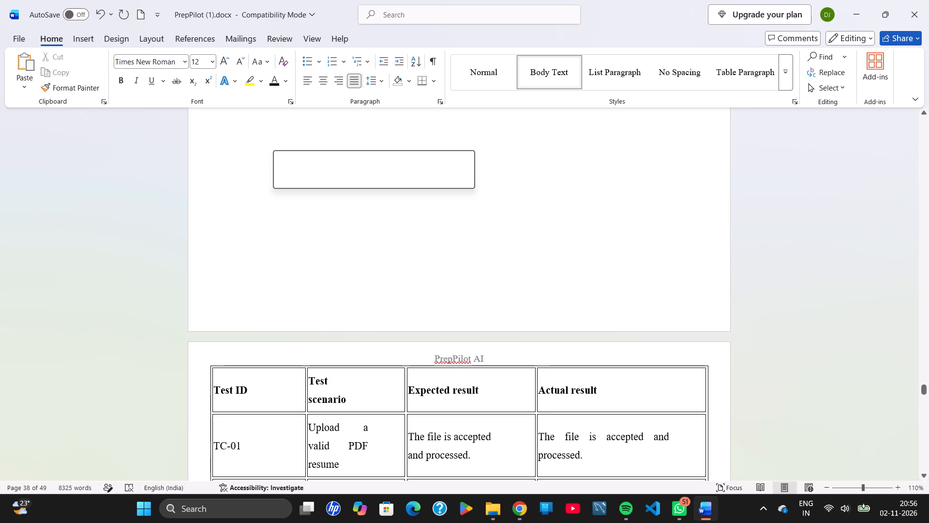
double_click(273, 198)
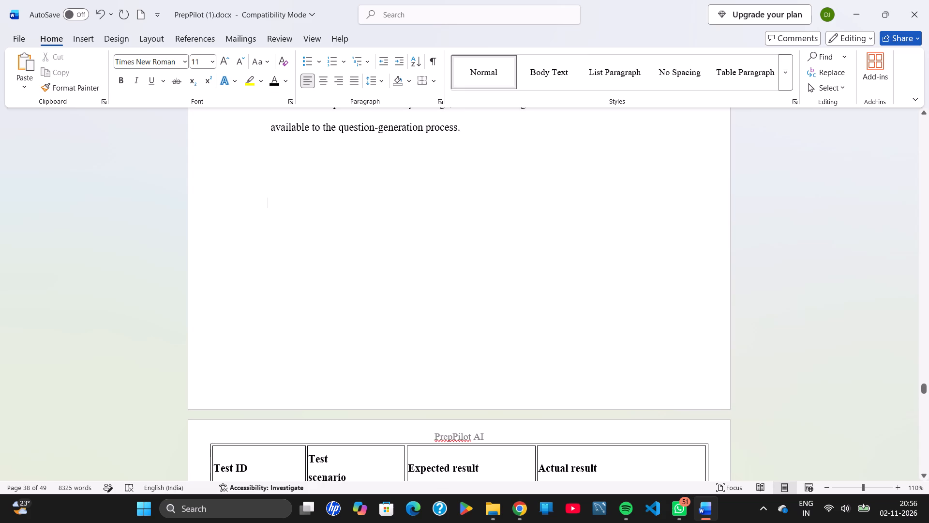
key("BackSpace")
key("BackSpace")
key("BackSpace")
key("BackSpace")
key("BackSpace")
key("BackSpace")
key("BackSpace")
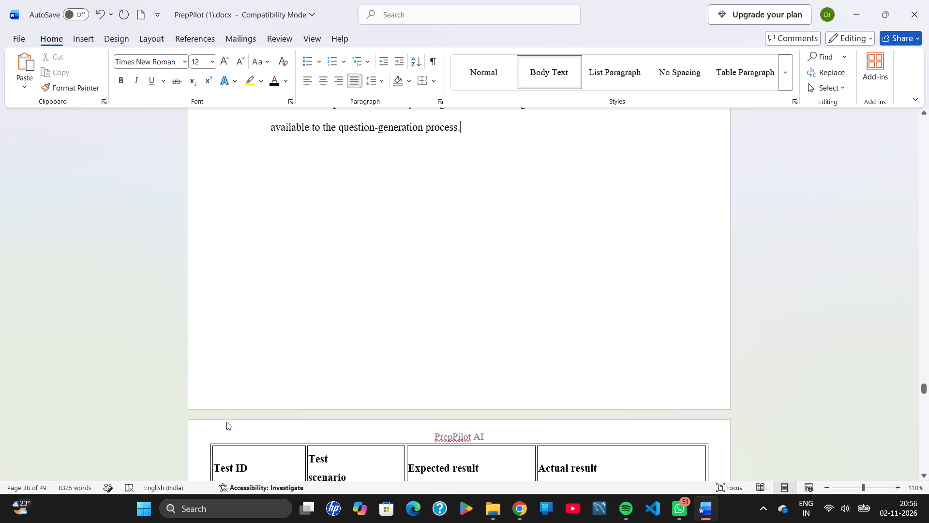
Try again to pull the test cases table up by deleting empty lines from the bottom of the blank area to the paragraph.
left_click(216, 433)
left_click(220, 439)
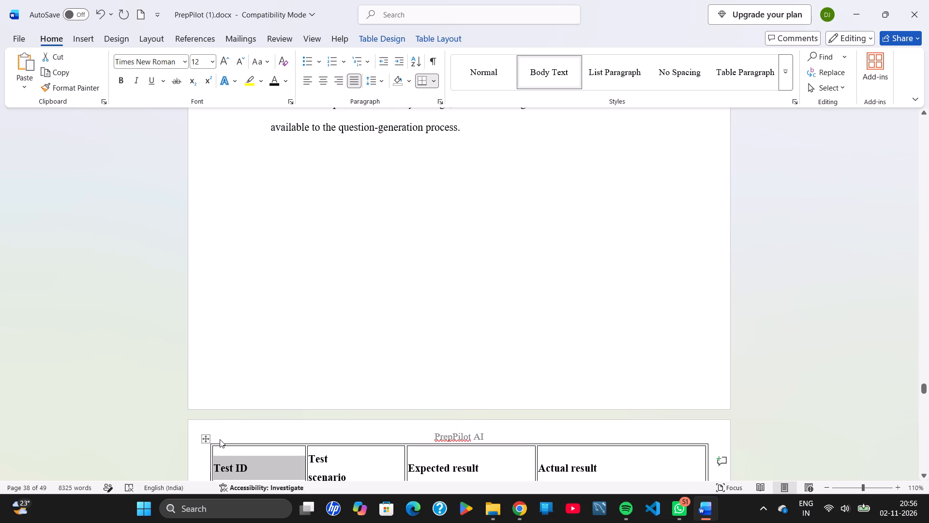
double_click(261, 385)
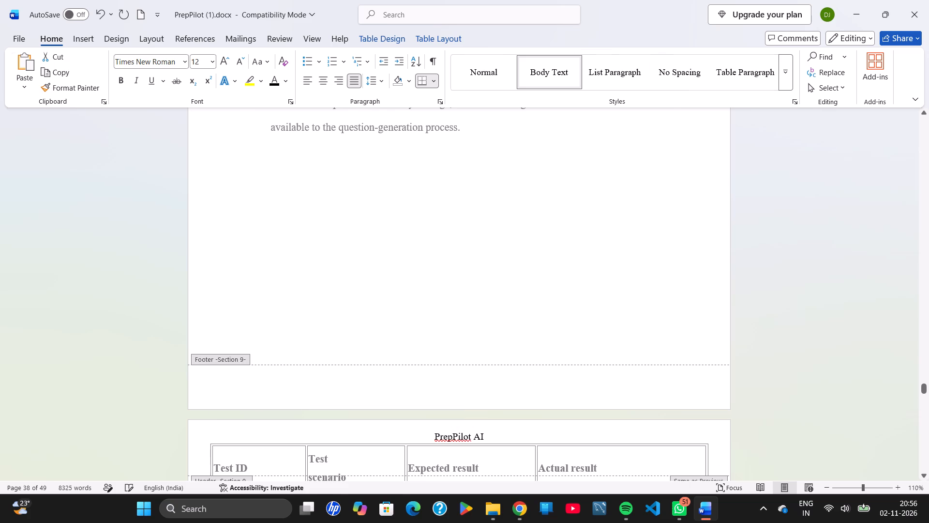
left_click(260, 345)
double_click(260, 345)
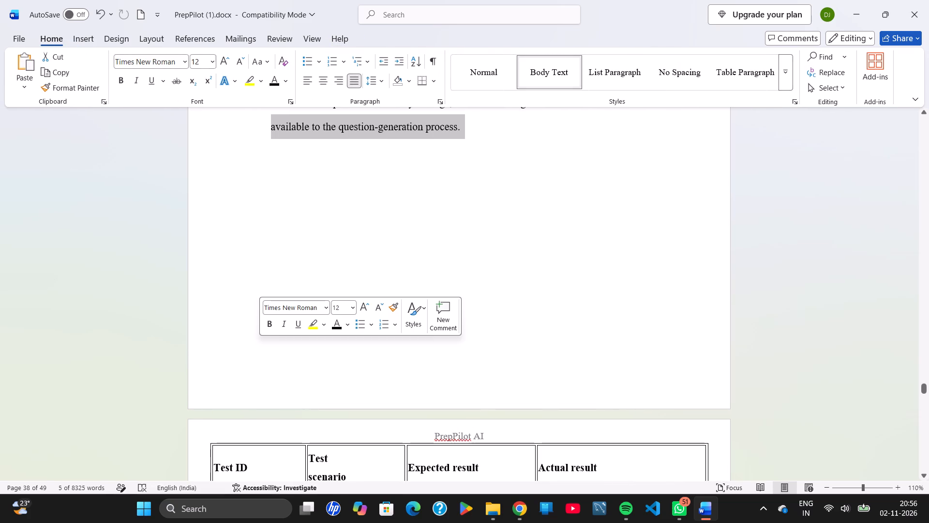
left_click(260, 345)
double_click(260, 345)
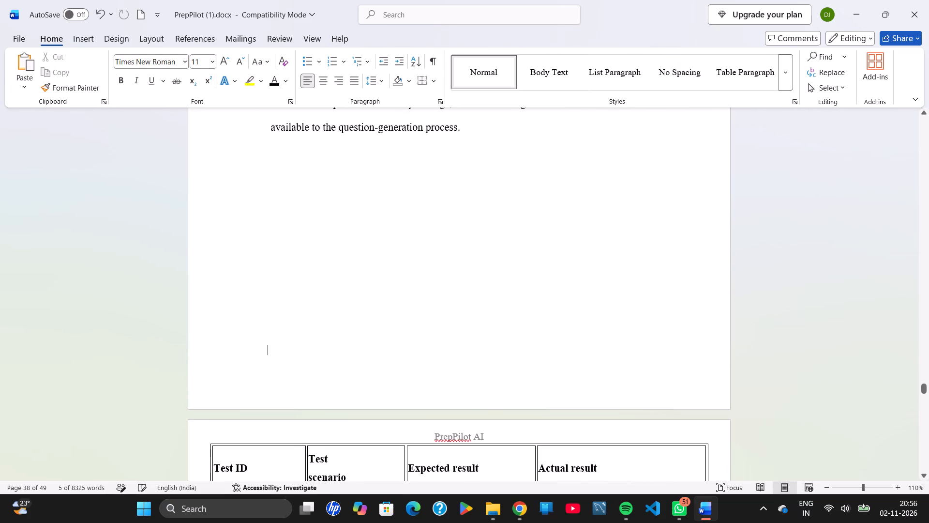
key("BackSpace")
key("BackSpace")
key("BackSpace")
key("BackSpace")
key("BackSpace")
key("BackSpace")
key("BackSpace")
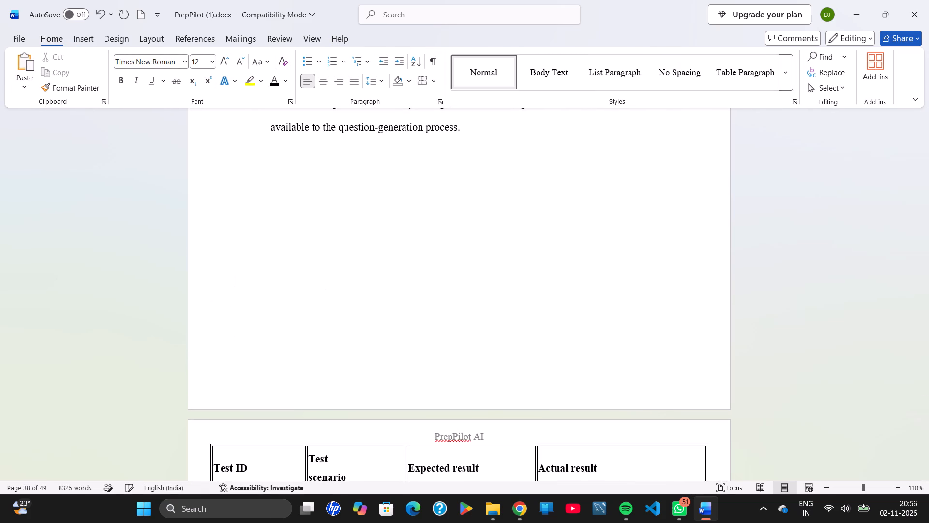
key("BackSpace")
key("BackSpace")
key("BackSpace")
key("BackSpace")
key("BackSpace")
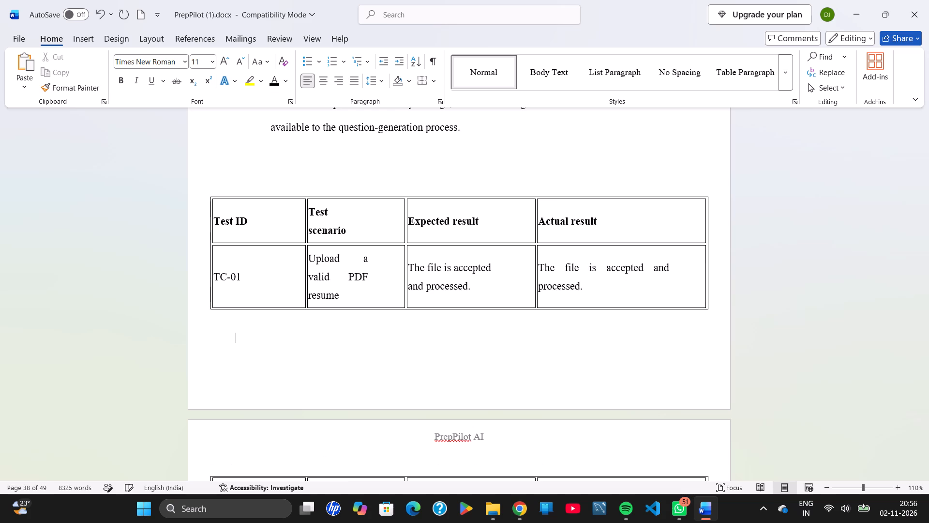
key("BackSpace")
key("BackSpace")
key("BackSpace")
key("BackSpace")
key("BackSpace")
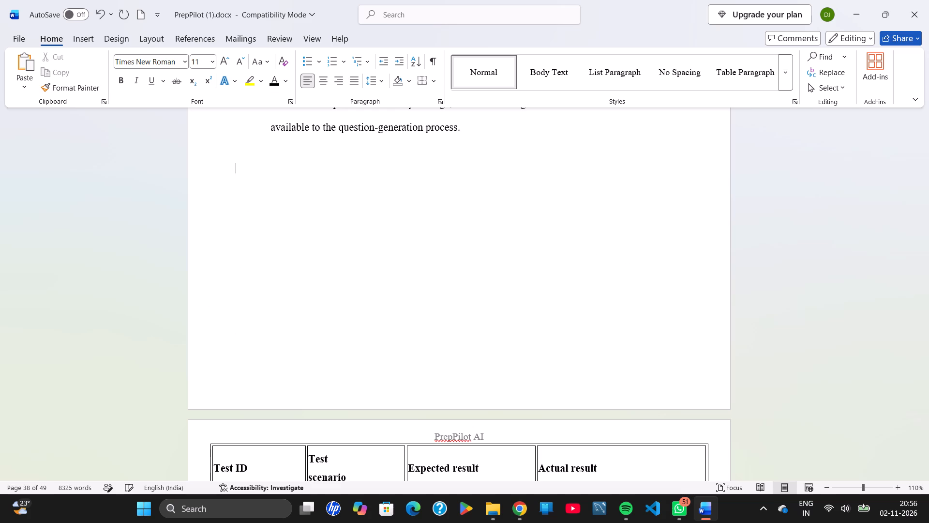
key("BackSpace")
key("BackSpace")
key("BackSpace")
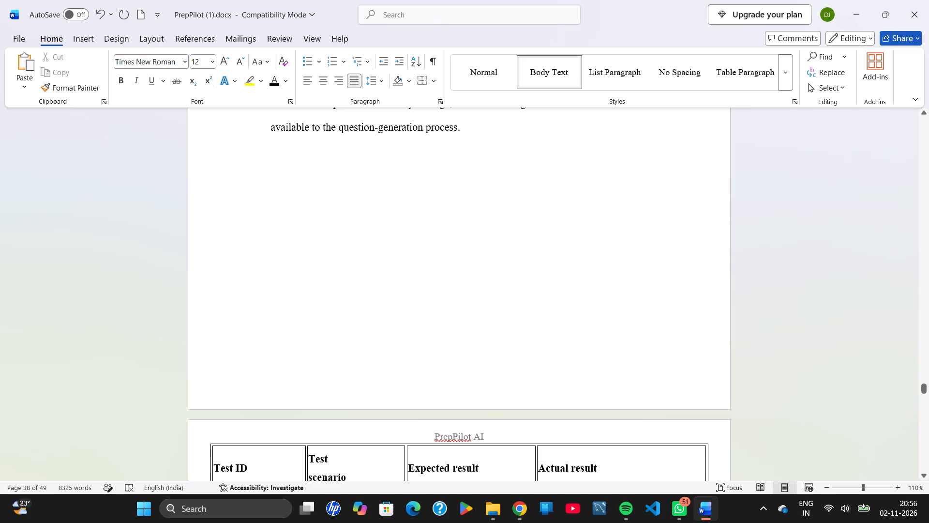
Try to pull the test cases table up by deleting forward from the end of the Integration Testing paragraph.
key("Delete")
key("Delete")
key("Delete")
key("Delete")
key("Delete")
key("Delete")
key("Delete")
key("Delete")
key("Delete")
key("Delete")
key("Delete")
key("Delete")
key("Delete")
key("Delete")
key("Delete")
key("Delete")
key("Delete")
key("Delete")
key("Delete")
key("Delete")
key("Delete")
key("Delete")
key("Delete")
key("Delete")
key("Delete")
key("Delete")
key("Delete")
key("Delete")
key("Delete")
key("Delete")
Review the Functional Test Cases table across its pages and check the font size of the "4.4 Test Results and Analysis" heading.
scroll(292, 234, "down", 3)
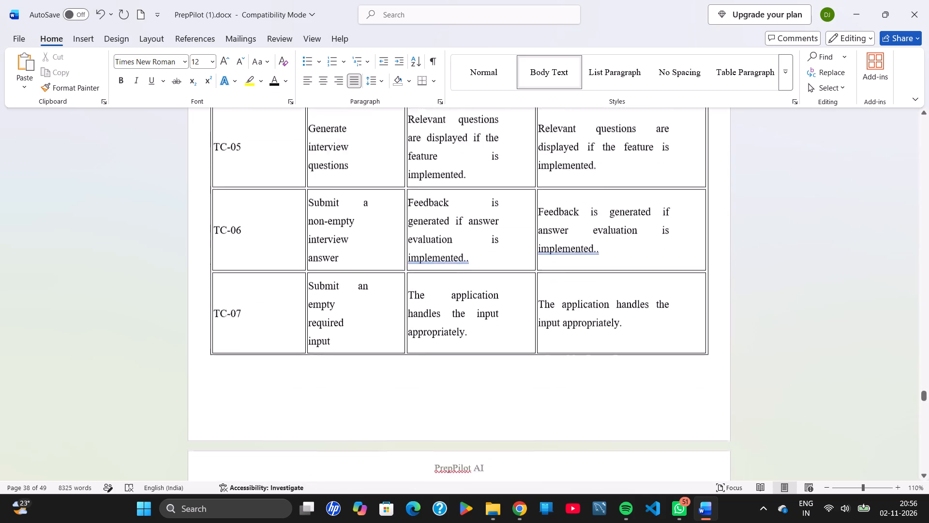
scroll(292, 234, "down", 4)
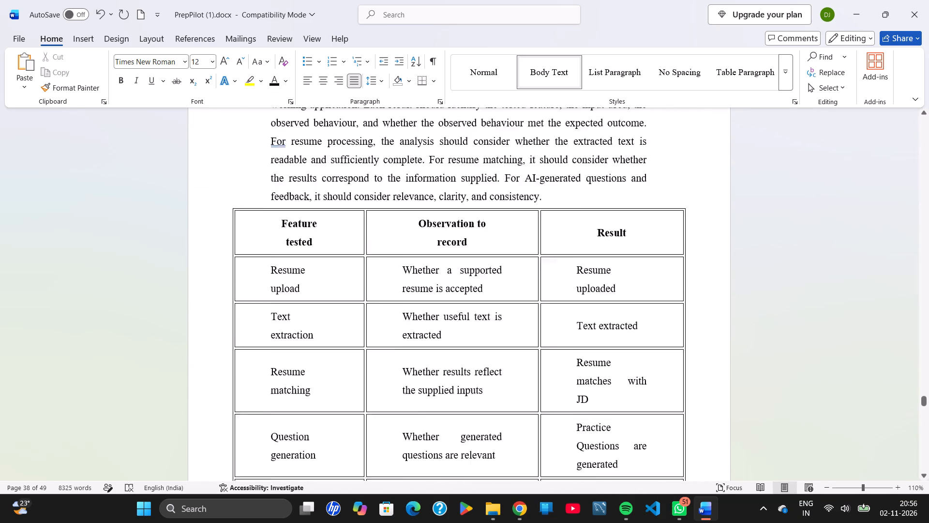
scroll(292, 234, "down", 1)
scroll(292, 234, "up", 4)
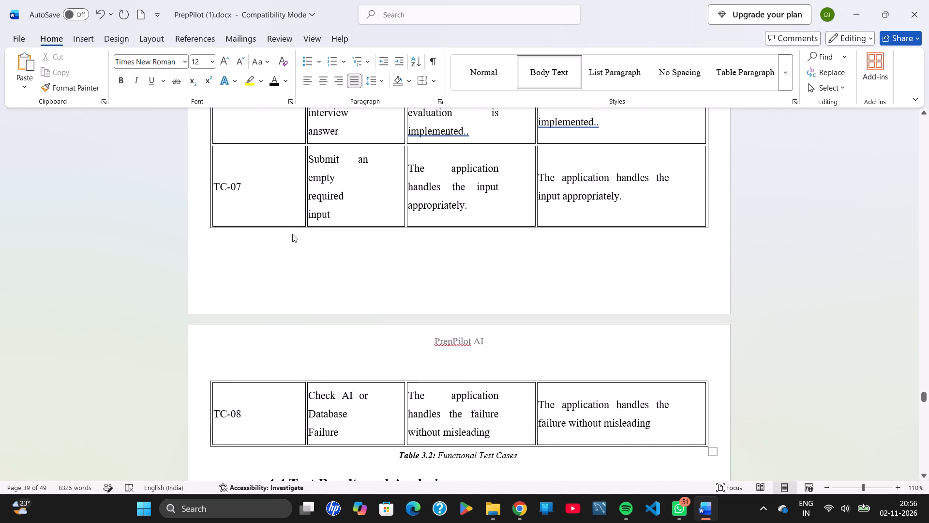
scroll(292, 234, "up", 1)
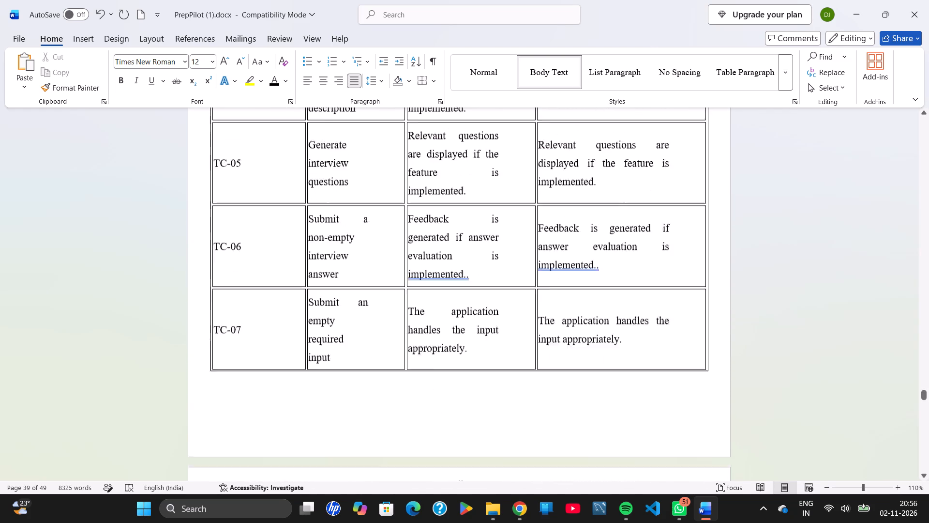
scroll(292, 234, "up", 2)
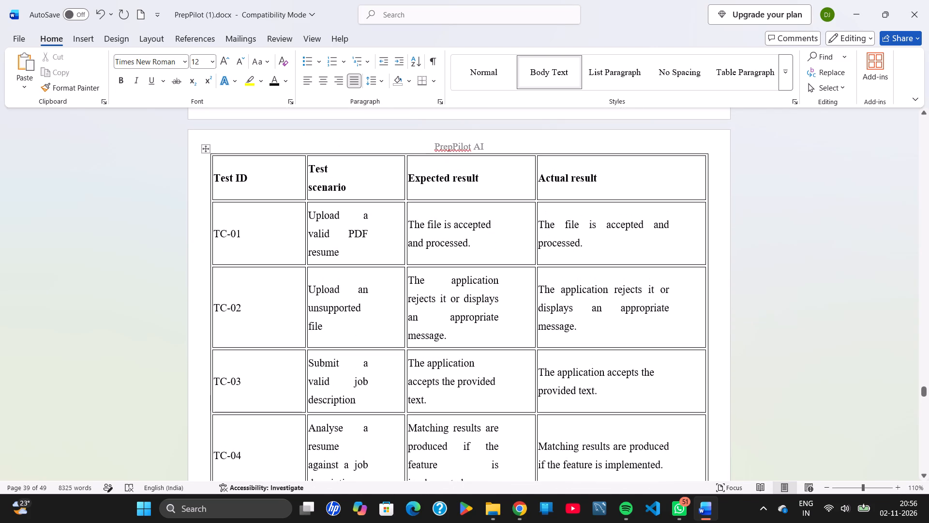
scroll(369, 218, "down", 1)
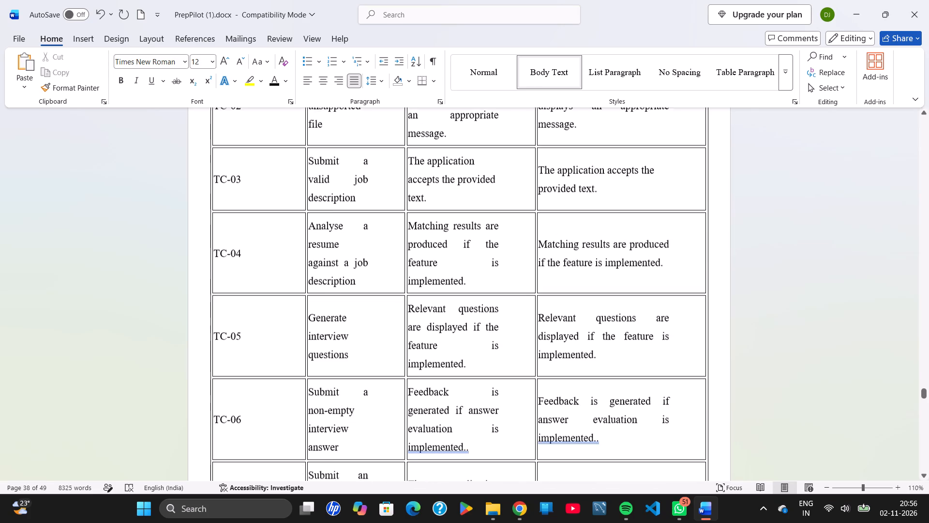
scroll(369, 218, "down", 2)
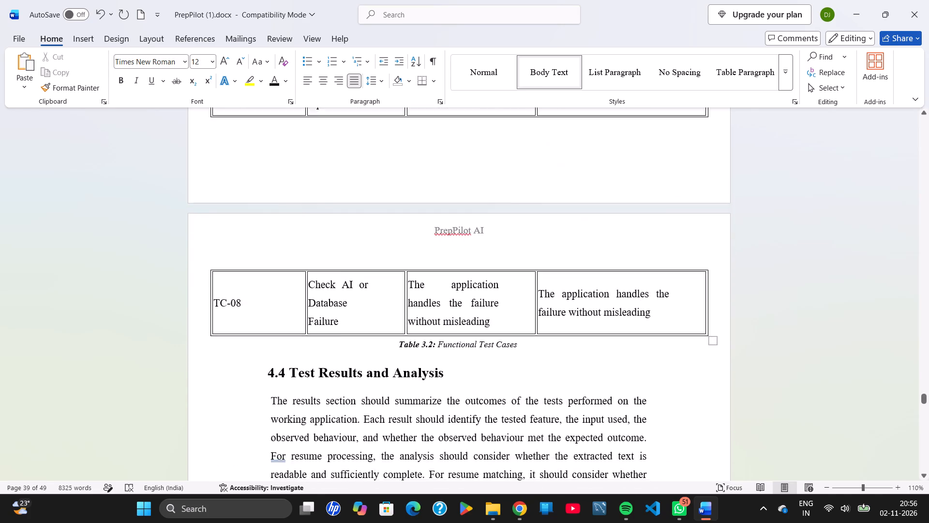
scroll(369, 218, "down", 2)
scroll(369, 218, "up", 1)
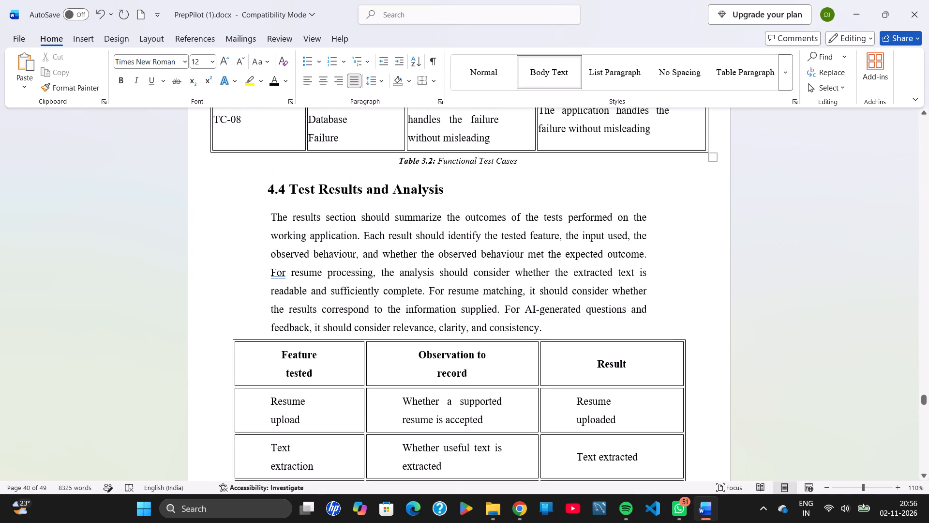
left_click(349, 193)
Renumber the "Discussion of Results" heading below the Mock Test Demo image as 4.4.1.
scroll(349, 193, "down", 3)
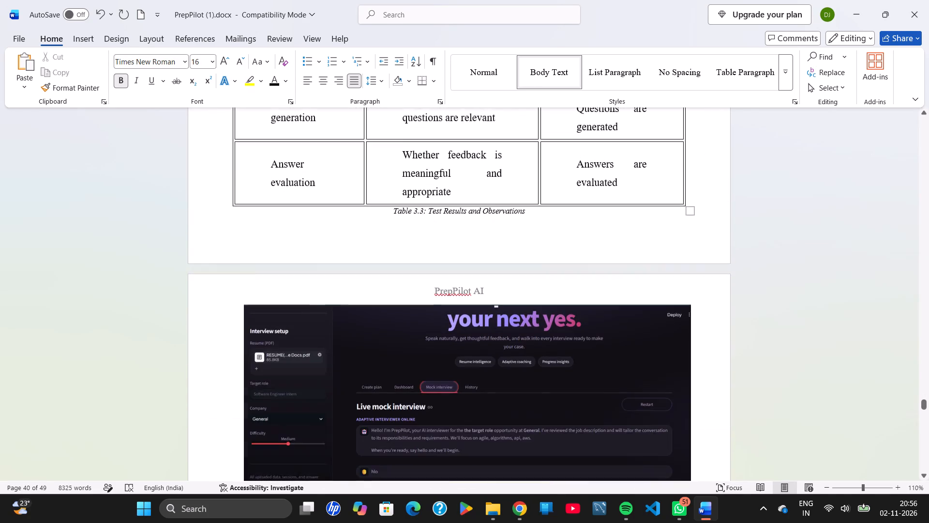
scroll(349, 193, "down", 1)
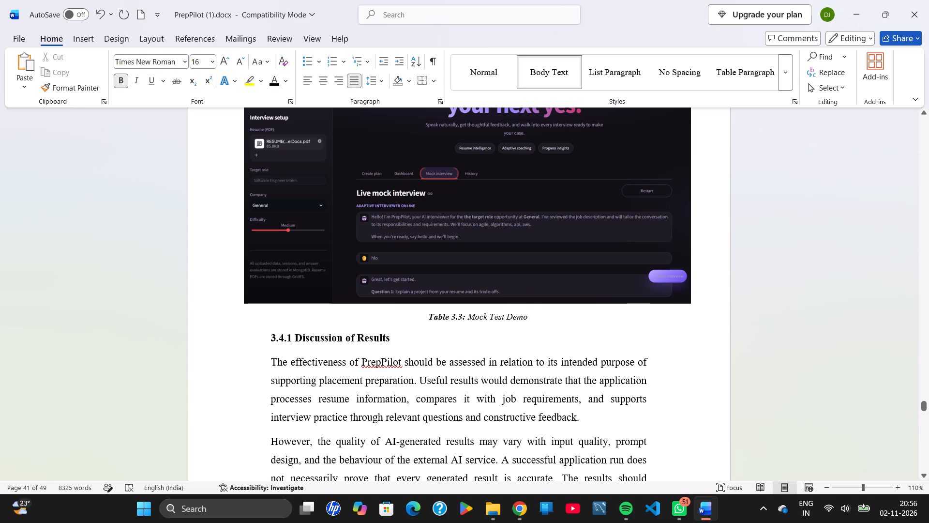
left_click(339, 340)
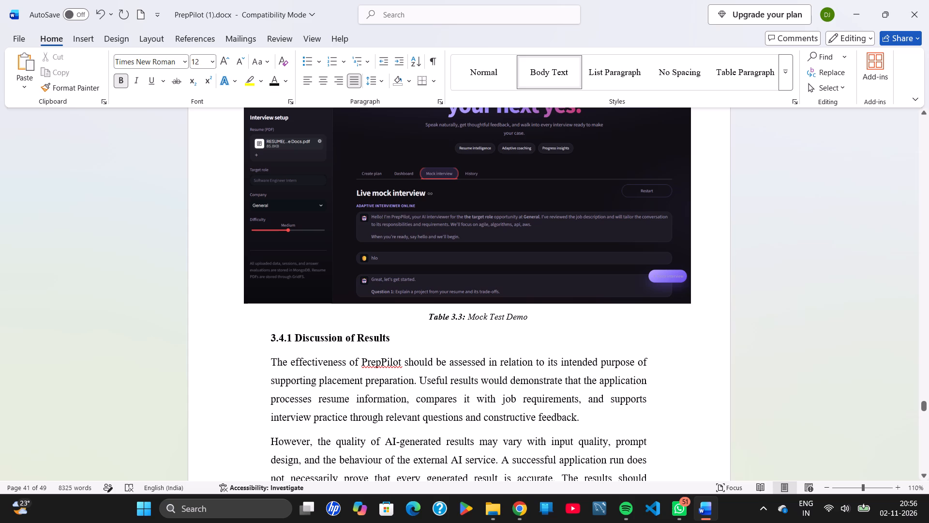
left_click(277, 339)
key("BackSpace")
key("4")
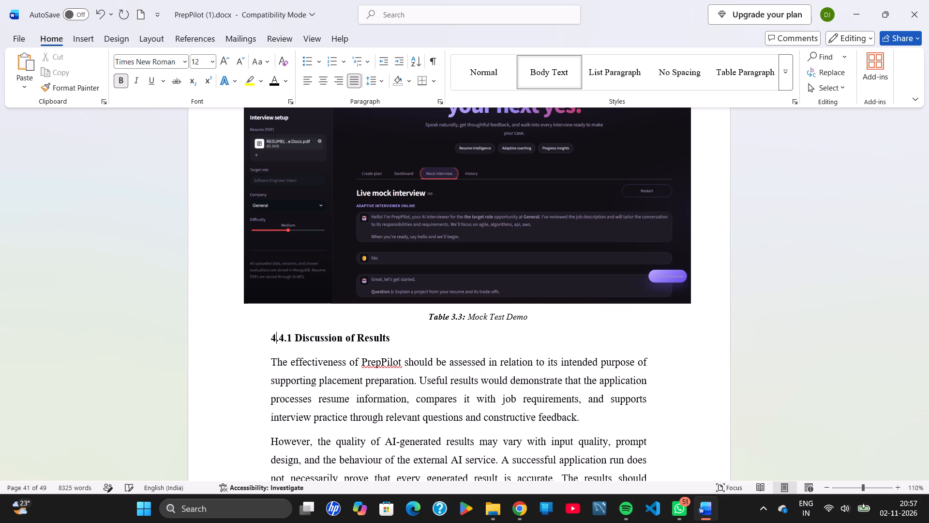
Set the "4.4.1 Discussion of Results" heading to font size 14.
left_click(272, 338)
key("ctrl+shift+Right")
key("ctrl+shift+Right")
key("ctrl+shift+Right")
key("ctrl+shift+Right")
key("ctrl+shift+Right")
key("ctrl+shift+Right")
key("ctrl+shift+Right")
key("ctrl+shift+Right")
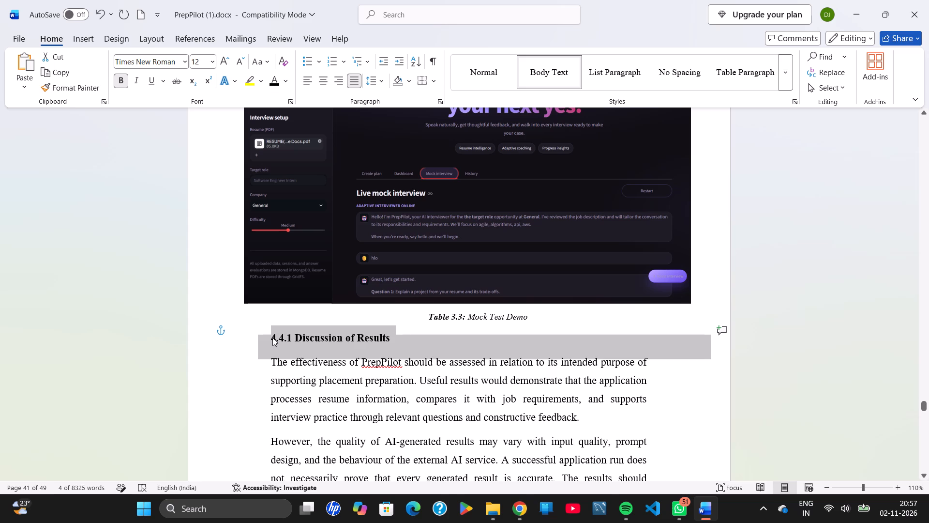
key("ctrl+bracketright")
key("ctrl+bracketright")
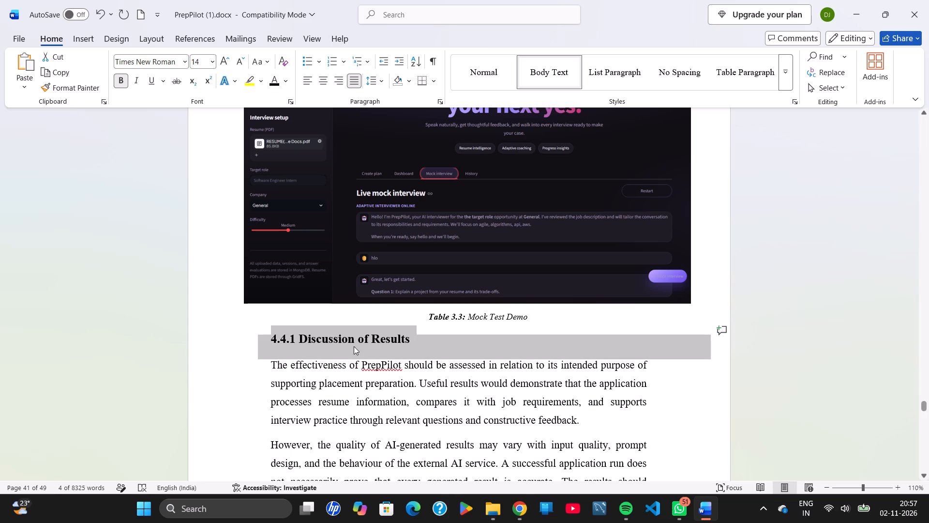
Check the 4.4 heading's font size for reference and renumber the "System Capabilities and Limitations" heading as 4.5.
scroll(354, 346, "up", 3)
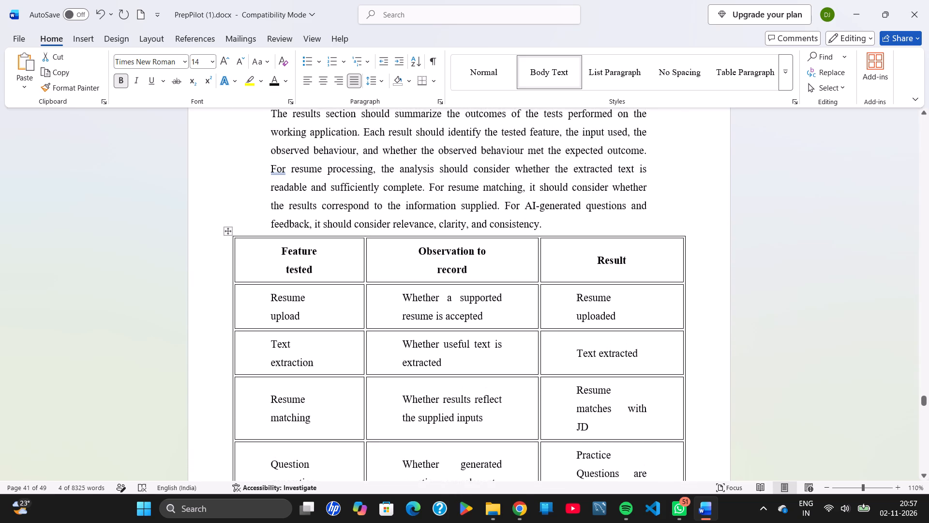
scroll(354, 346, "down", 5)
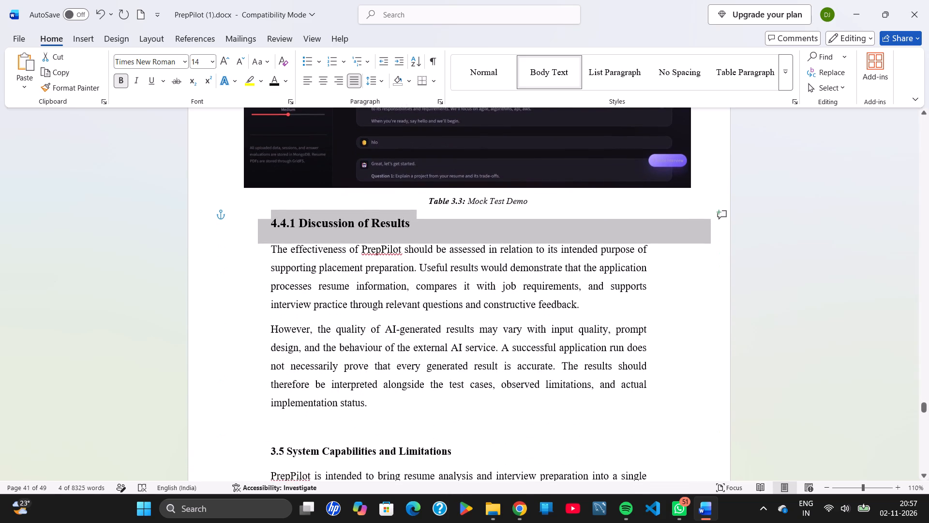
scroll(354, 346, "up", 4)
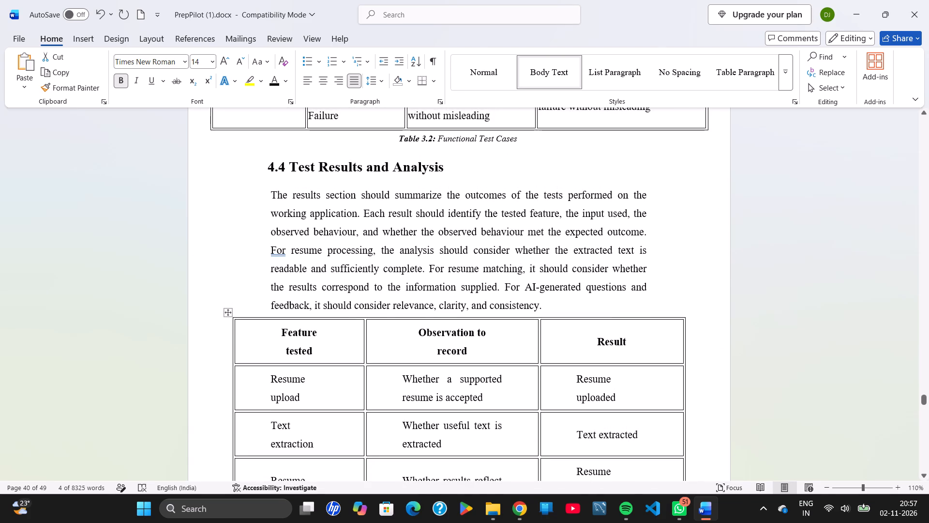
left_click(338, 164)
scroll(338, 164, "down", 3)
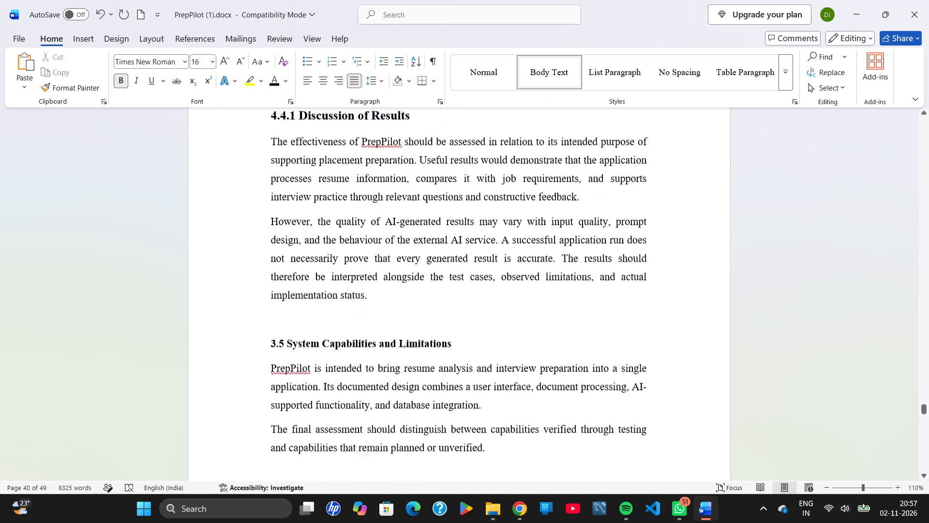
scroll(338, 164, "down", 1)
left_click(276, 272)
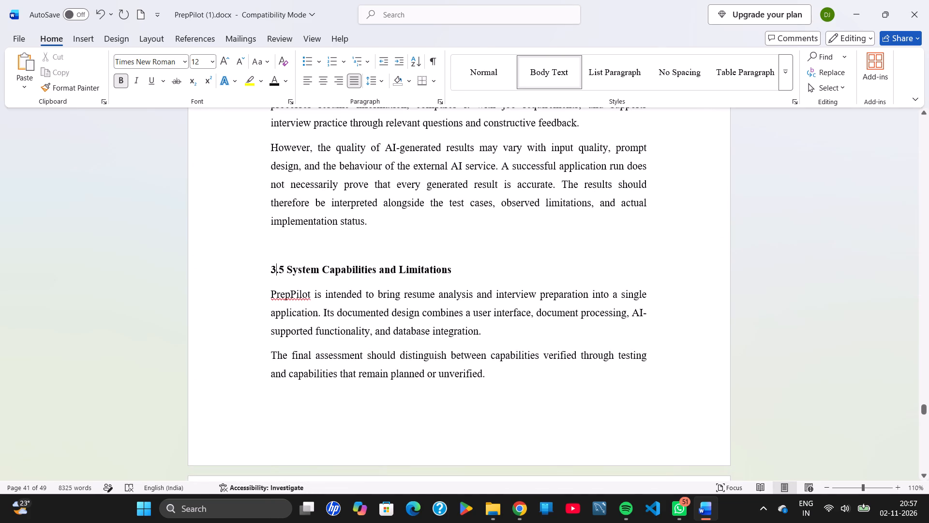
key("BackSpace")
key("4")
Set the "4.5 System Capabilities and Limitations" heading to font size 16.
key("Left")
key("ctrl+shift+Right")
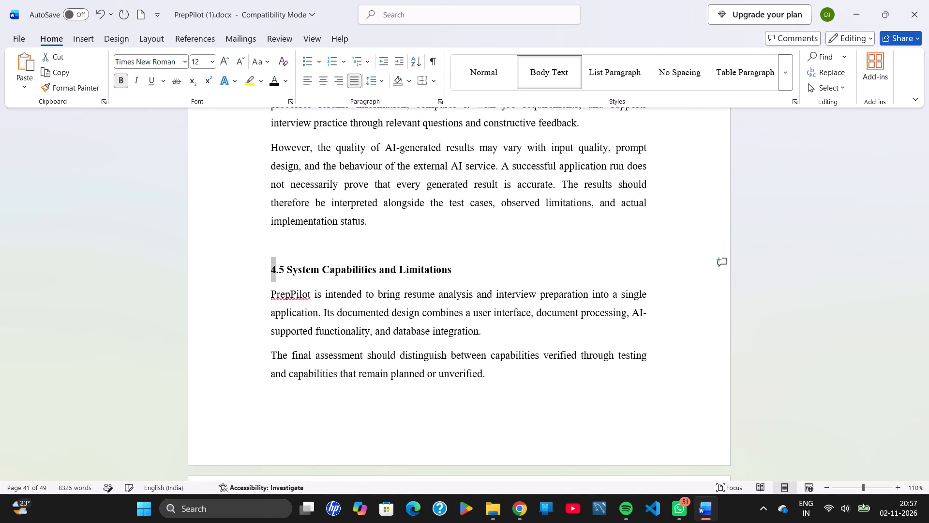
key("ctrl+shift+Right")
key("ctrl+shift+Right")
key("ctrl+shift+Right")
key("ctrl+shift+Right")
key("ctrl+shift+Right")
key("ctrl+shift+Right")
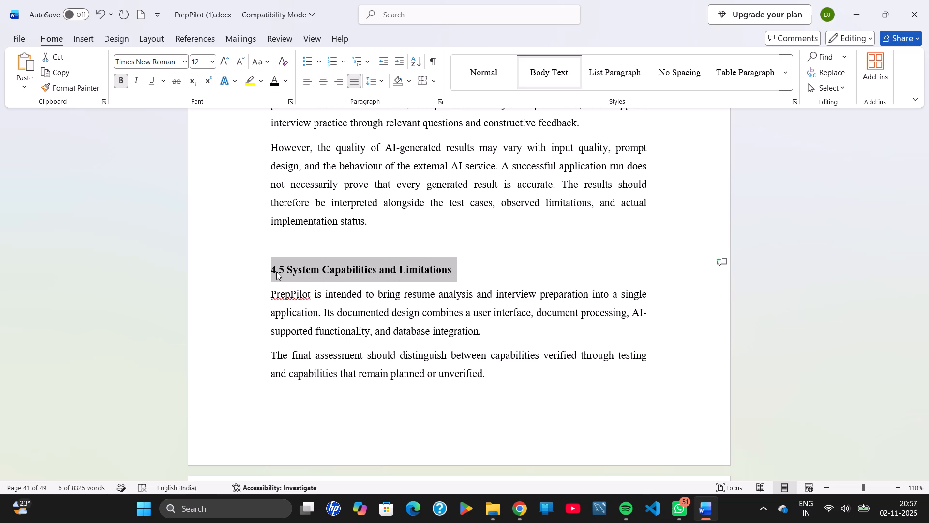
key("ctrl+bracketright")
key("ctrl+bracketright")
key("ctrl+bracketright")
key("ctrl+bracketright")
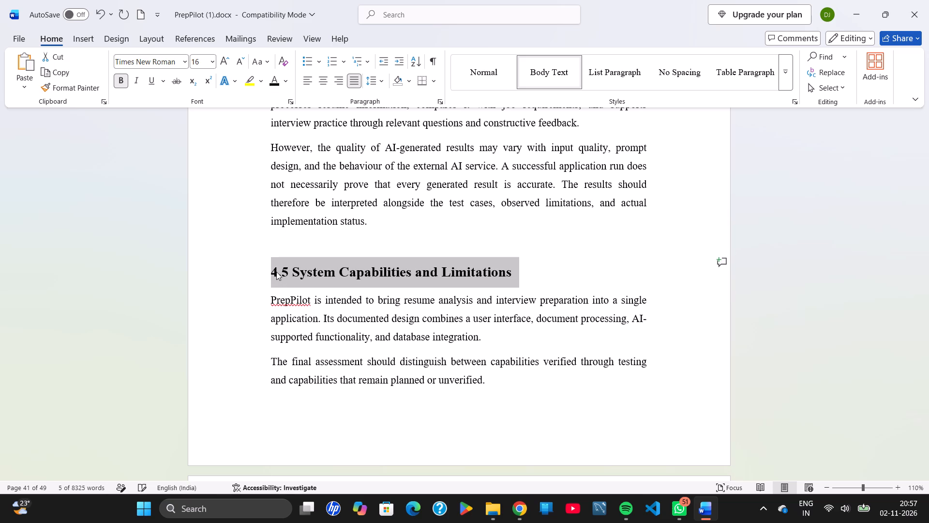
Delete the blank line above the "4.5 System Capabilities and Limitations" heading.
key("Up")
key("BackSpace")
key("BackSpace")
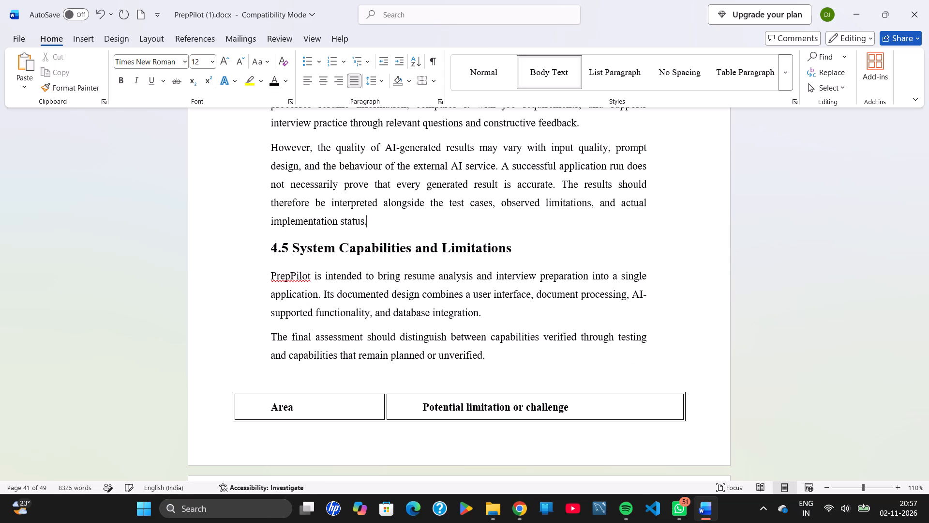
Add an empty line after the paragraph ending "planned or unverified" to move the limitations table onto the next page.
left_click(494, 362)
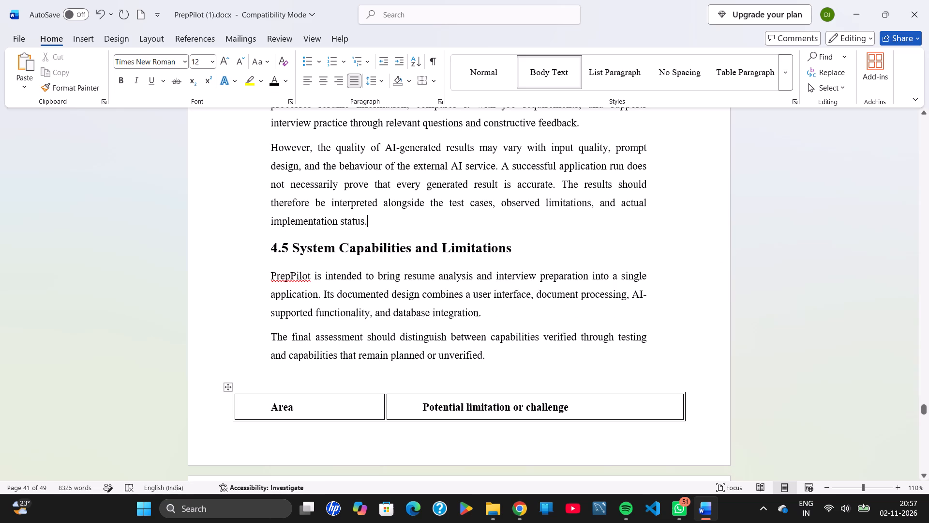
key("Return")
Renumber the "Conclusion and Future Scope" chapter title as Chapter 5.
scroll(494, 362, "down", 1)
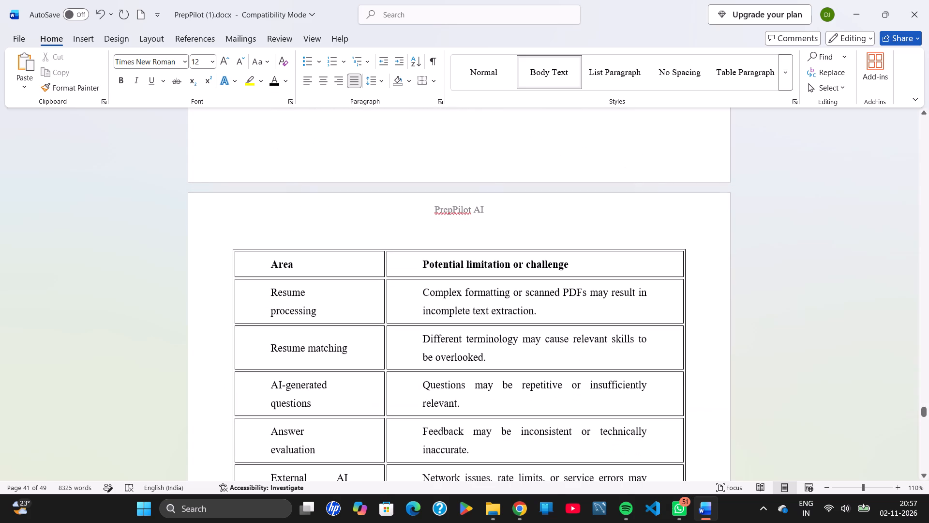
scroll(494, 362, "down", 2)
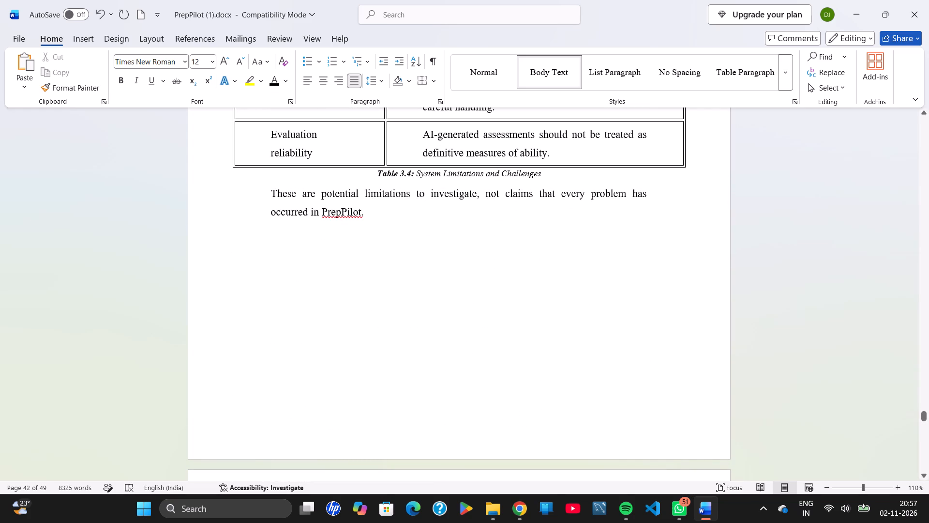
scroll(412, 225, "down", 2)
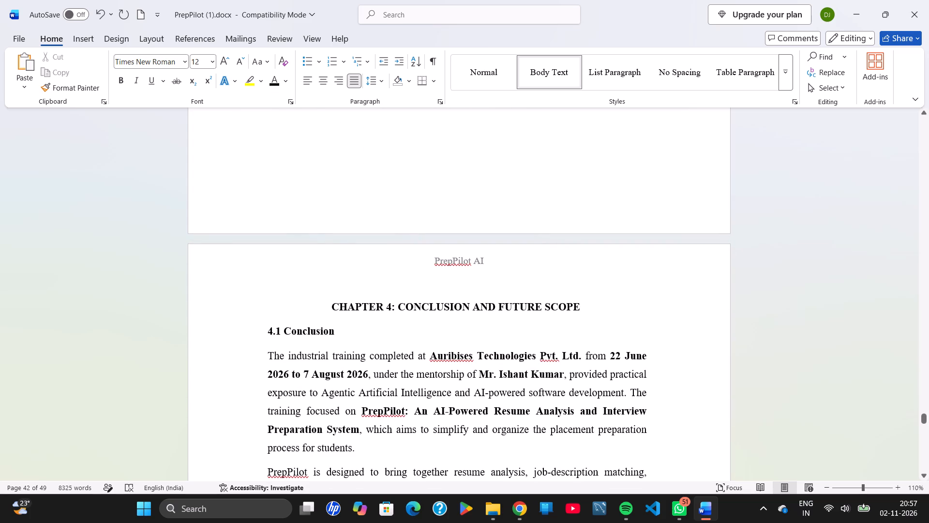
left_click(392, 308)
key("BackSpace")
key("4")
key("BackSpace")
key("5")
Open the Bluetooth device list in the Windows quick settings.
left_click(848, 522)
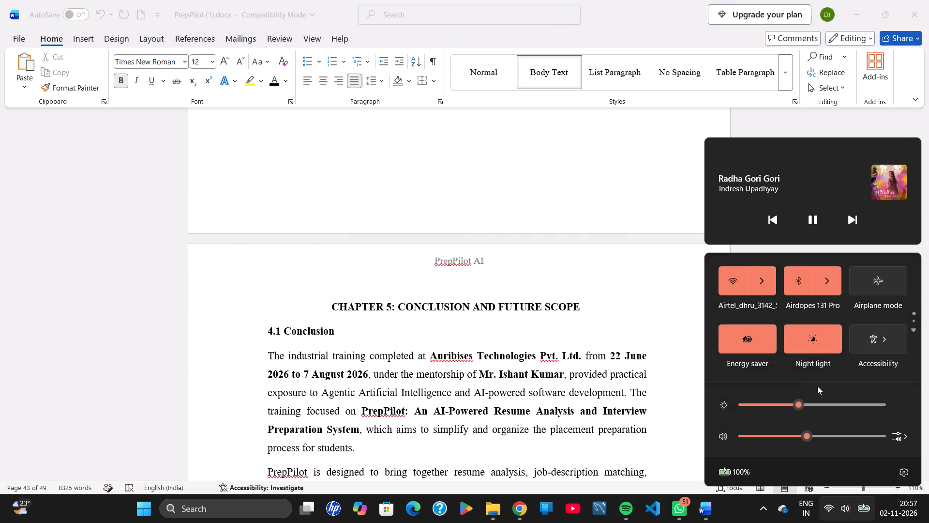
left_click(830, 282)
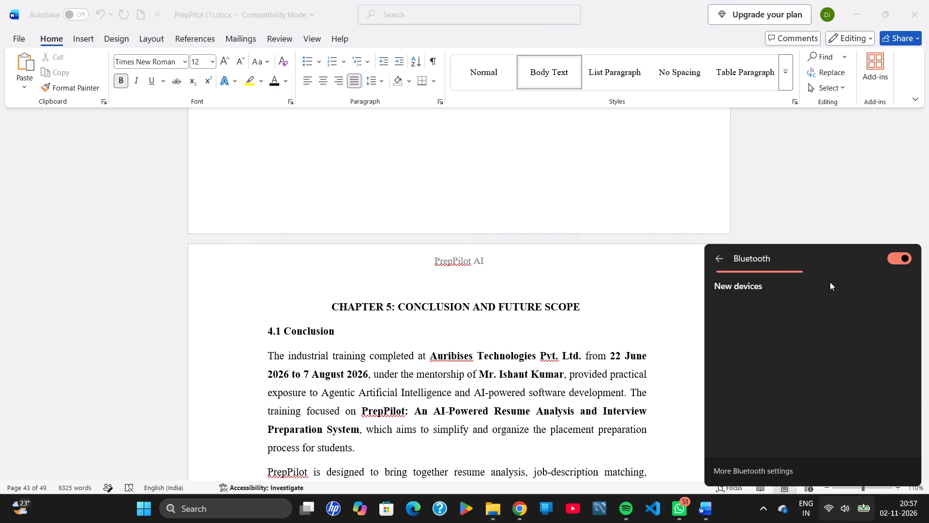
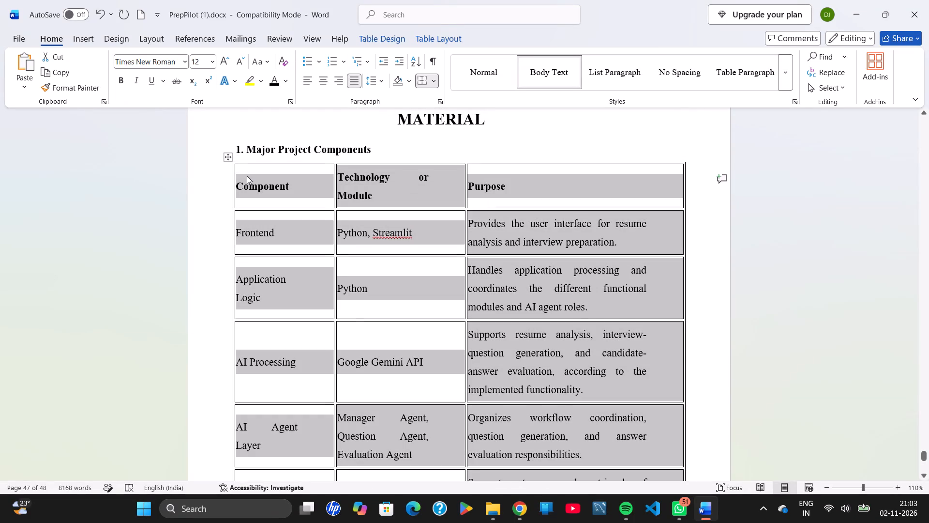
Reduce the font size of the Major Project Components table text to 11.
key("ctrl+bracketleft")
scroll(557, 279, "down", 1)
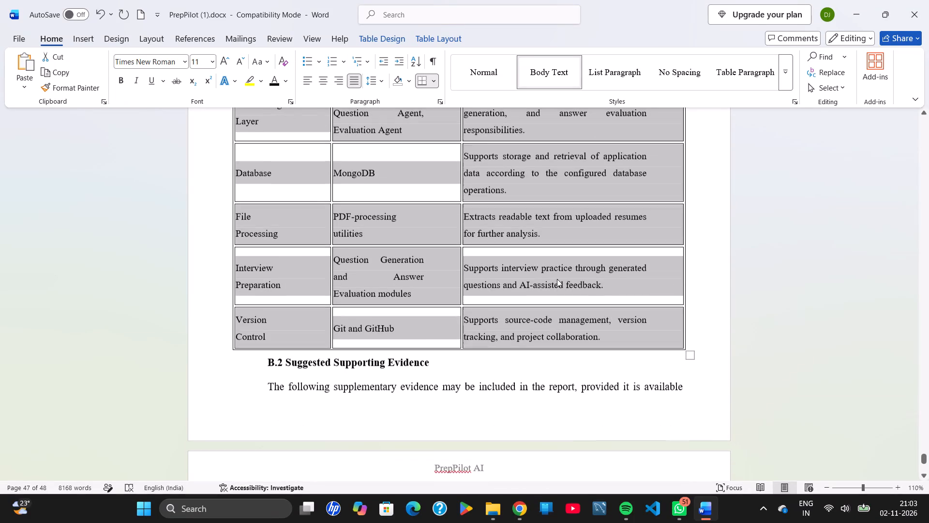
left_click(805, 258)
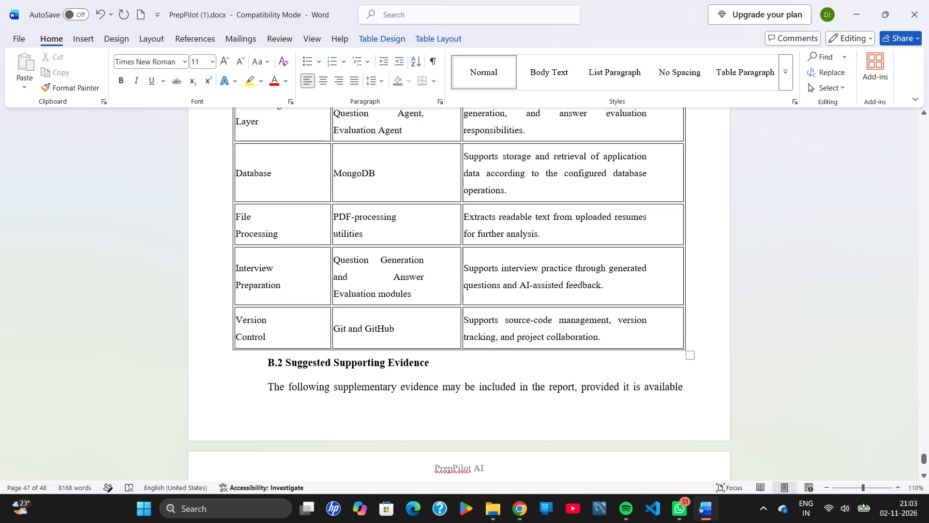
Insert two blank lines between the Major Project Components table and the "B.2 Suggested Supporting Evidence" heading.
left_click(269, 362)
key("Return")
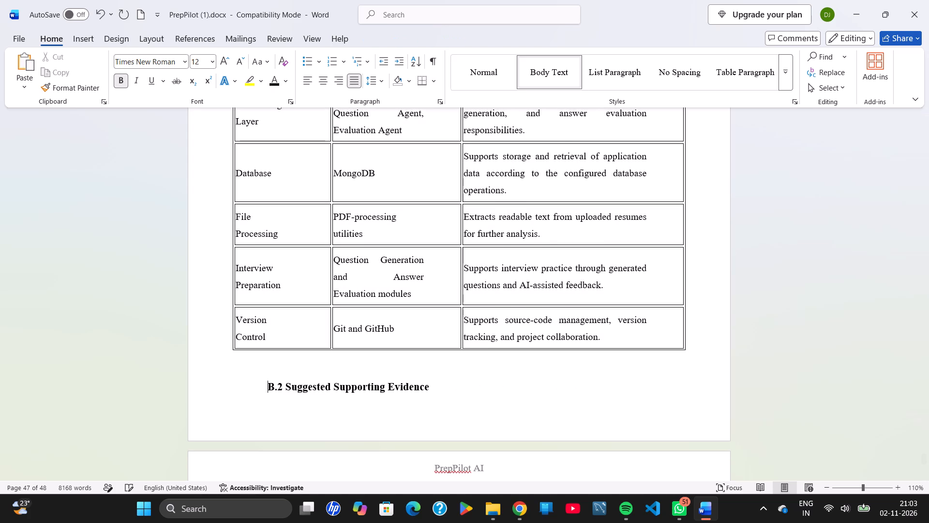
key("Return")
Set the font size of all text in the Major Project Components table to 11.5.
scroll(269, 362, "up", 2)
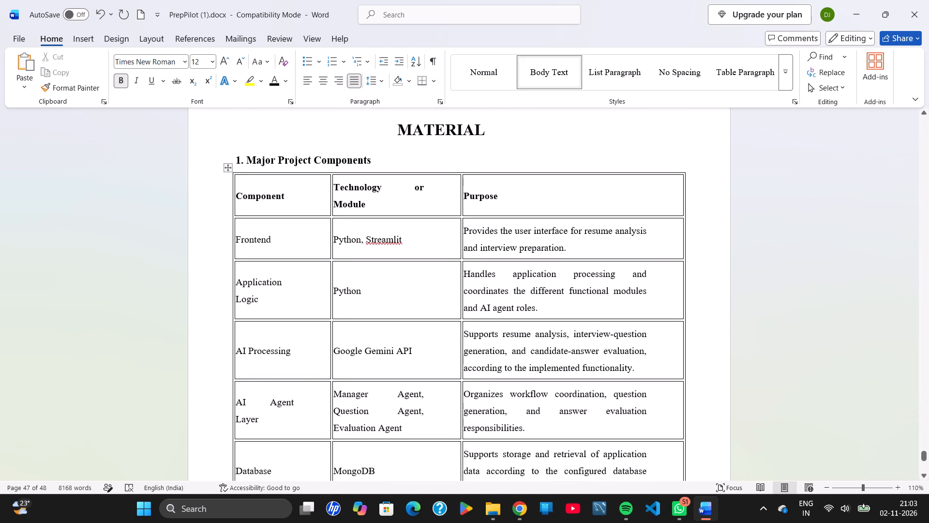
left_click(238, 194)
key("ctrl+shift+Down")
key("ctrl+shift+Down")
key("ctrl+shift+Down")
key("ctrl+shift+Down")
key("ctrl+shift+Down")
key("ctrl+shift+Down")
key("ctrl+shift+Down")
key("ctrl+shift+Down")
key("ctrl+shift+Down")
key("ctrl+shift+Down")
key("ctrl+shift+Down")
key("ctrl+shift+Down")
key("ctrl+shift+Down")
key("ctrl+shift+Down")
key("ctrl+shift+Down")
key("ctrl+shift+Down")
key("ctrl+shift+Down")
key("ctrl+shift+Down")
key("ctrl+shift+Down")
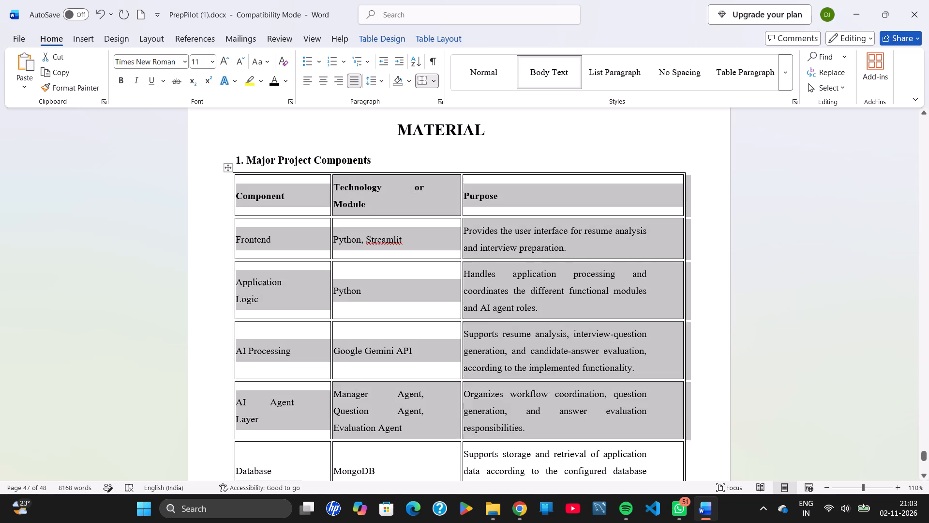
key("ctrl+shift+Down")
key("ctrl+shift+Down")
key("ctrl+shift+Down")
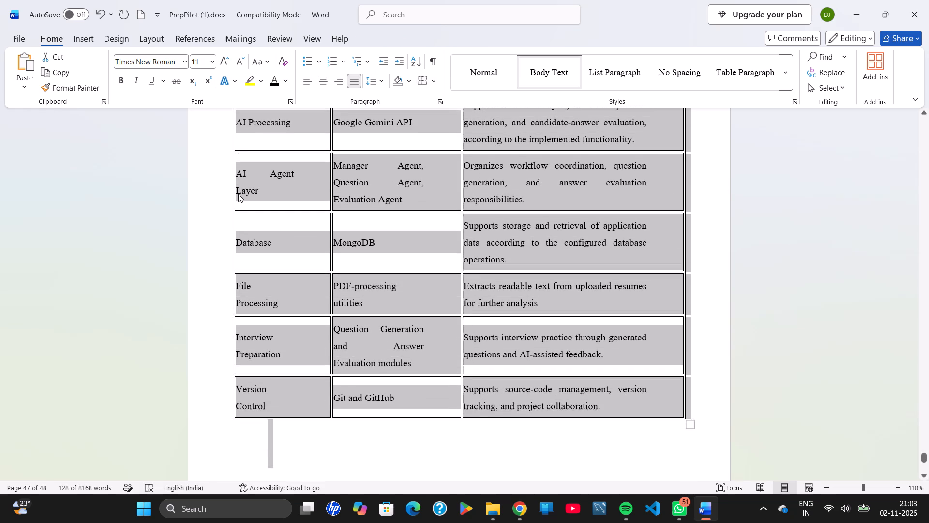
key("ctrl+shift+Up")
key("ctrl+shift+Up")
key("ctrl+shift+Up")
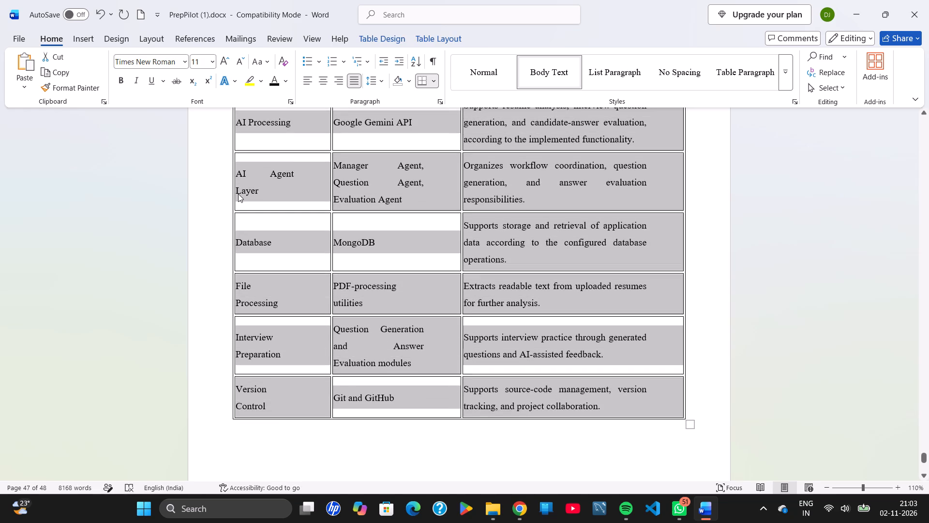
left_click(199, 57)
type("11.5")
key("Return")
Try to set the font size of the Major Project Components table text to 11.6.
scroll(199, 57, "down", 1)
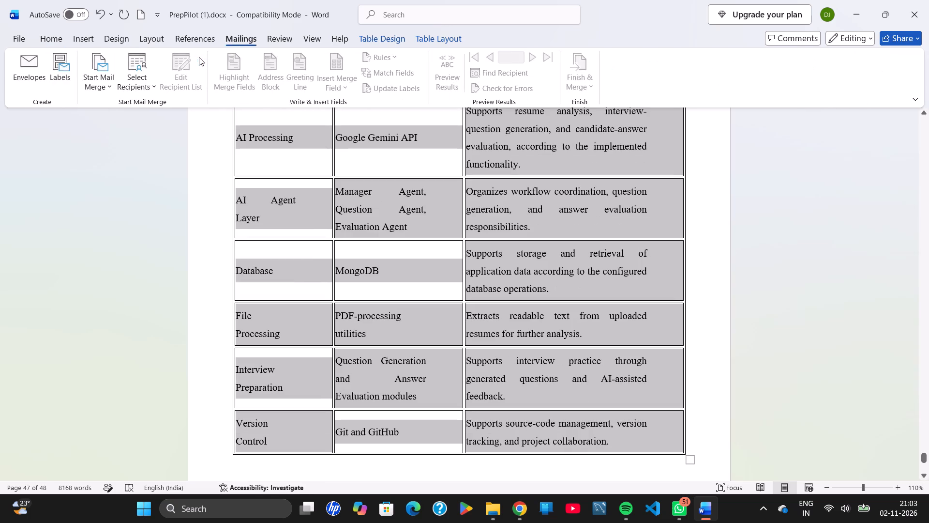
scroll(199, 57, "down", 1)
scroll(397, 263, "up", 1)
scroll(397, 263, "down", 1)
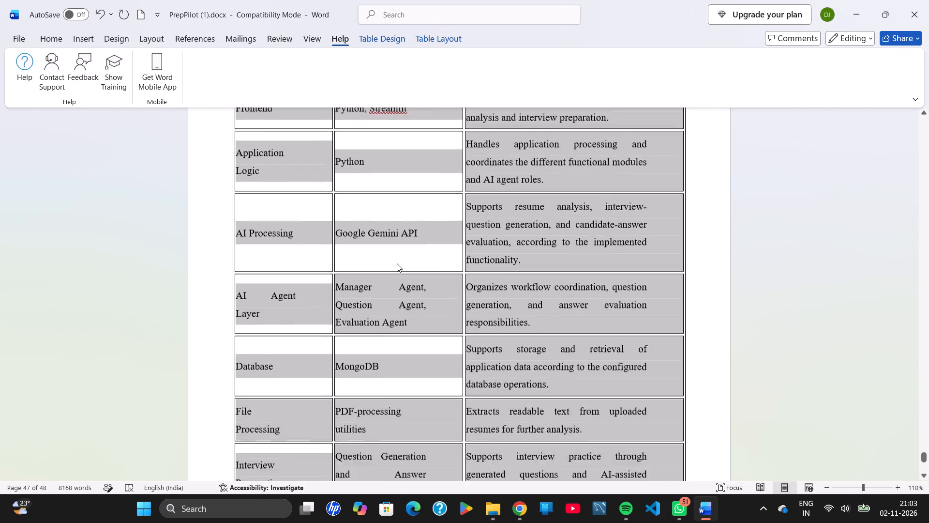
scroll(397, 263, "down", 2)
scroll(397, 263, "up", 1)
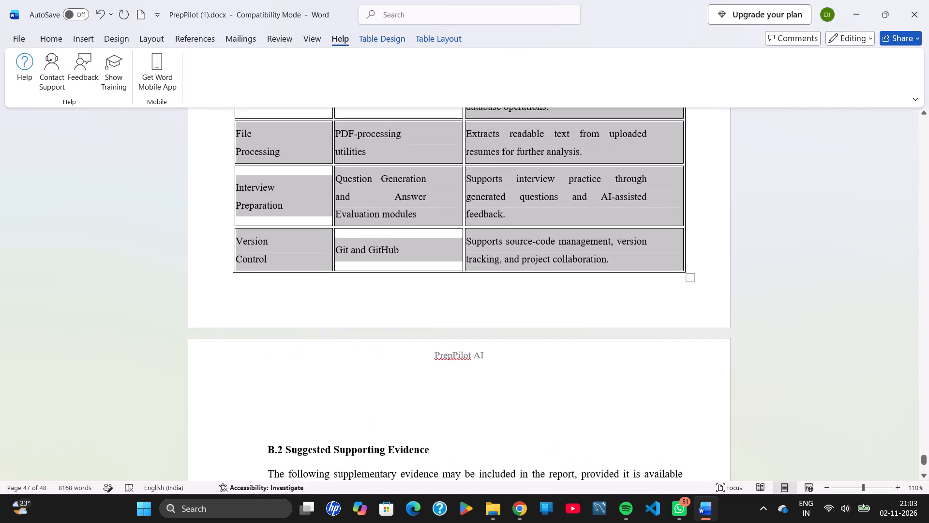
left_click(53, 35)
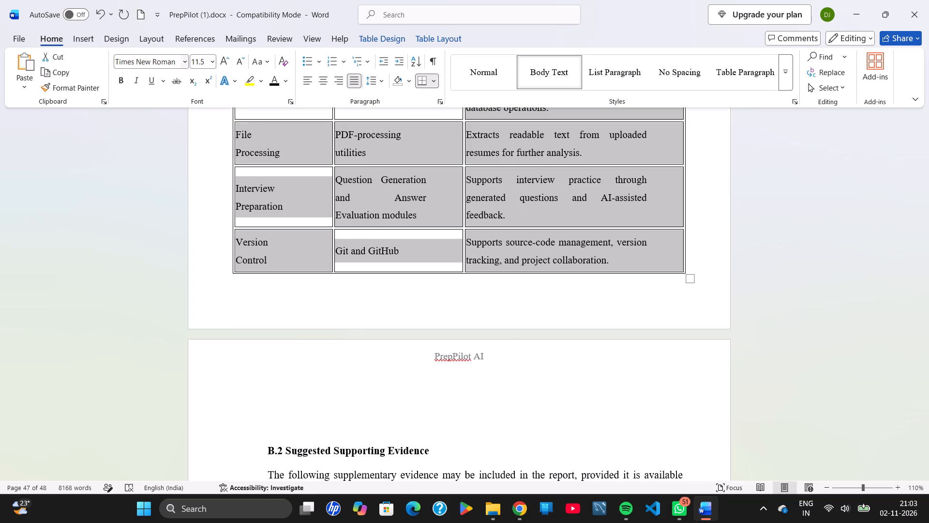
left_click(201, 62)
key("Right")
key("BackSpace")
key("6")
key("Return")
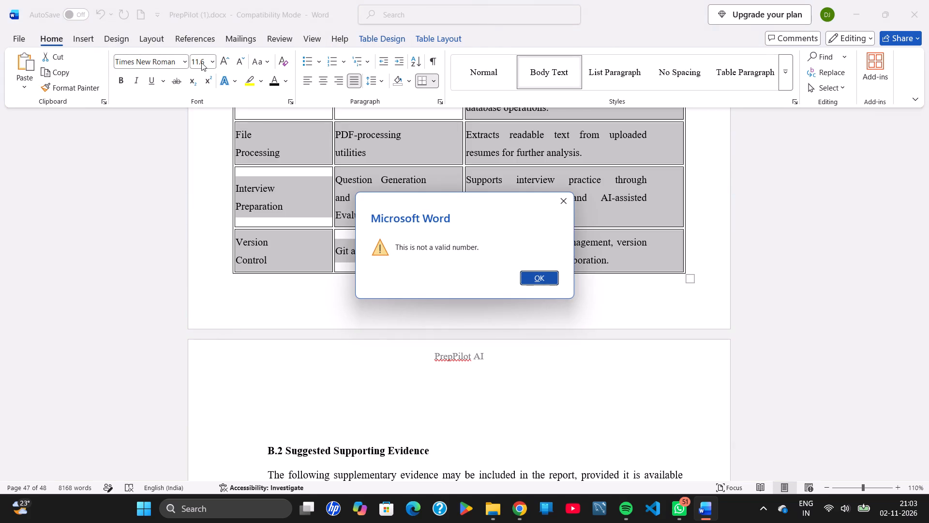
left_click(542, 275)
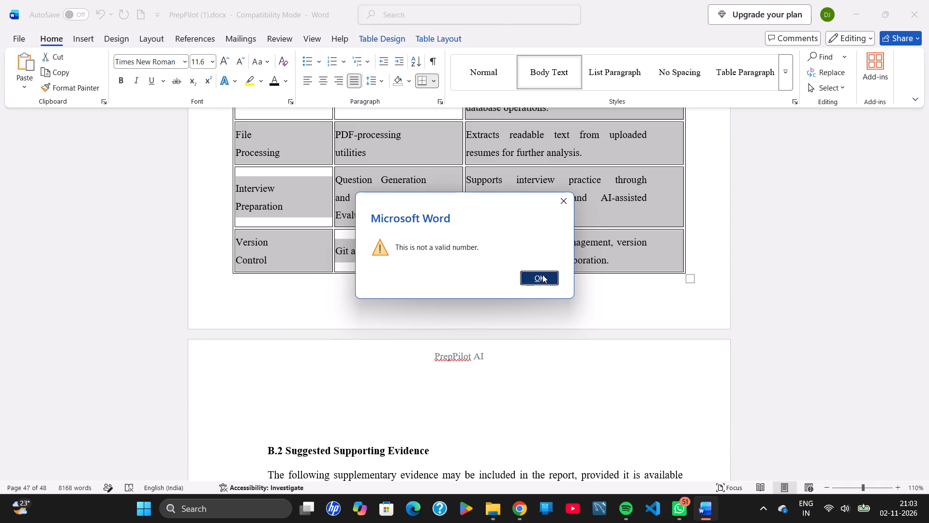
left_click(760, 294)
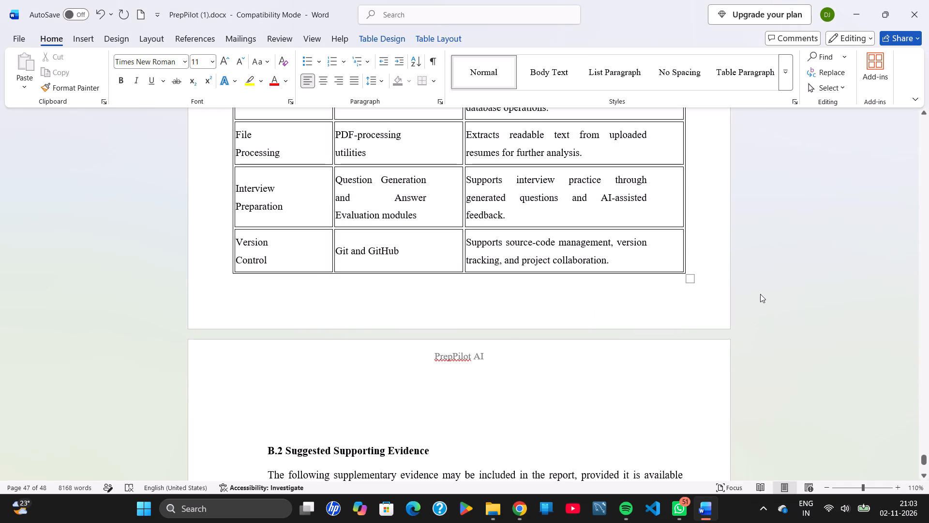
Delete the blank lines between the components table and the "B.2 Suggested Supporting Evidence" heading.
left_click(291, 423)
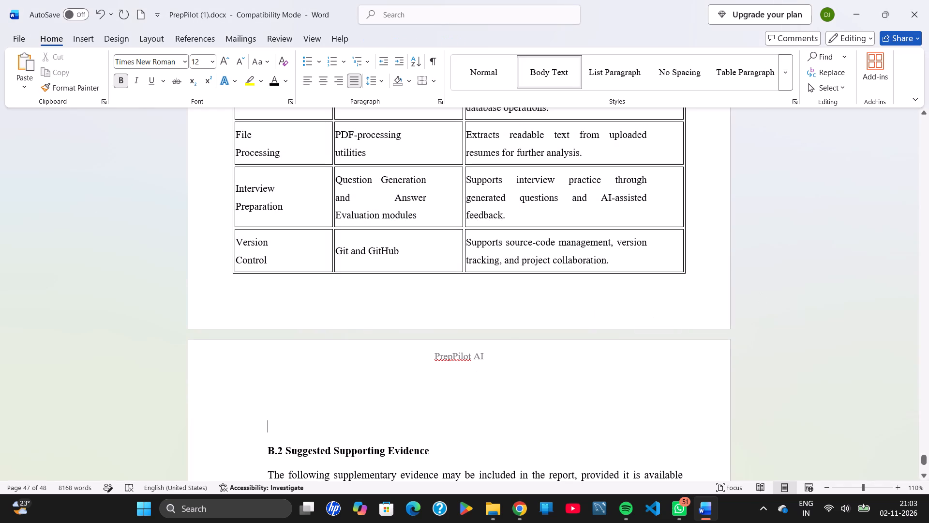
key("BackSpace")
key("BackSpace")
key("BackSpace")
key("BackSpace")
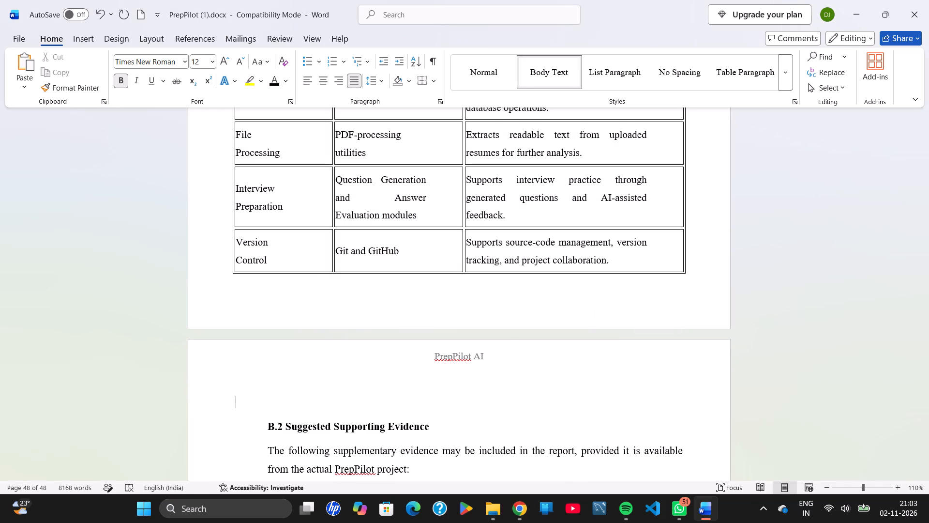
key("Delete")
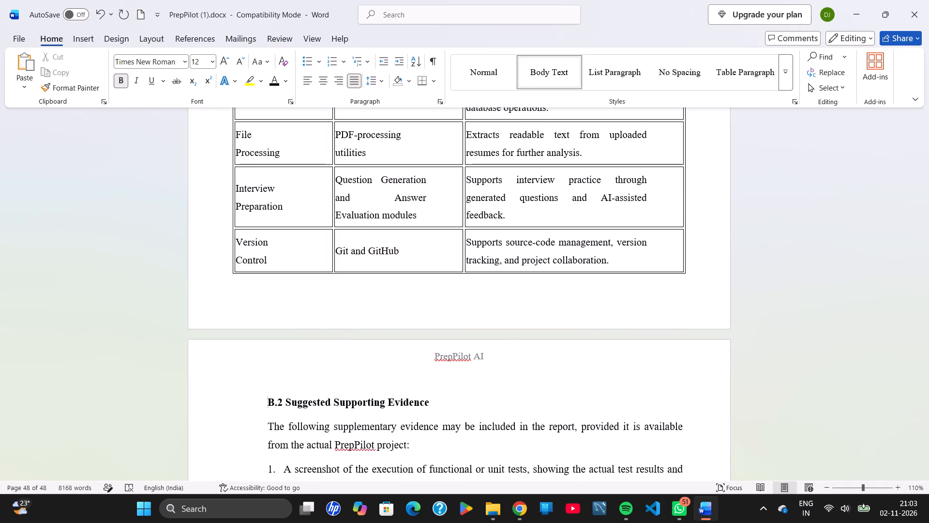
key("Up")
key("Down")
Renumber the "B.2 Suggested Supporting Evidence" heading to "2. Suggested Supporting Evidence".
scroll(291, 423, "down", 2)
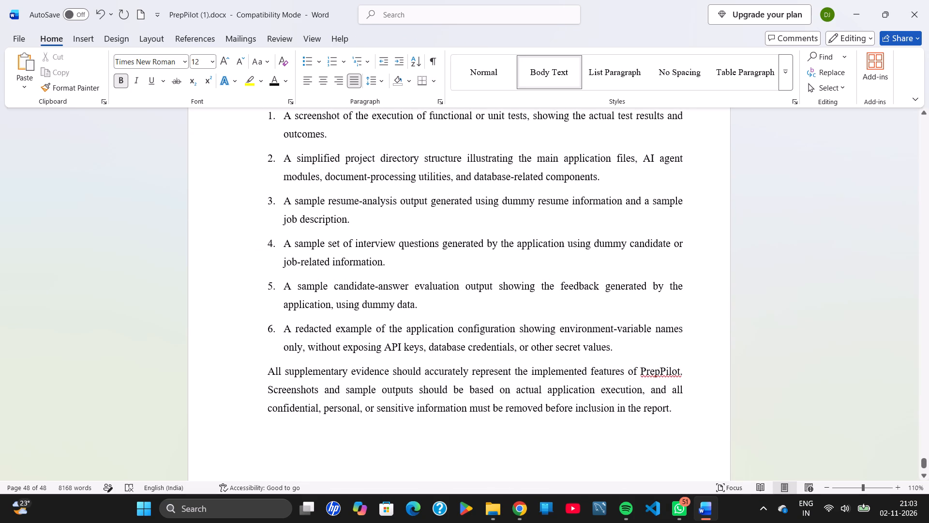
scroll(291, 423, "up", 4)
scroll(291, 423, "down", 1)
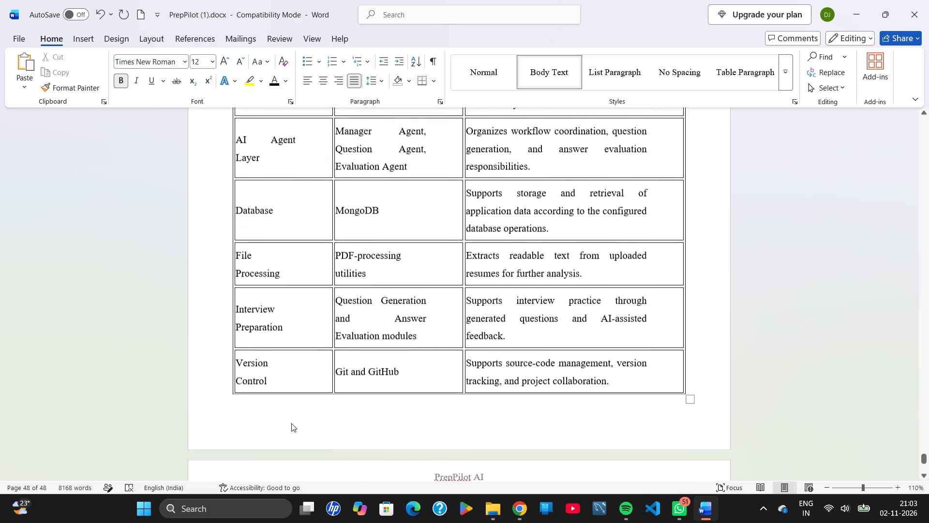
scroll(291, 423, "down", 1)
key("Delete")
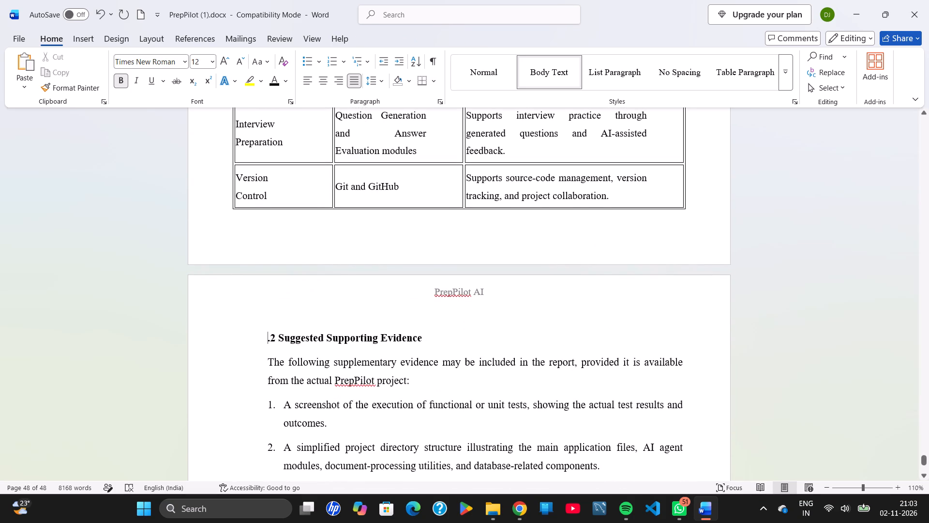
key("Delete")
key("Right")
key("period")
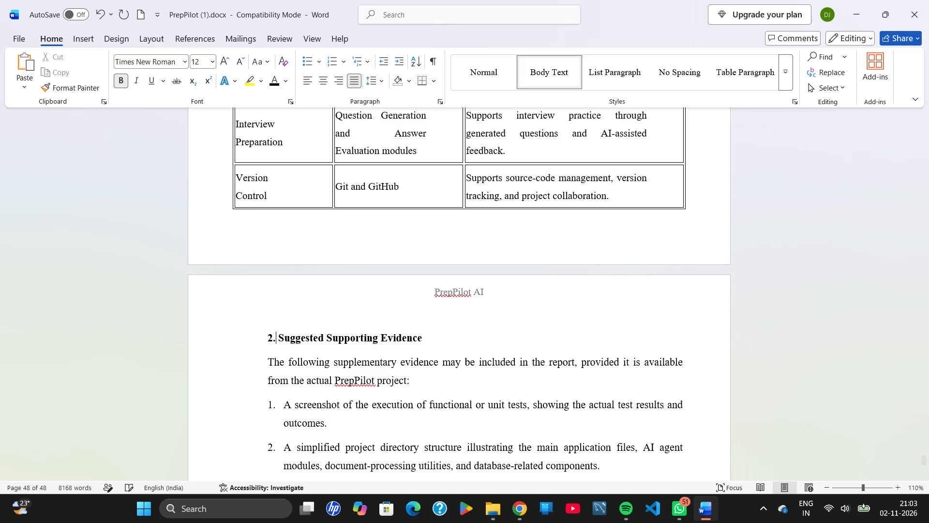
Examine the layout of the appendix and the pages before it, with several pages visible at 40% zoom.
scroll(416, 344, "down", 2)
scroll(416, 344, "up", 4)
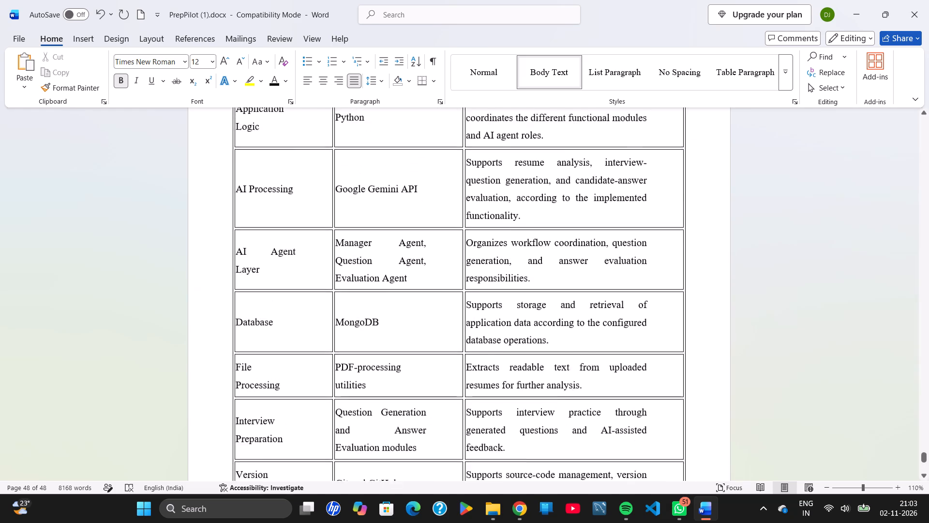
scroll(416, 344, "up", 1)
left_click(363, 376)
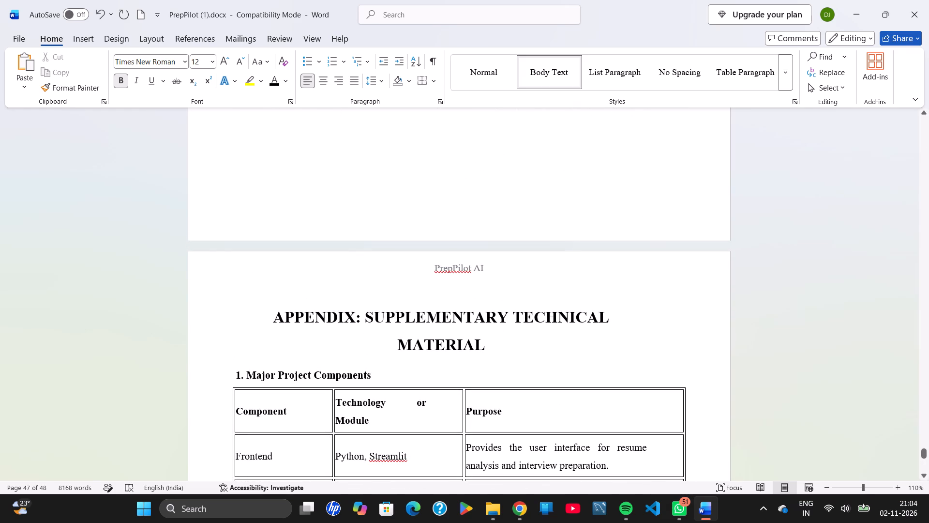
left_click(406, 319)
scroll(406, 319, "down", 2, "ctrl")
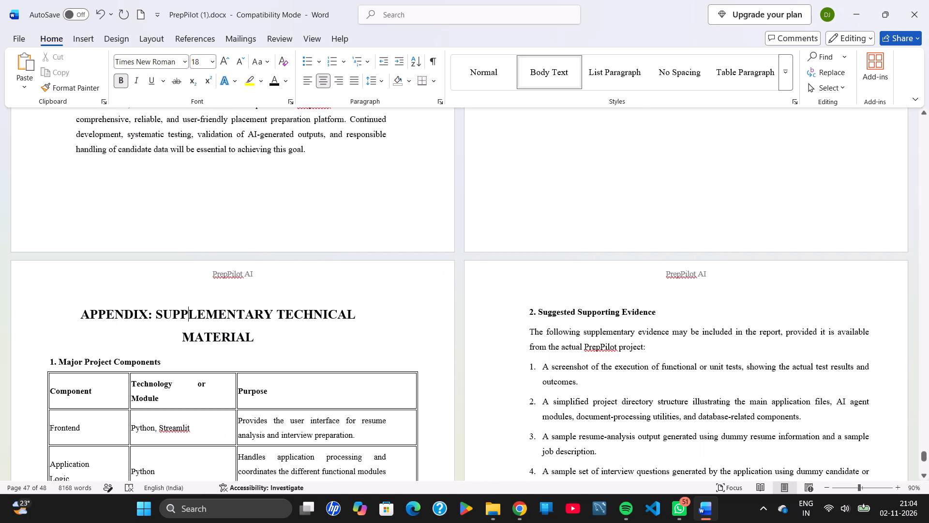
scroll(406, 319, "down", 5, "ctrl")
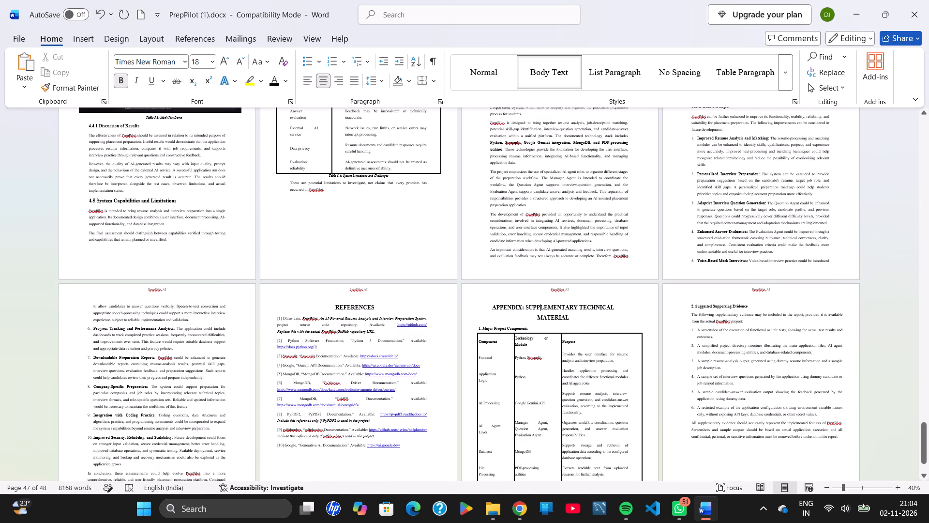
scroll(406, 319, "down", 1)
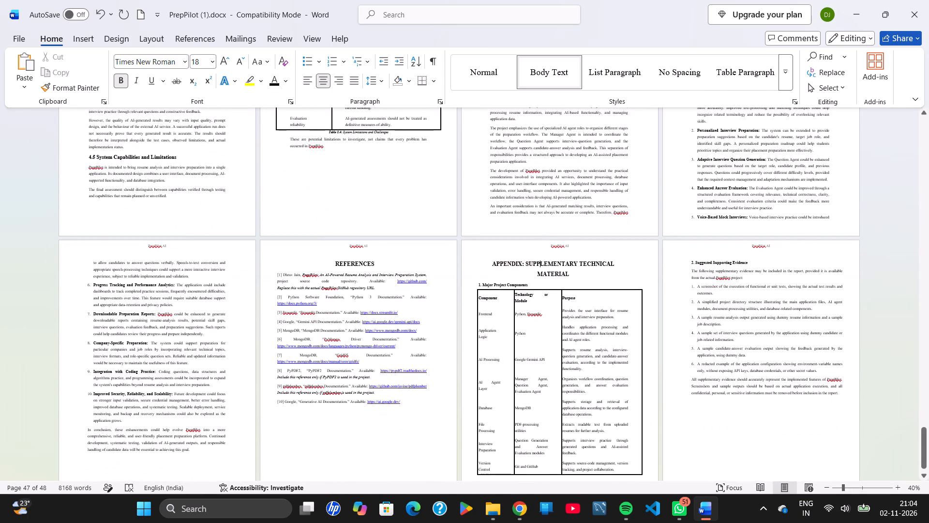
Check the report's opening pages in the print preview, through the acknowledgement and table of contents, and return to the document.
key("ctrl+p")
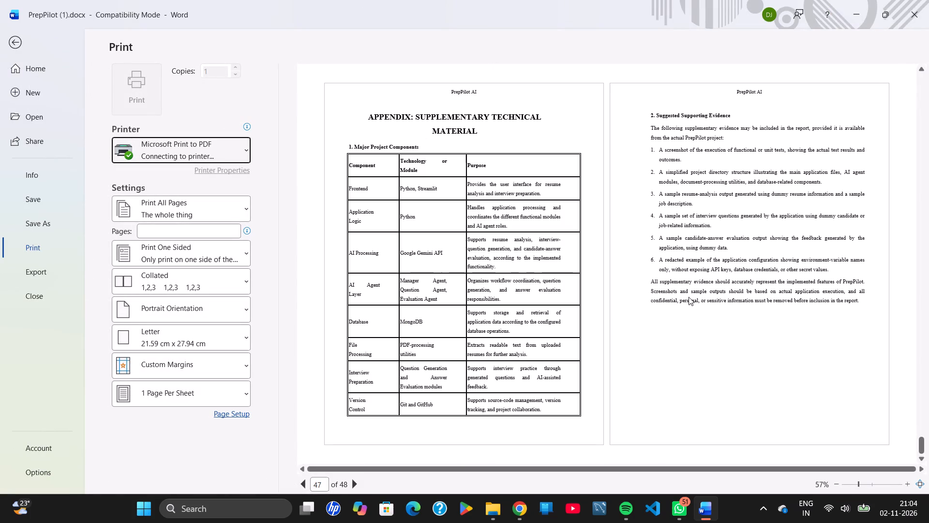
left_click(684, 313)
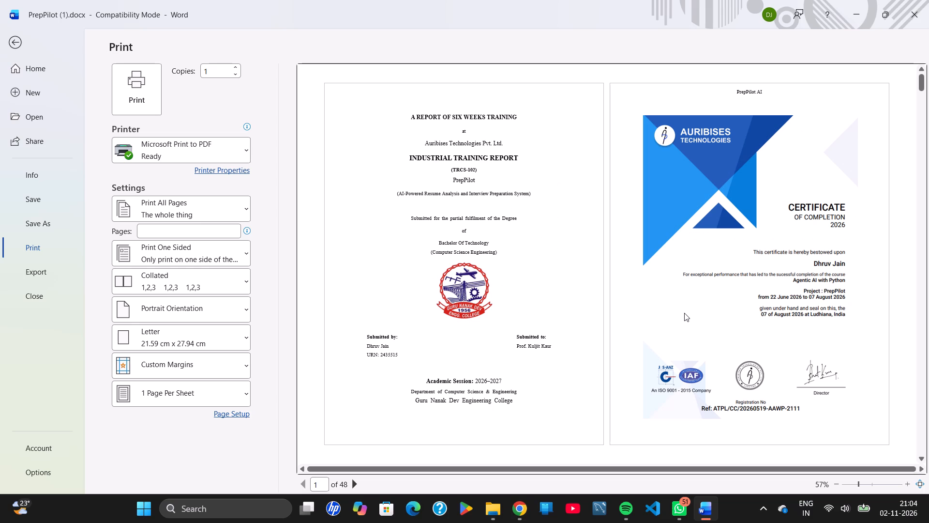
scroll(684, 313, "down", 1)
scroll(684, 313, "up", 1)
scroll(684, 313, "down", 1)
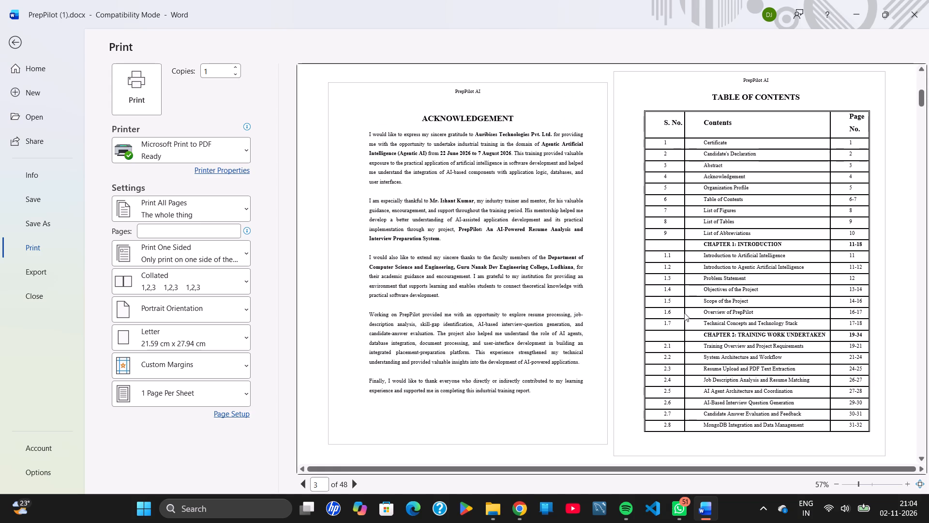
key("Escape")
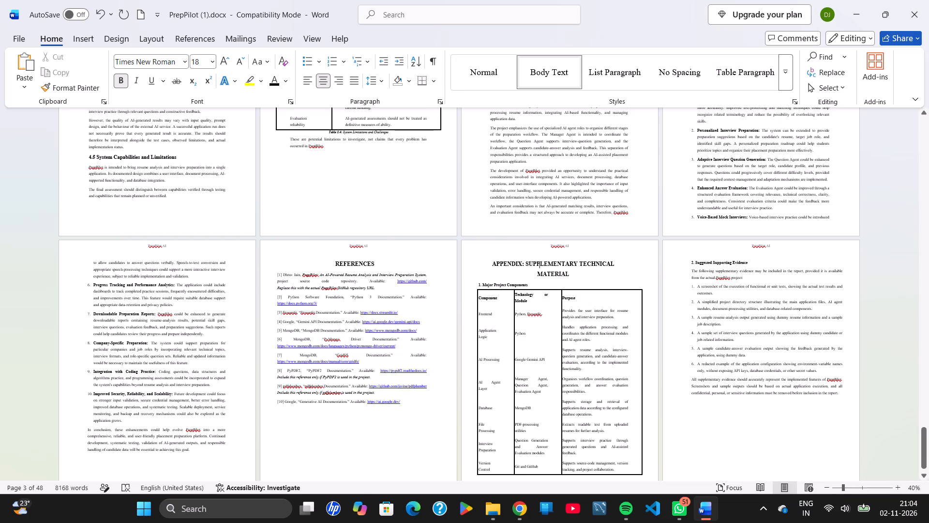
Look over the report from the appendix back to the cover page, certificate, acknowledgement and start of the table of contents.
scroll(684, 313, "up", 2, "ctrl")
left_click(684, 313)
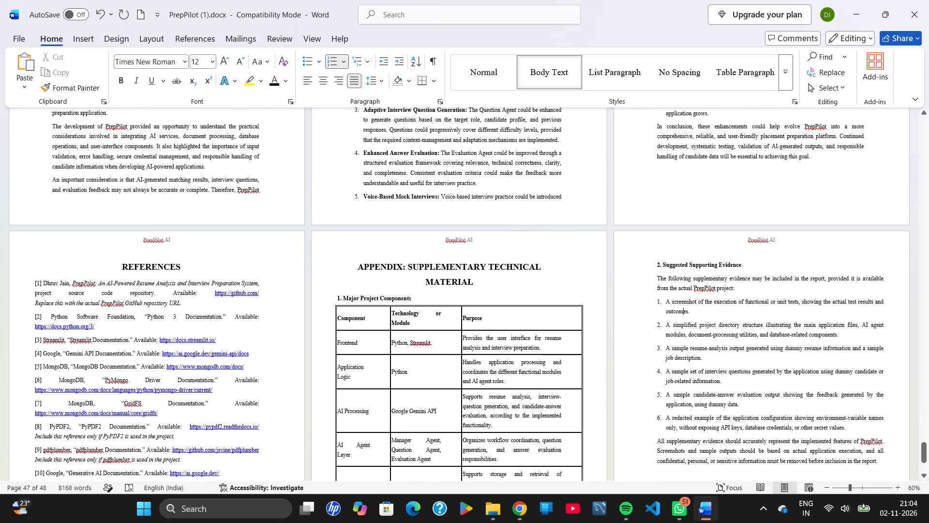
scroll(684, 313, "up", 17)
scroll(684, 313, "up", 7)
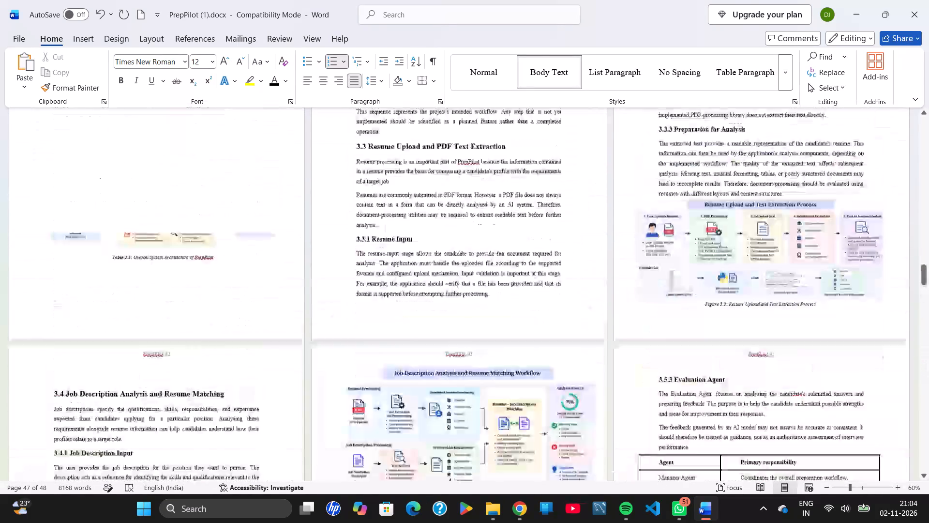
scroll(684, 313, "up", 17)
scroll(684, 313, "up", 2, "ctrl")
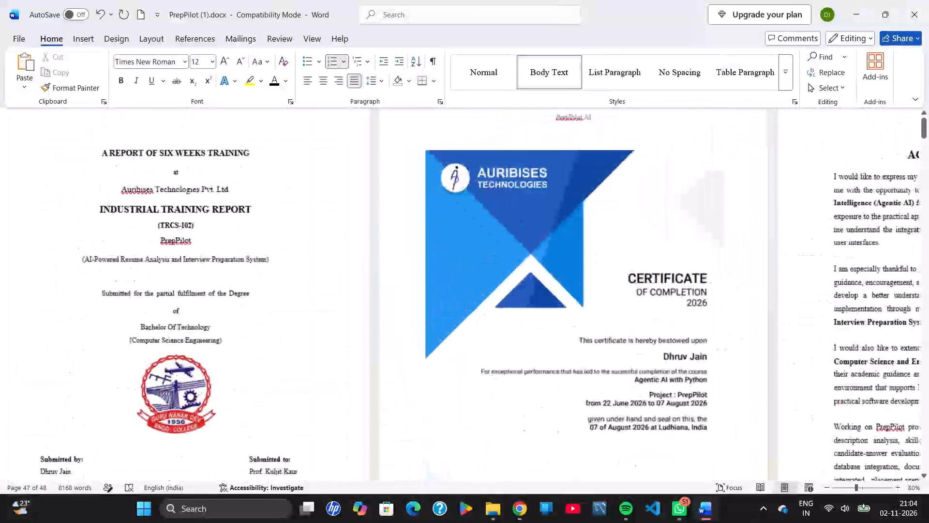
scroll(607, 308, "down", 2)
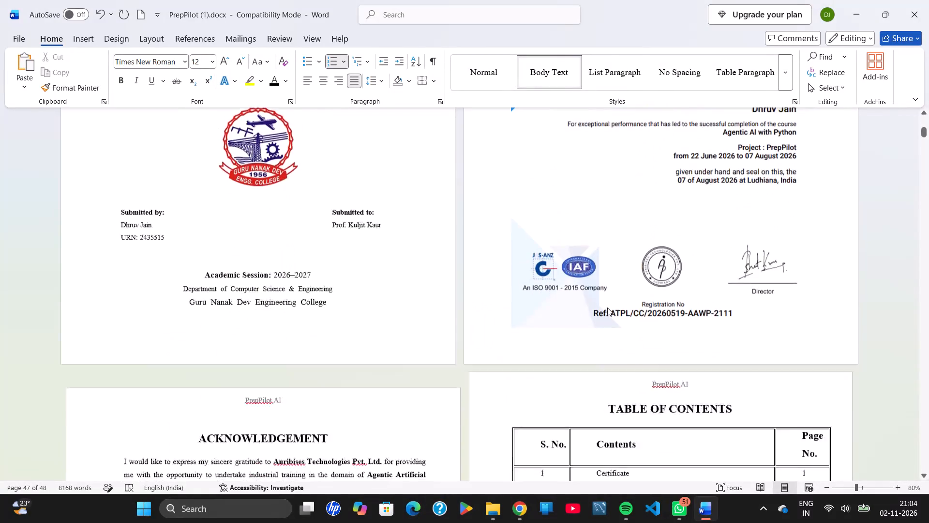
scroll(607, 308, "down", 1)
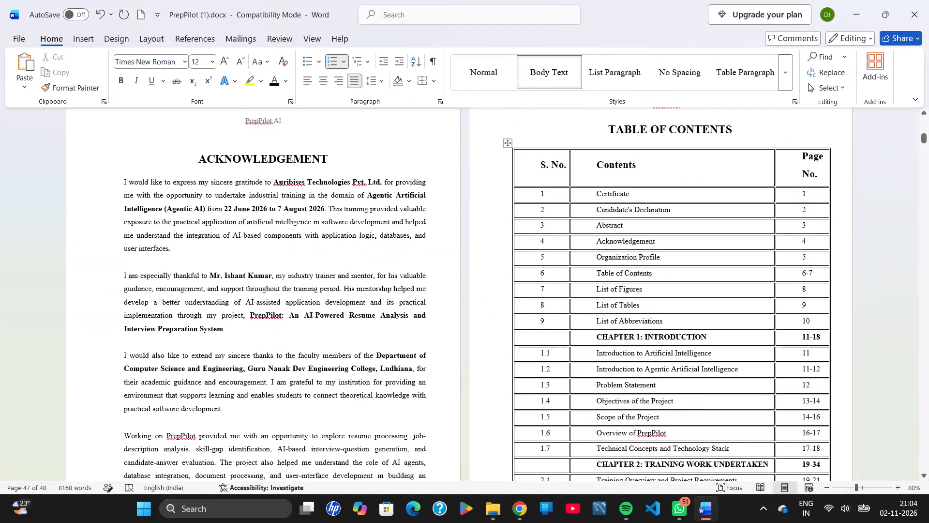
left_click(224, 139)
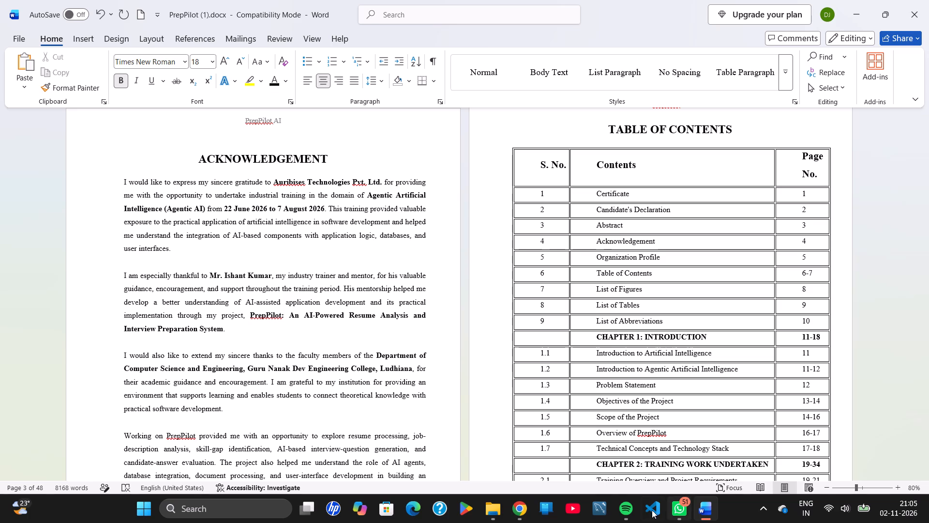
Switch to Spotify, skip ahead three tracks, and return to the report in Word.
left_click(637, 509)
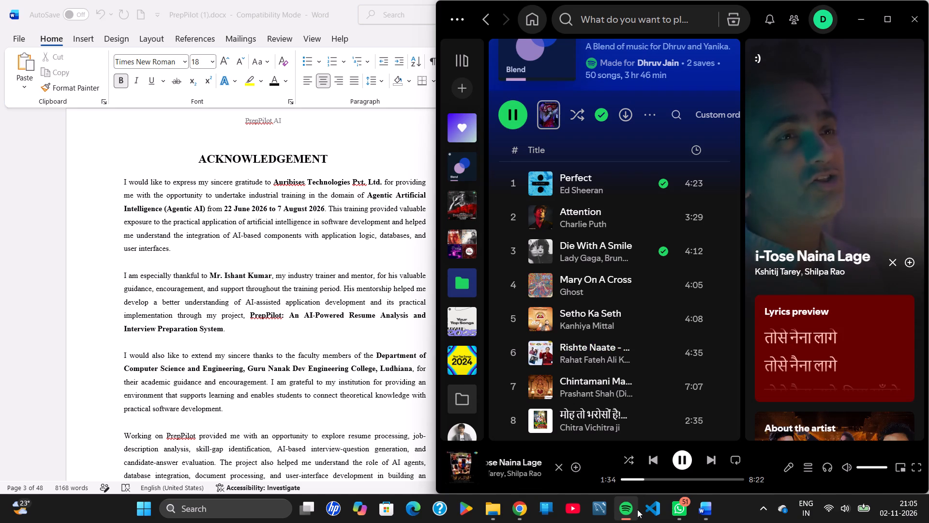
left_click(707, 452)
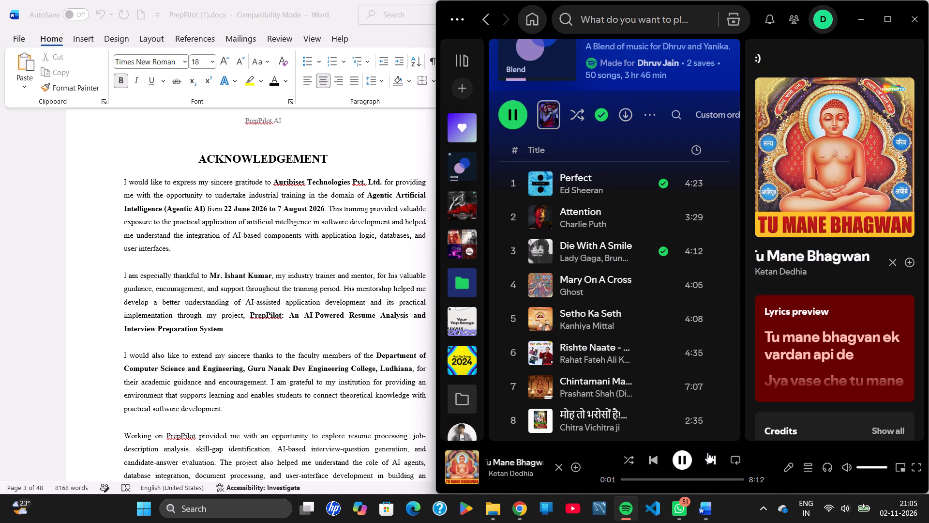
left_click(707, 452)
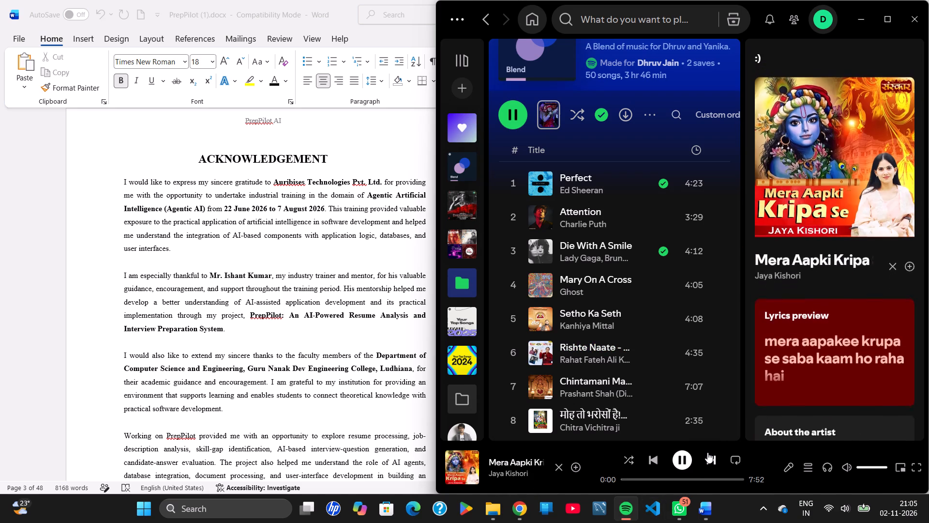
left_click(707, 452)
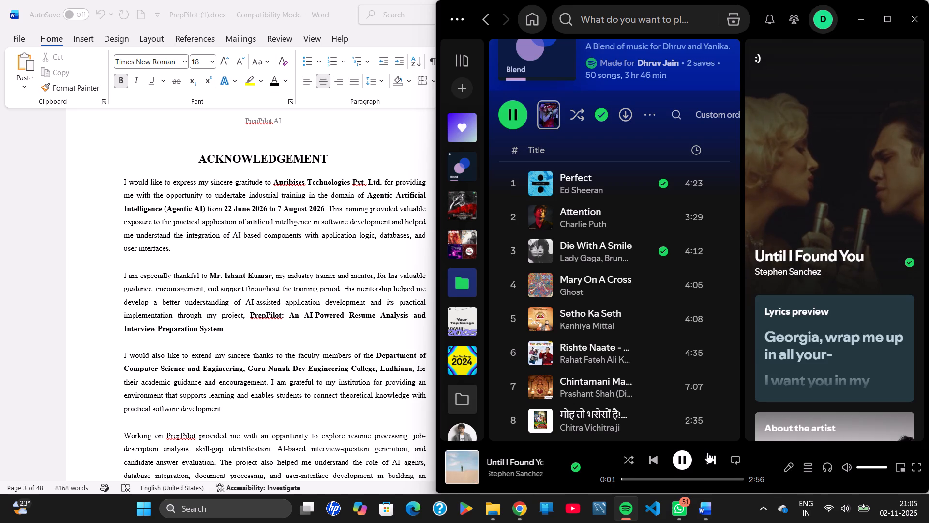
left_click(625, 522)
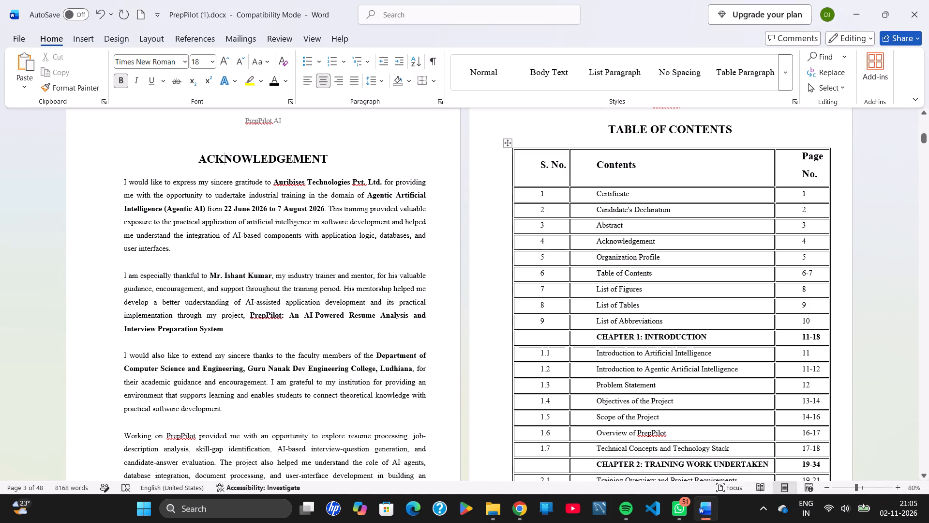
Examine the chapter entries in the table of contents and the beginning of the list of figures.
scroll(657, 341, "down", 3)
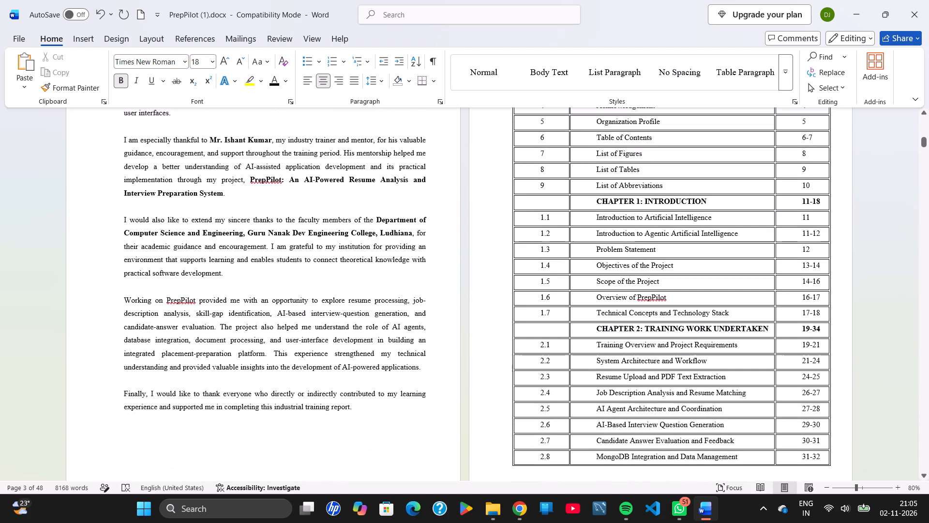
scroll(657, 341, "down", 3)
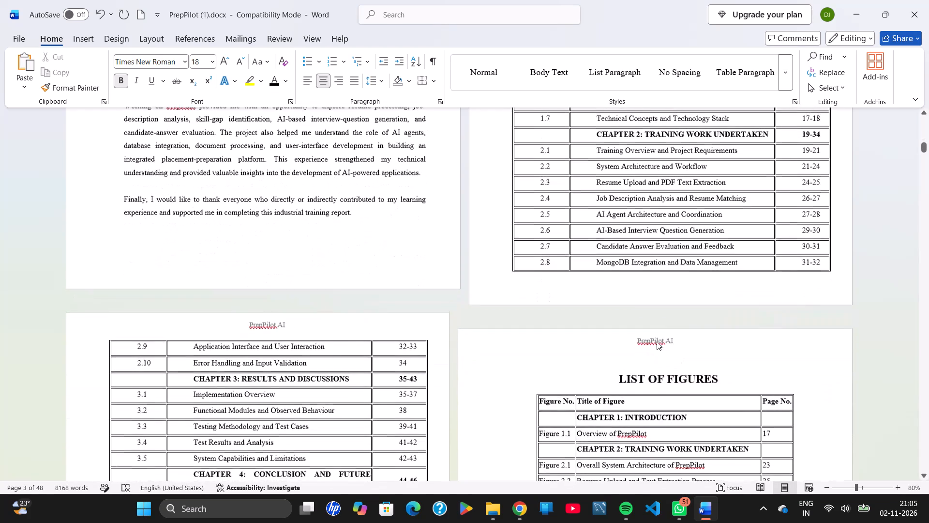
scroll(657, 341, "down", 1)
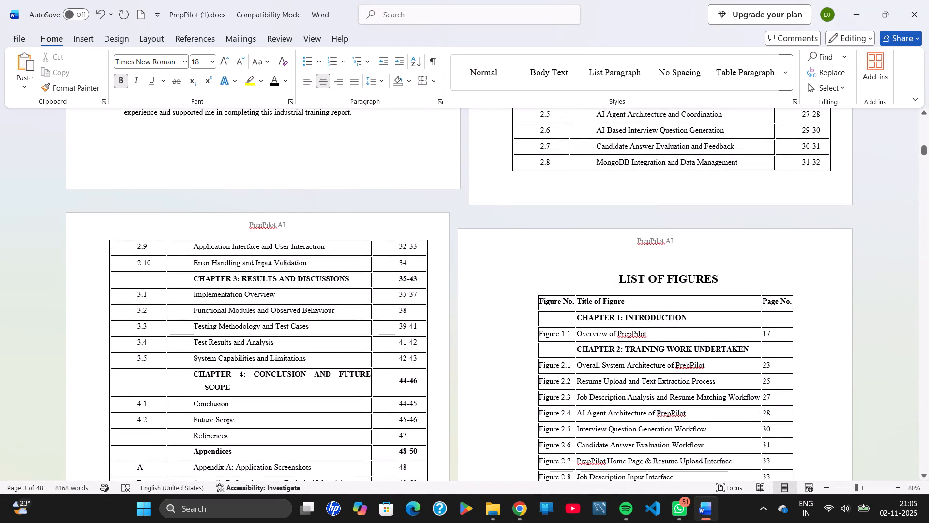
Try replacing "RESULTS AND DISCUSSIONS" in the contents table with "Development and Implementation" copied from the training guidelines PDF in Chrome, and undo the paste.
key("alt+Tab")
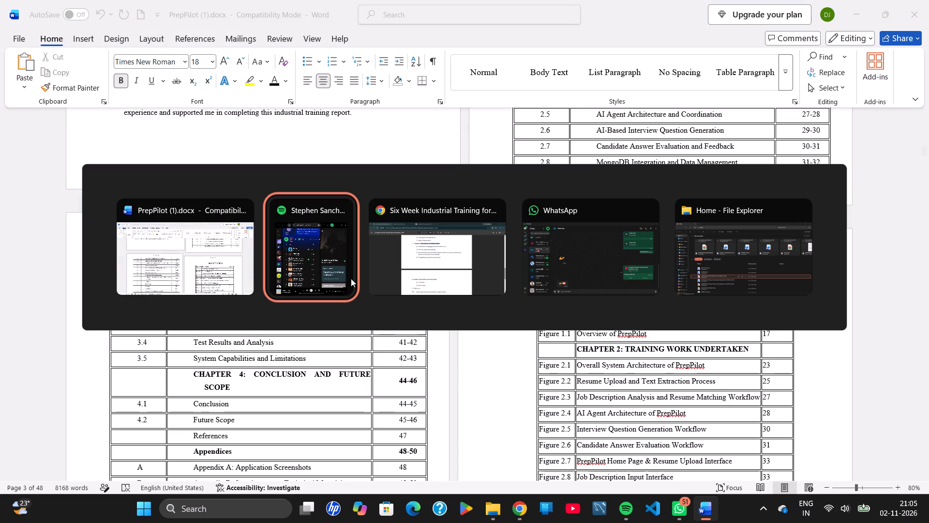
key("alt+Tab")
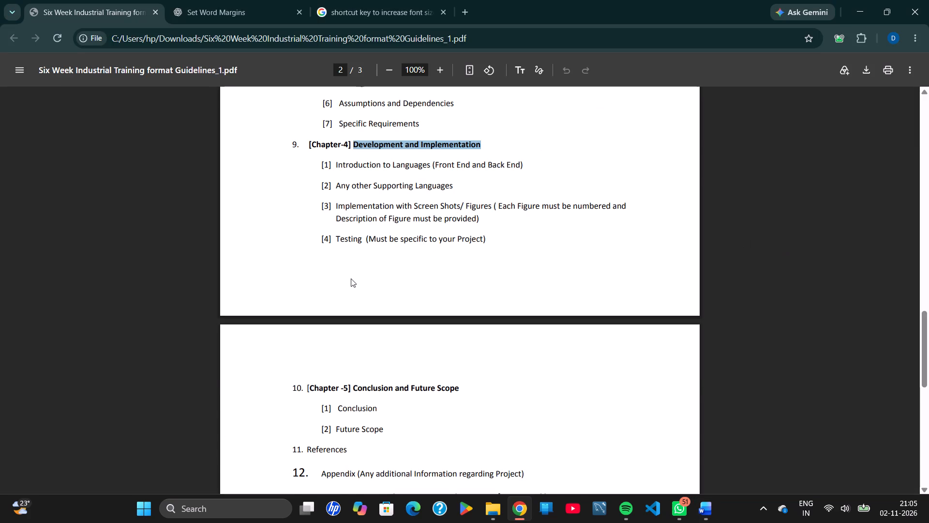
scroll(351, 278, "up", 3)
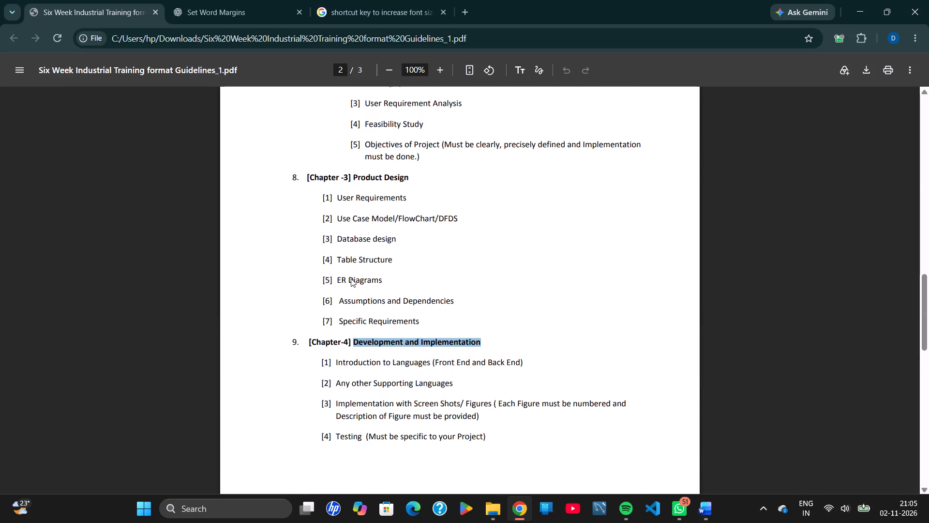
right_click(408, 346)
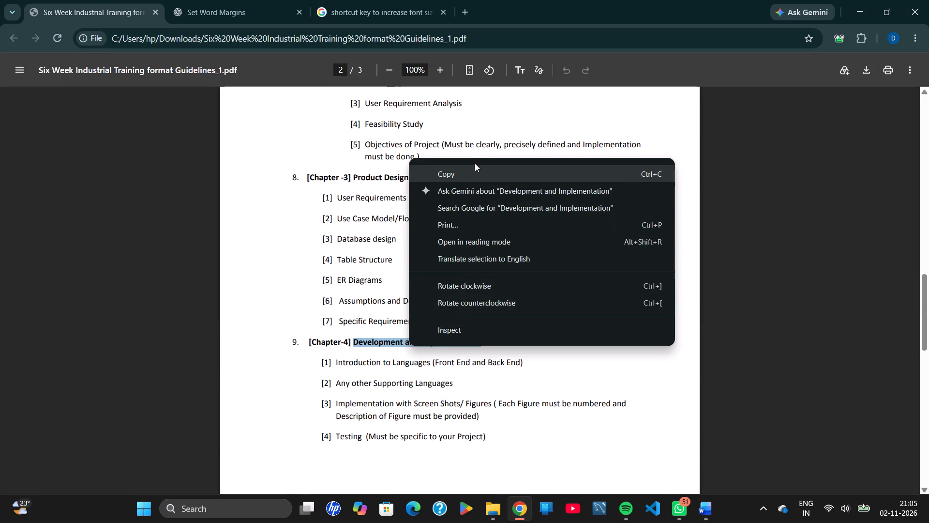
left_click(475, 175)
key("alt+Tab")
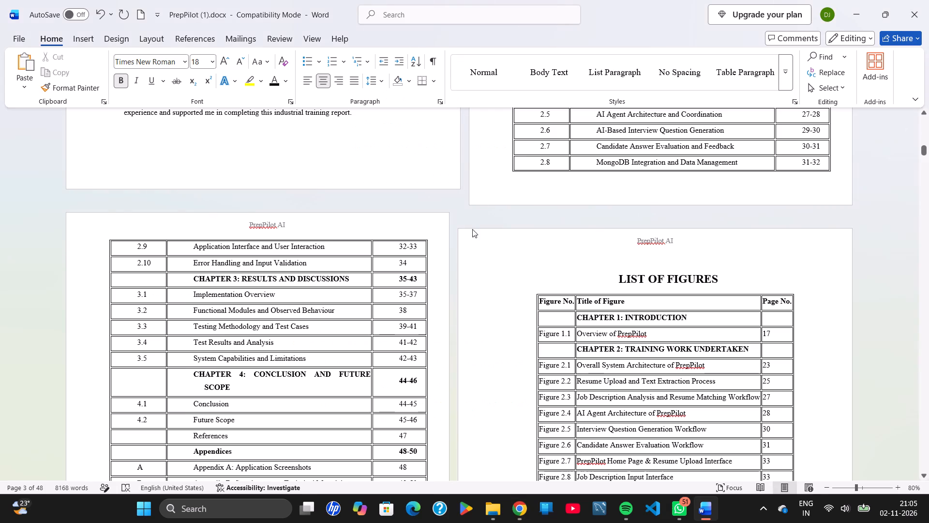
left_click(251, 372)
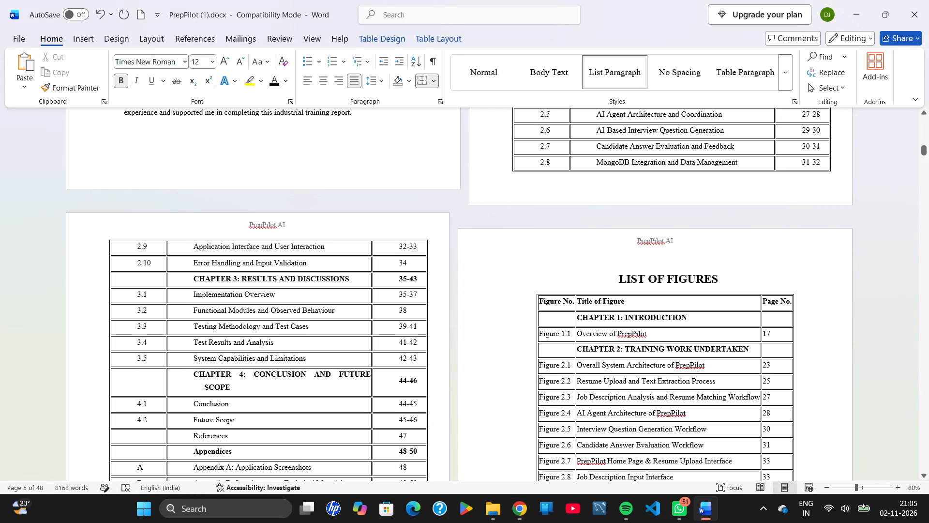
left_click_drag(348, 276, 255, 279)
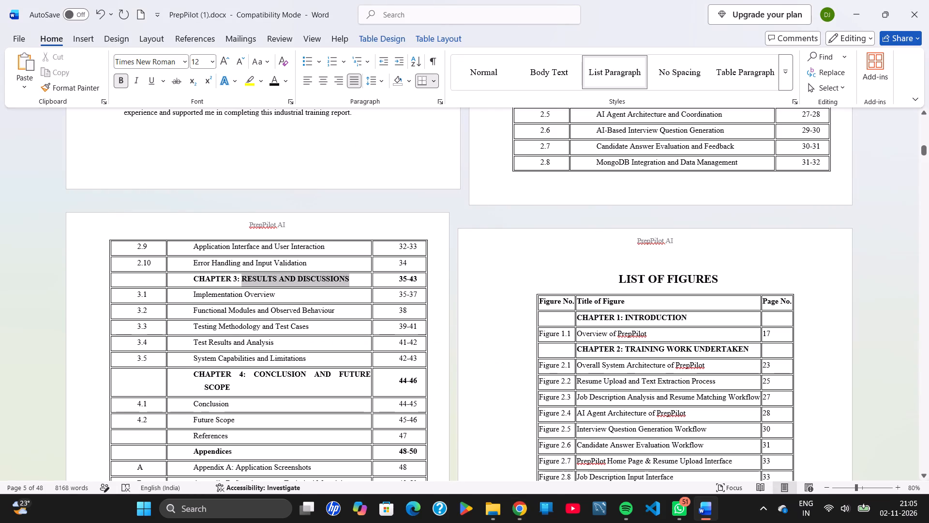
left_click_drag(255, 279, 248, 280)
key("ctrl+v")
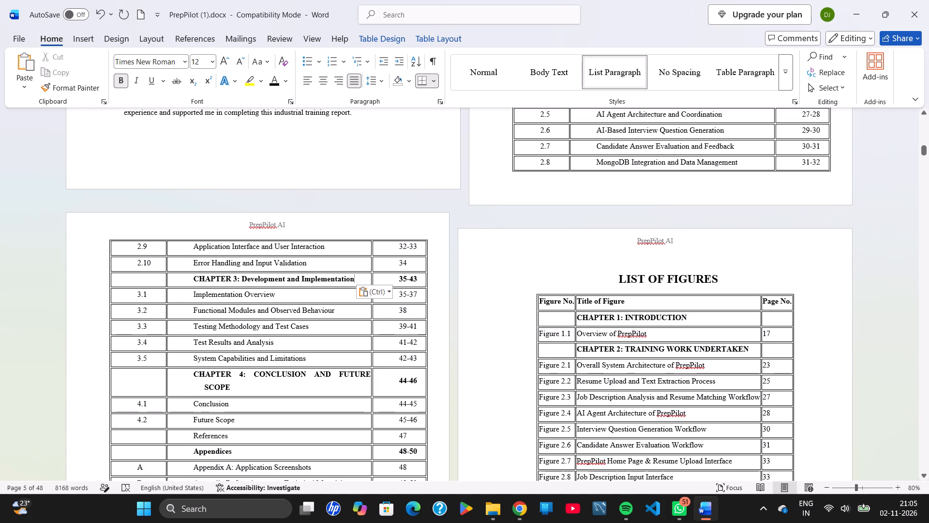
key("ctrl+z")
Copy the title text "DEVELOPMENT AND IMPLEMENTATION" from the Chapter 4 heading in the report body.
scroll(538, 340, "down", 5)
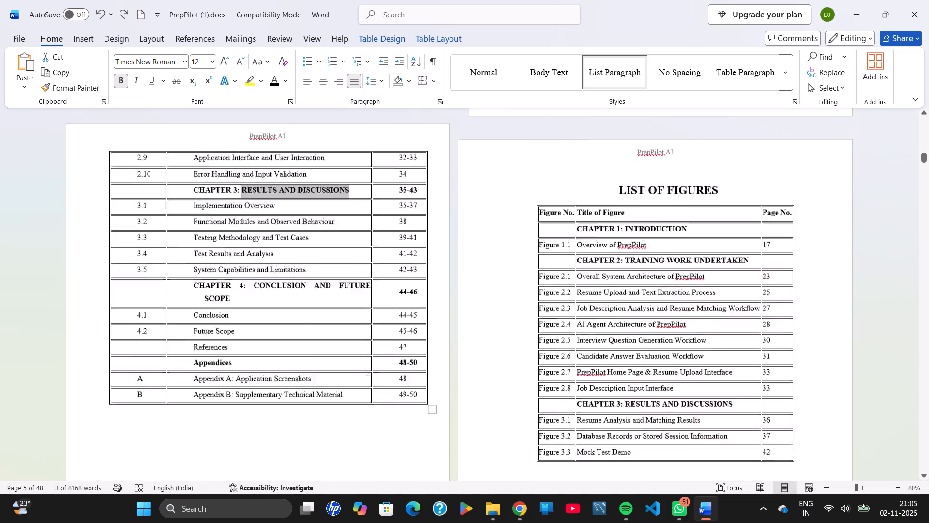
scroll(538, 340, "down", 18)
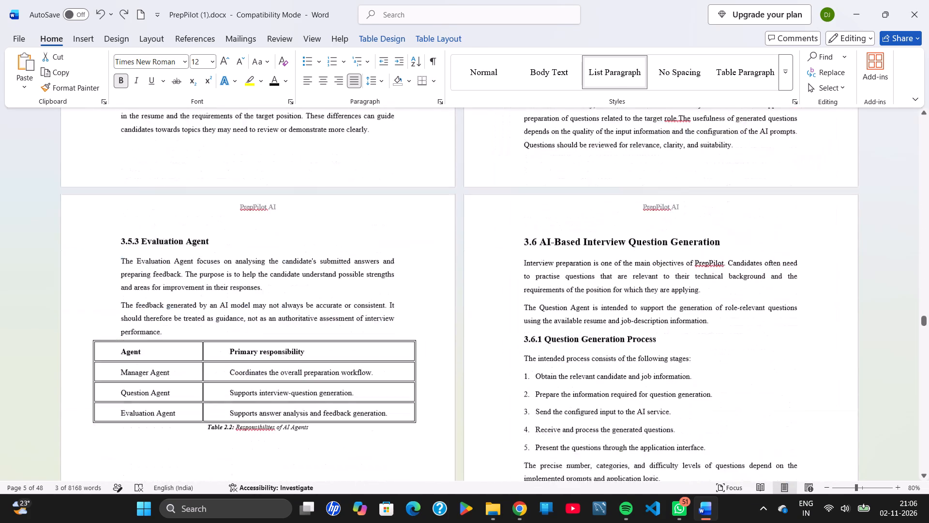
scroll(538, 340, "down", 6)
scroll(538, 340, "up", 3)
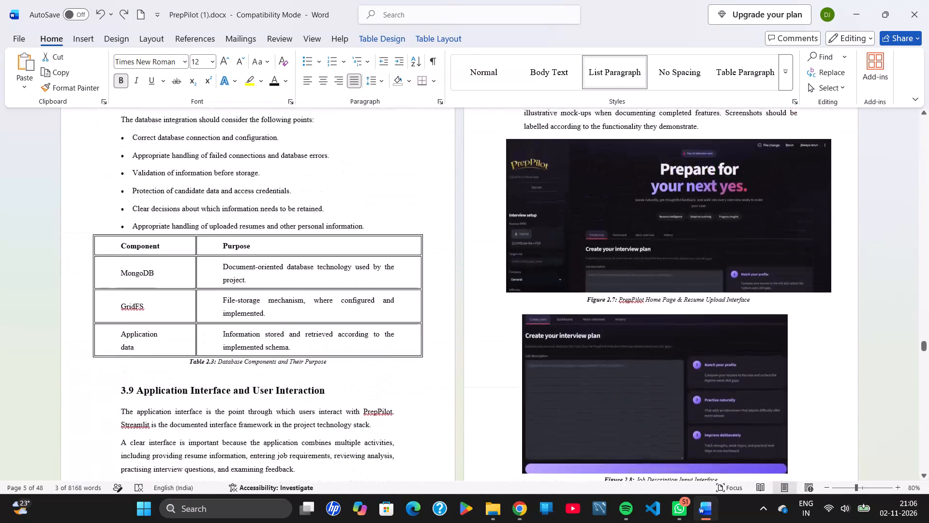
scroll(538, 340, "up", 2)
scroll(538, 340, "down", 5)
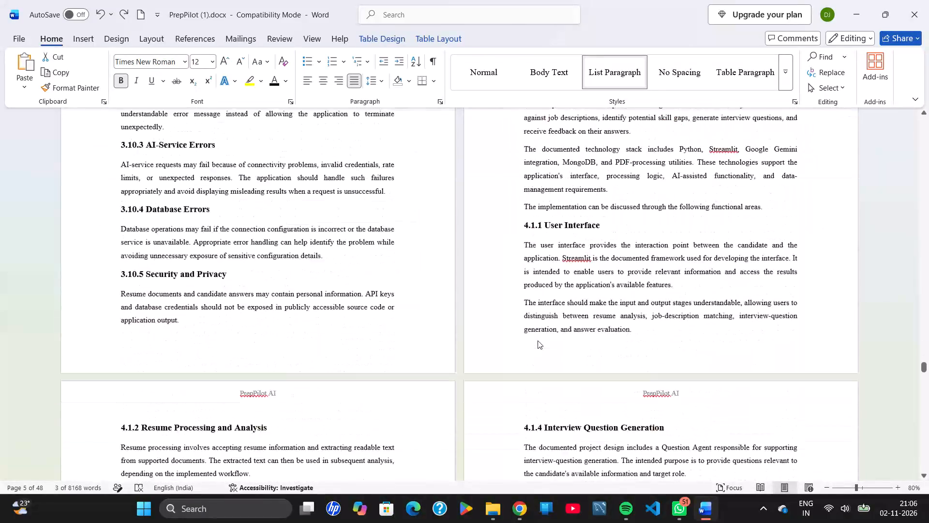
scroll(538, 340, "up", 3)
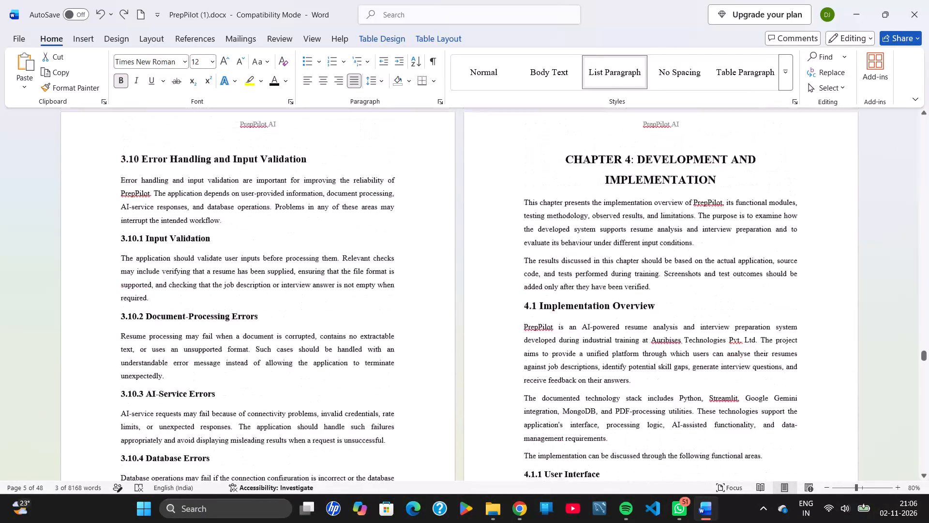
scroll(538, 340, "up", 1)
left_click_drag(719, 319, 646, 308)
key("ctrl+c")
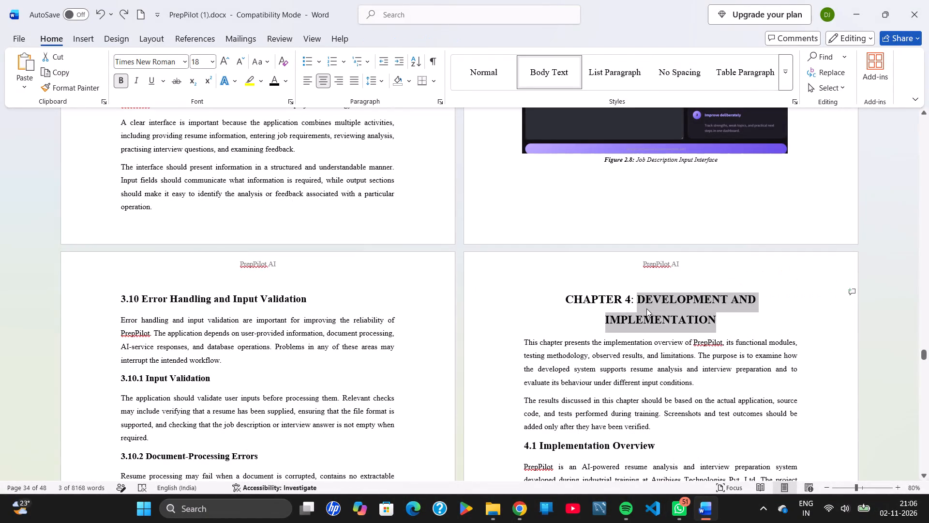
Replace "RESULTS AND DISCUSSIONS" in the table of contents' Chapter 3 entry with the copied title "DEVELOPMENT AND IMPLEMENTATION".
scroll(646, 308, "up", 20)
scroll(646, 308, "up", 11)
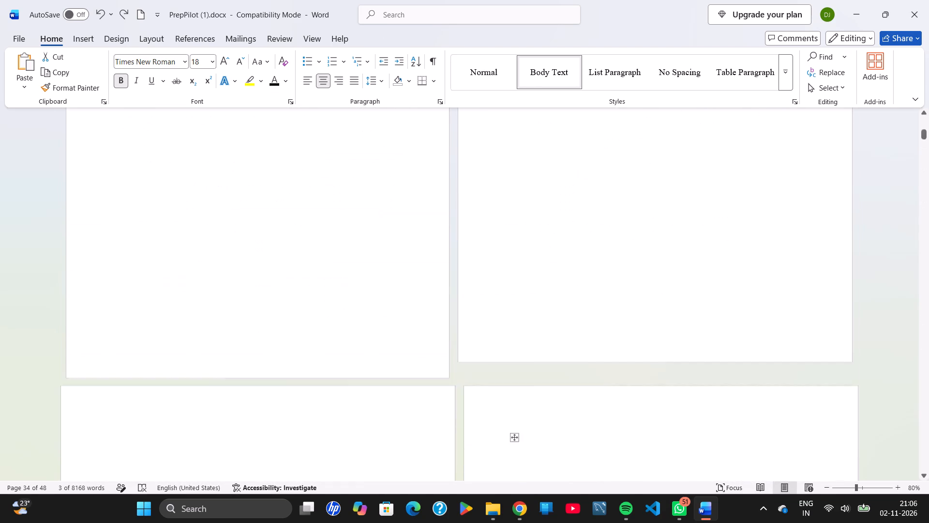
scroll(646, 308, "down", 5)
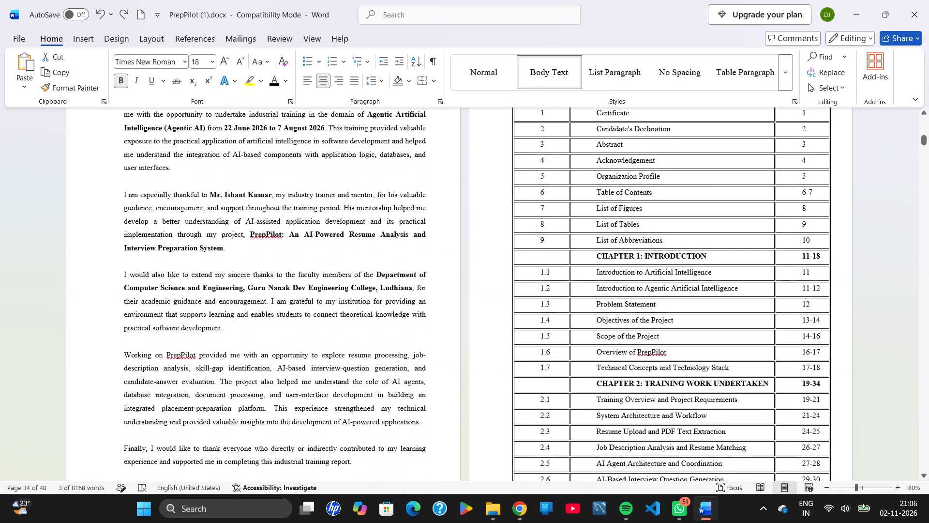
scroll(716, 335, "down", 2)
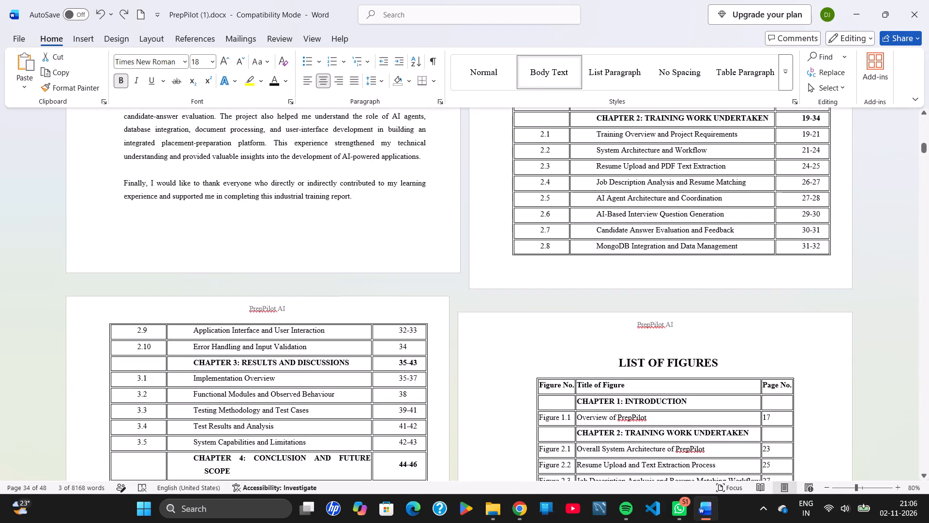
left_click_drag(350, 361, 251, 362)
key("ctrl+v")
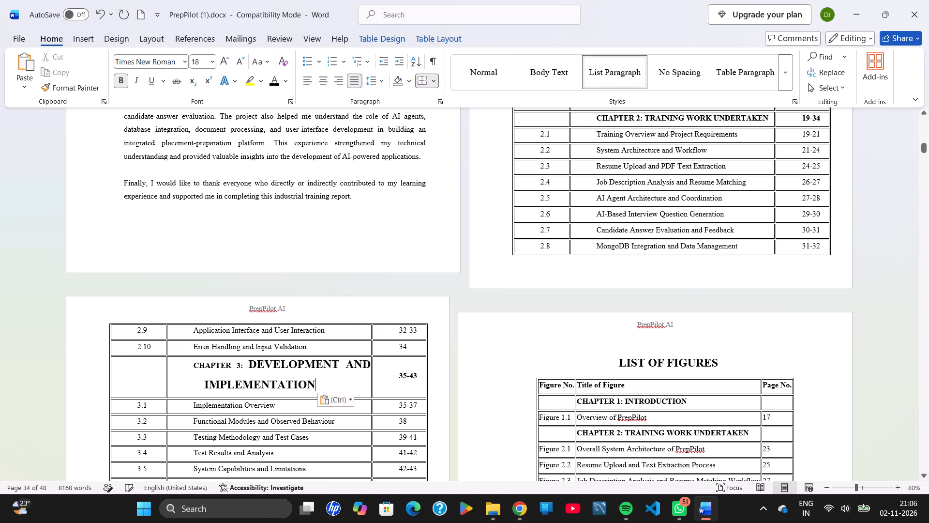
Format the table of contents' Chapter 3 entry with its pasted title at 12 pt, left-aligned and without an indent.
left_click_drag(314, 382, 263, 369)
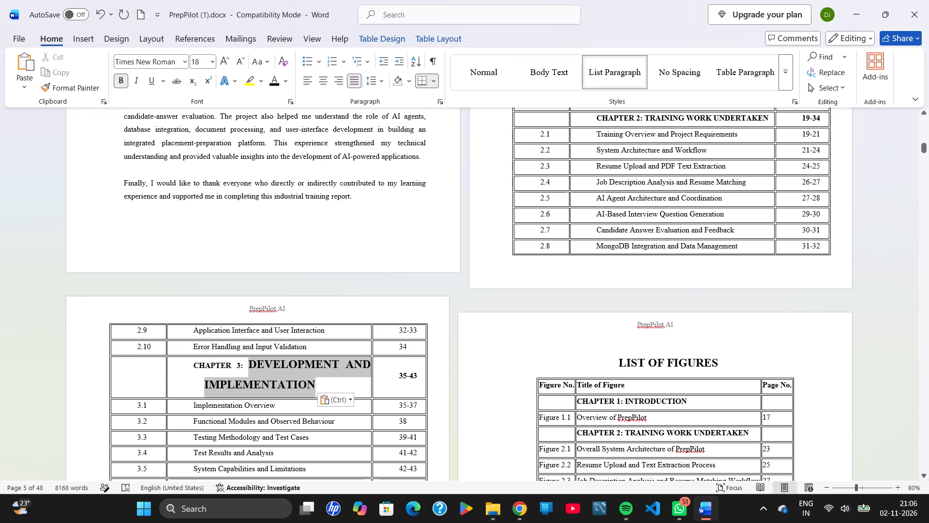
left_click_drag(263, 369, 258, 367)
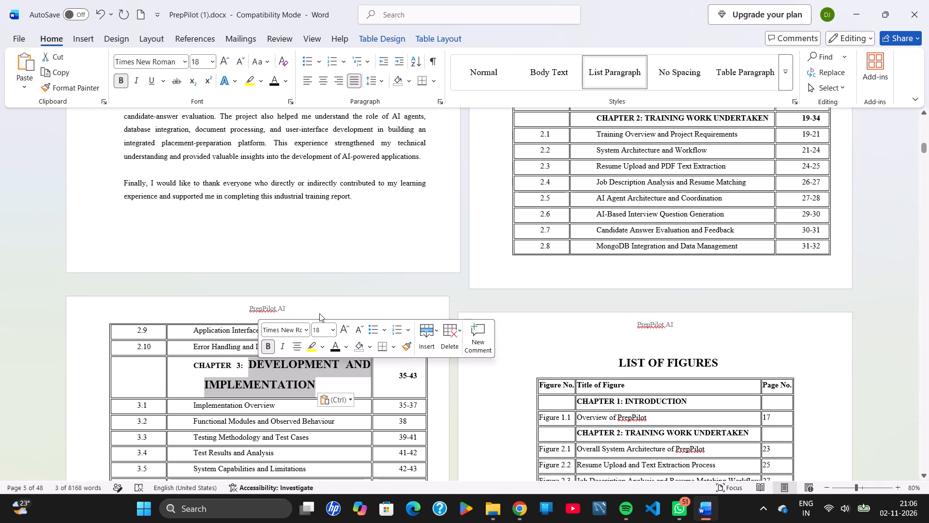
left_click(322, 329)
type("12")
key("Return")
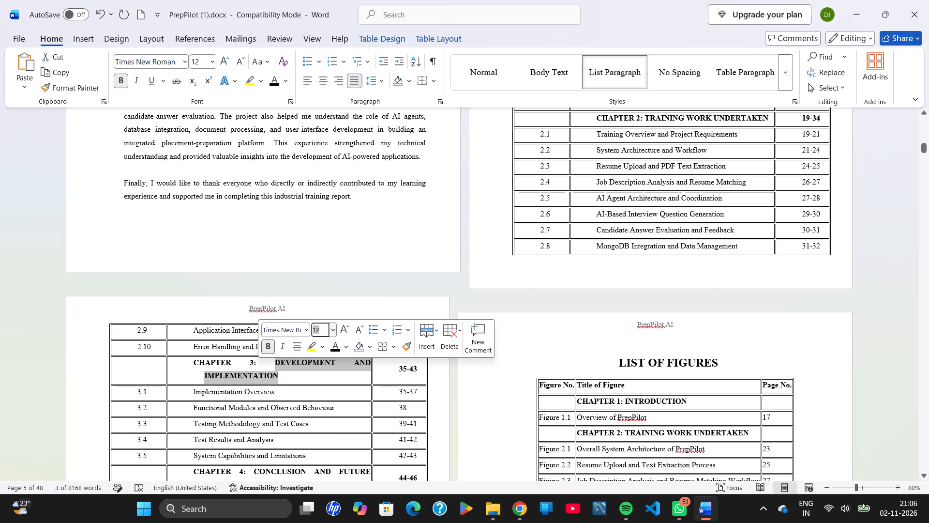
left_click(355, 80)
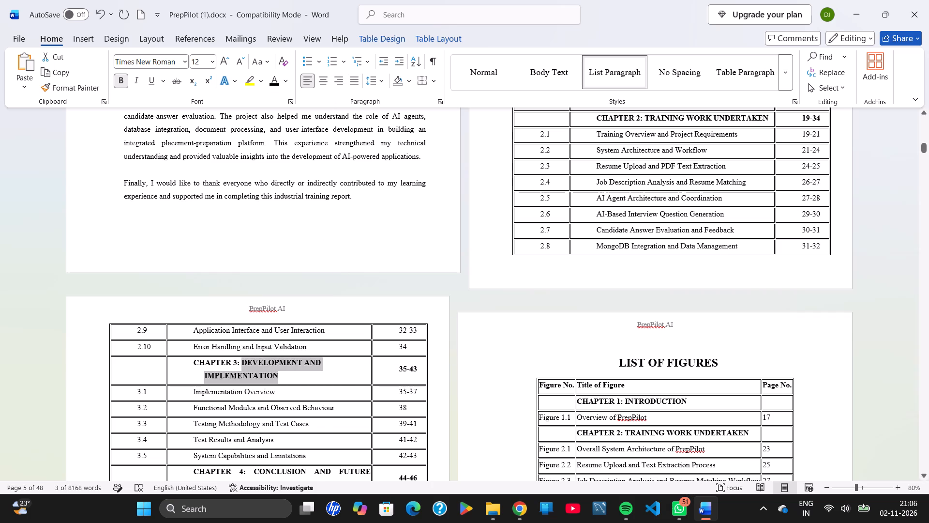
left_click(193, 360)
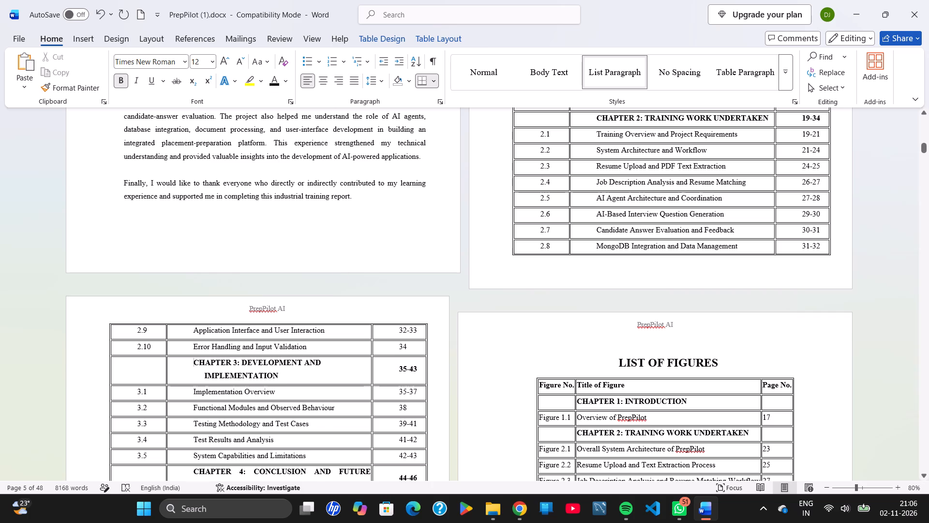
key("BackSpace")
key("BackSpace")
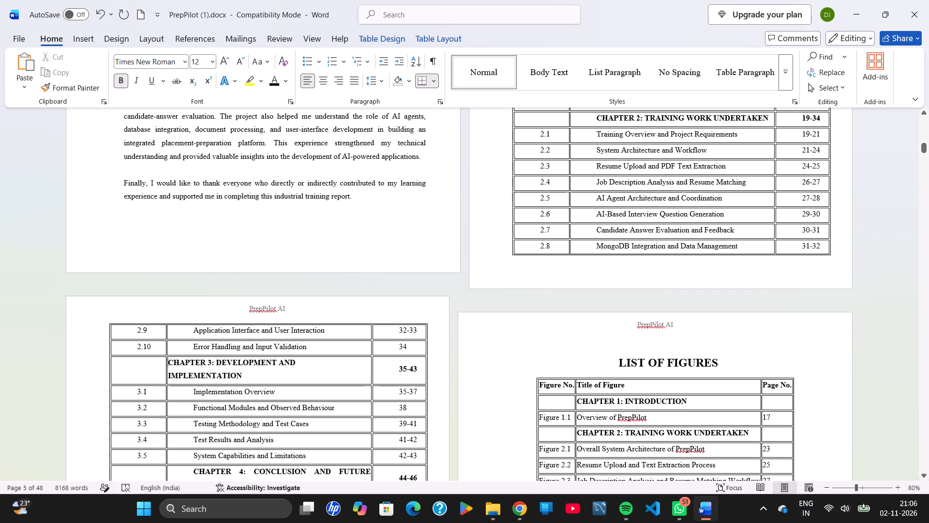
Tighten the Chapter 3 contents entry onto one line, without a space after the colon, as "CHAPTER 3:DEVELOPMENT AND IMPLEMENTATION".
left_click(295, 363)
key("Delete")
key("space")
key("Delete")
key("Left")
key("Left")
key("Left")
key("Left")
key("Left")
key("Left")
key("Left")
key("Left")
key("Left")
key("Left")
key("Left")
key("Left")
key("Left")
key("Left")
key("Left")
key("Left")
key("Left")
key("Left")
key("Left")
key("Left")
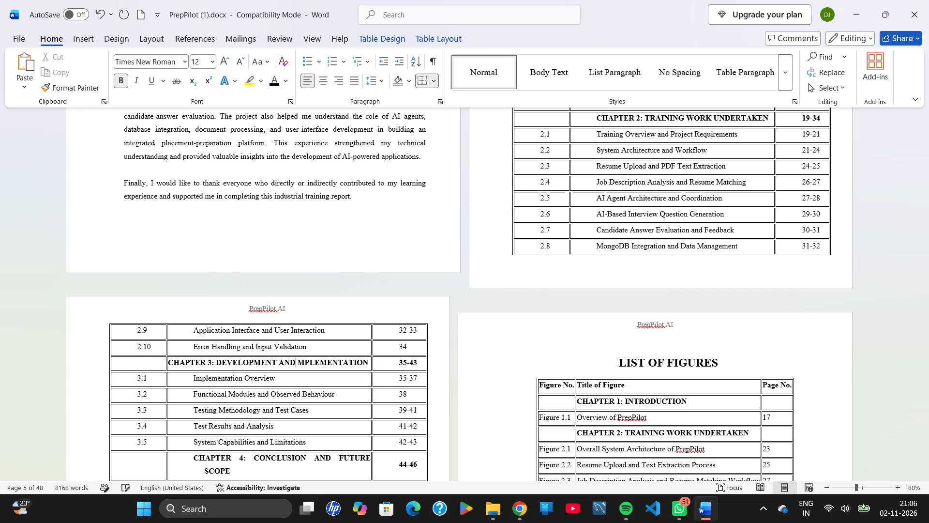
key("Right")
key("Right")
key("Right")
key("Right")
key("Right")
key("BackSpace")
key("Up")
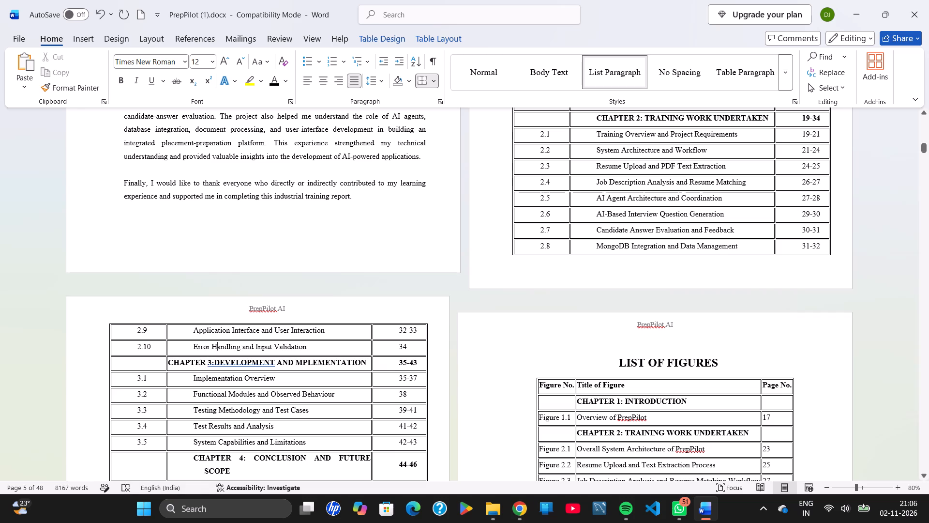
left_click(296, 364)
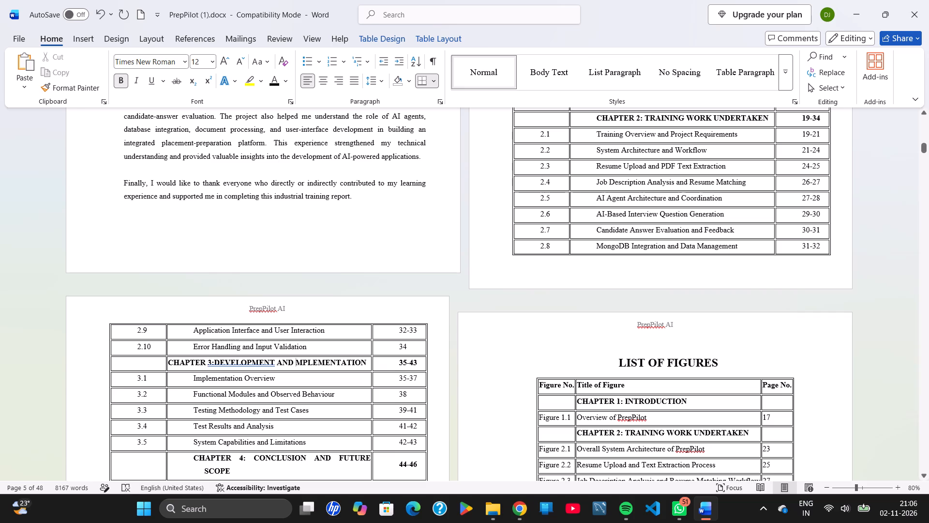
key("i")
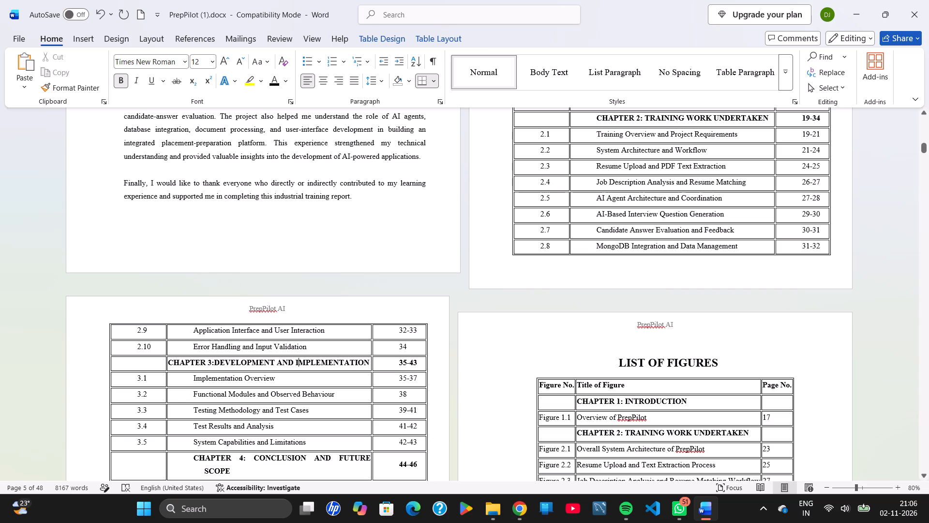
Renumber the contents entries "DEVELOPMENT AND IMPLEMENTATION" as Chapter 4 and "CONCLUSION AND FUTURE SCOPE" as Chapter 5.
scroll(290, 388, "up", 1)
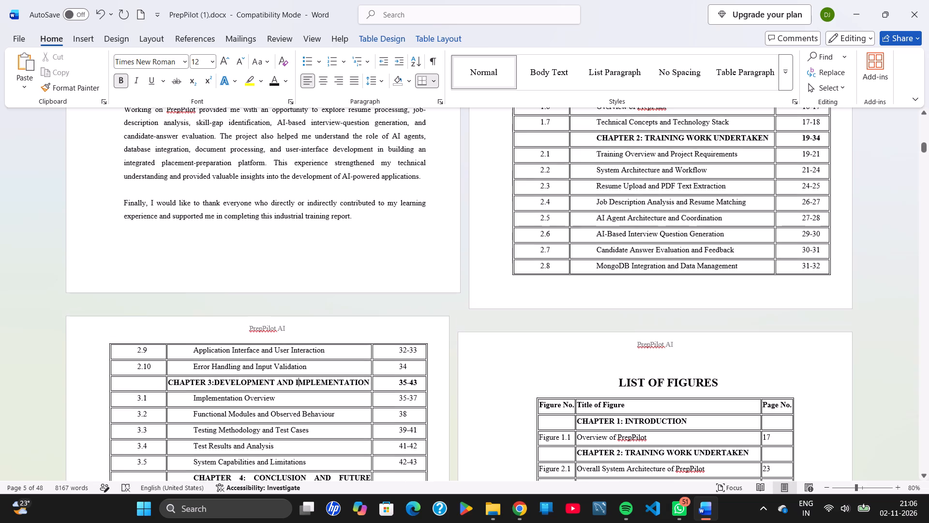
scroll(290, 388, "up", 1)
scroll(290, 388, "down", 1)
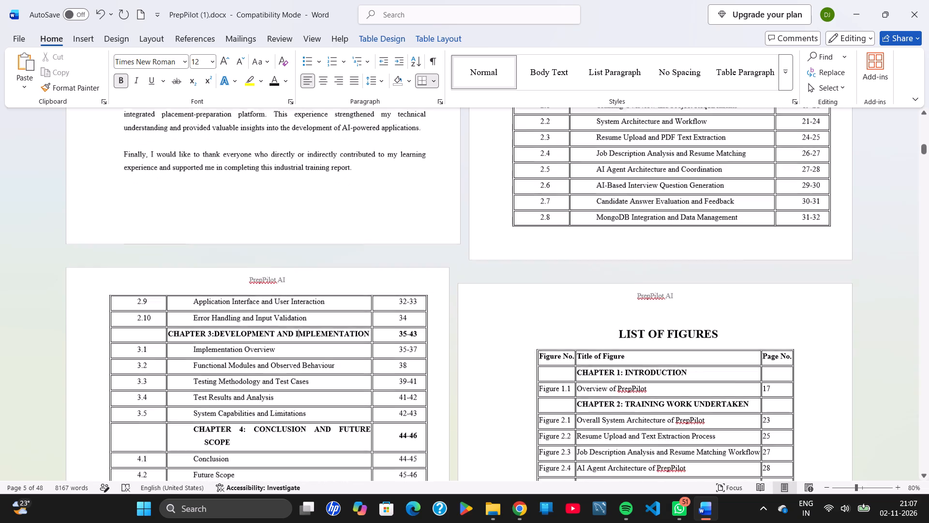
scroll(290, 388, "down", 1)
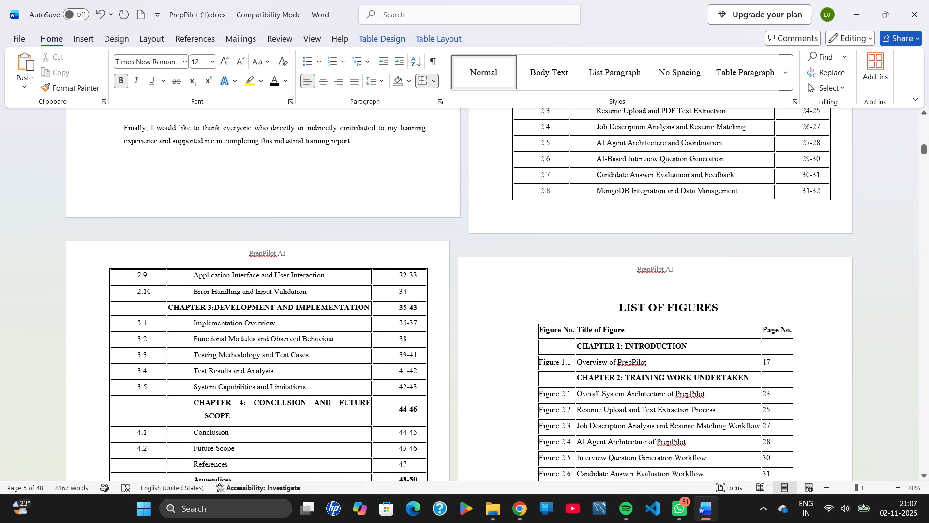
left_click(211, 308)
key("BackSpace")
key("4")
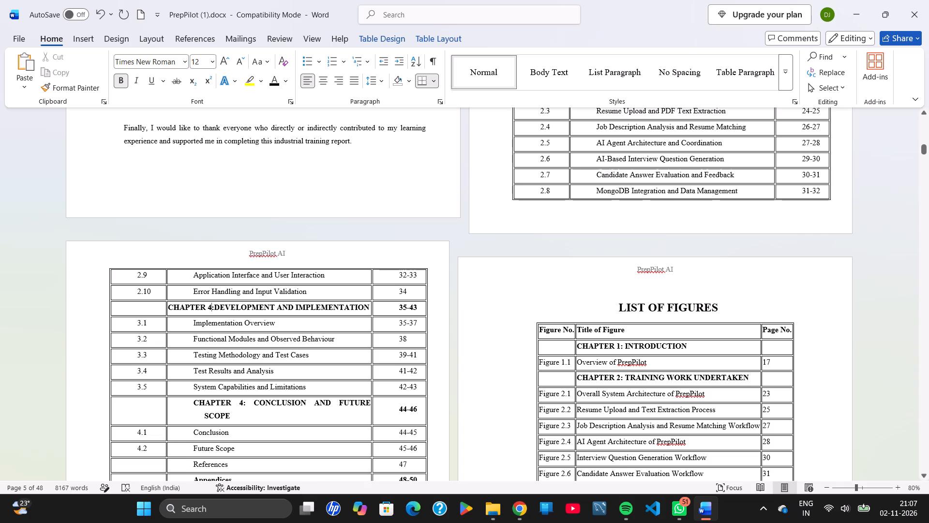
left_click(242, 403)
key("BackSpace")
key("5")
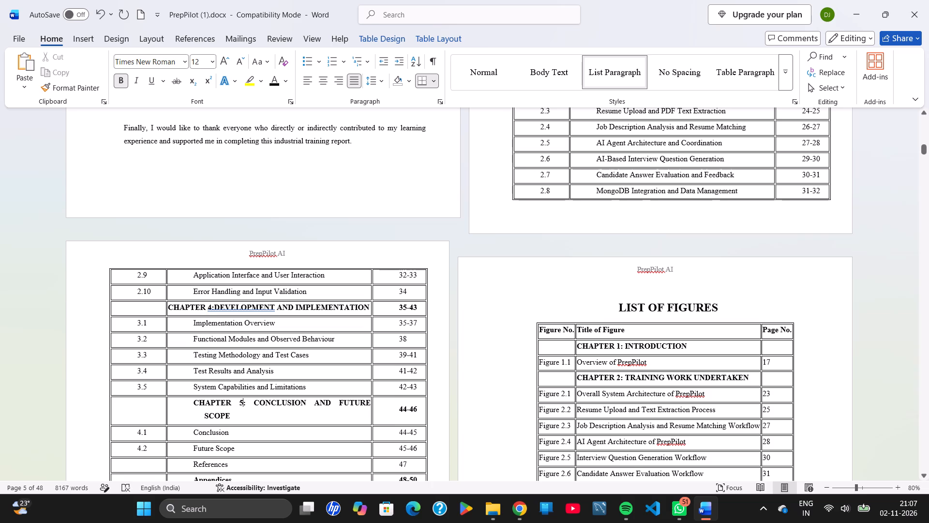
Remove the Chapter 5 contents entry's indent, keeping one space after the colon in "CHAPTER 5: CONCLUSION AND FUTURE SCOPE".
left_click(255, 403)
key("BackSpace")
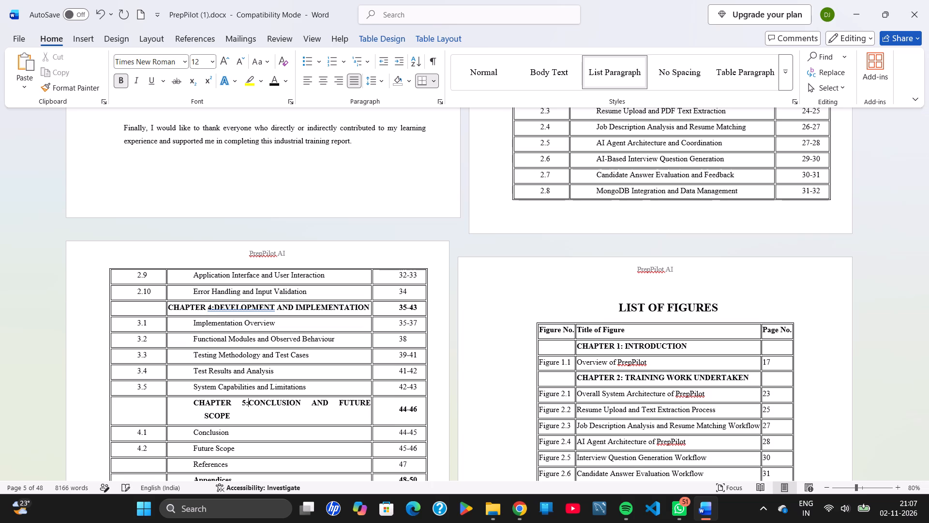
left_click(192, 404)
key("BackSpace")
key("BackSpace")
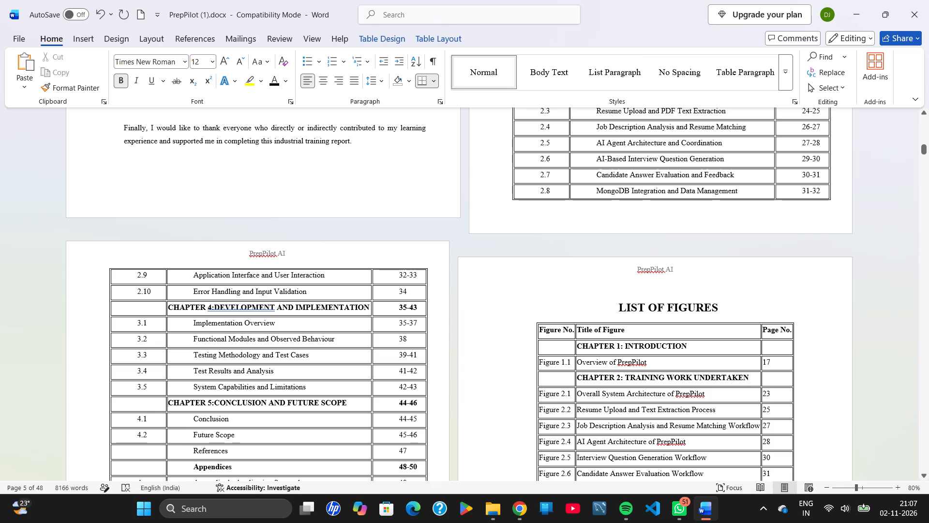
left_click(215, 402)
key("space")
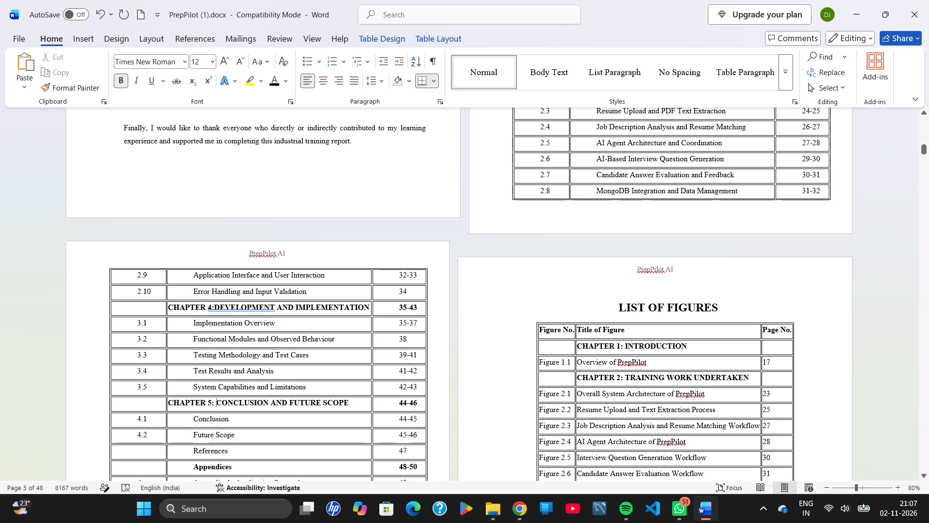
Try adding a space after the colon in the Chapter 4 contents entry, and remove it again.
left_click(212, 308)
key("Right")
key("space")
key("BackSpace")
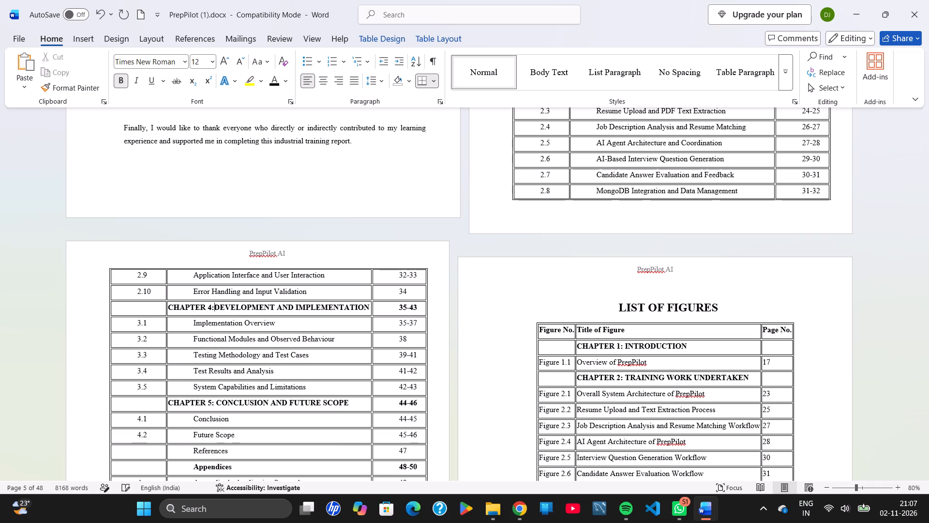
Renumber the contents entries "TRAINING WORK UNDERTAKEN" as Chapter 3 and "INTRODUCTION" as Chapter 2.
scroll(332, 346, "down", 1)
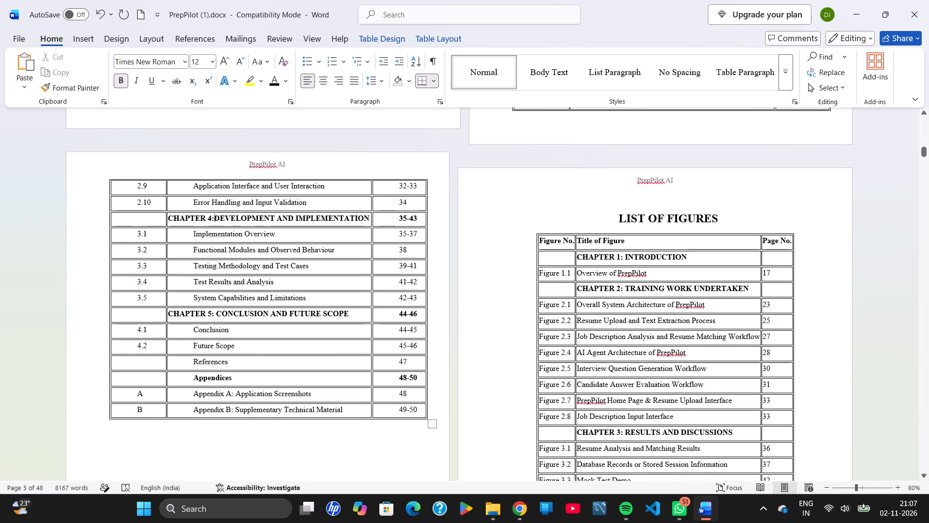
scroll(332, 346, "up", 1)
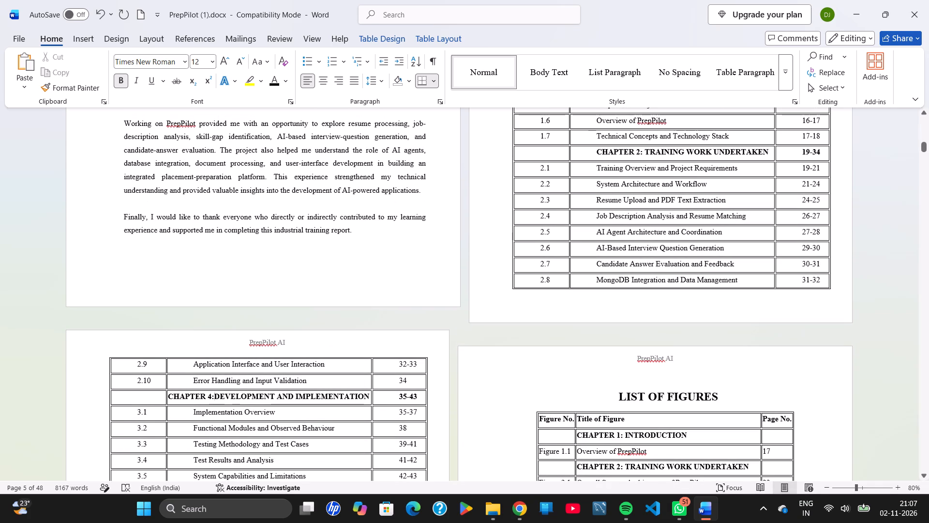
left_click(638, 152)
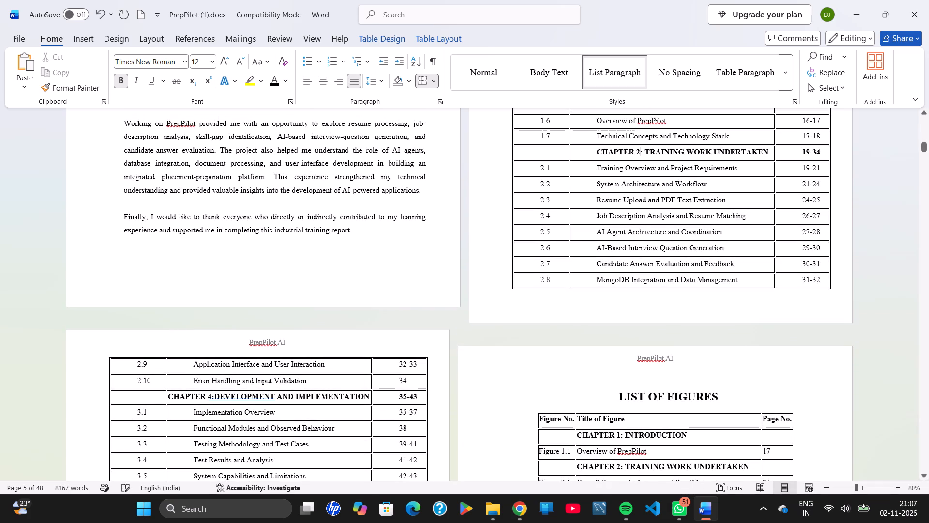
key("BackSpace")
key("3")
scroll(638, 152, "up", 2)
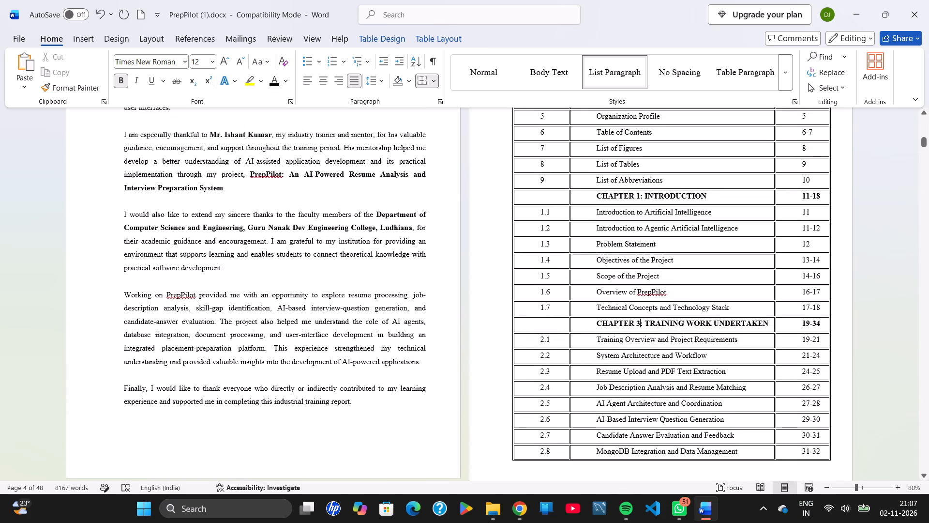
left_click(639, 193)
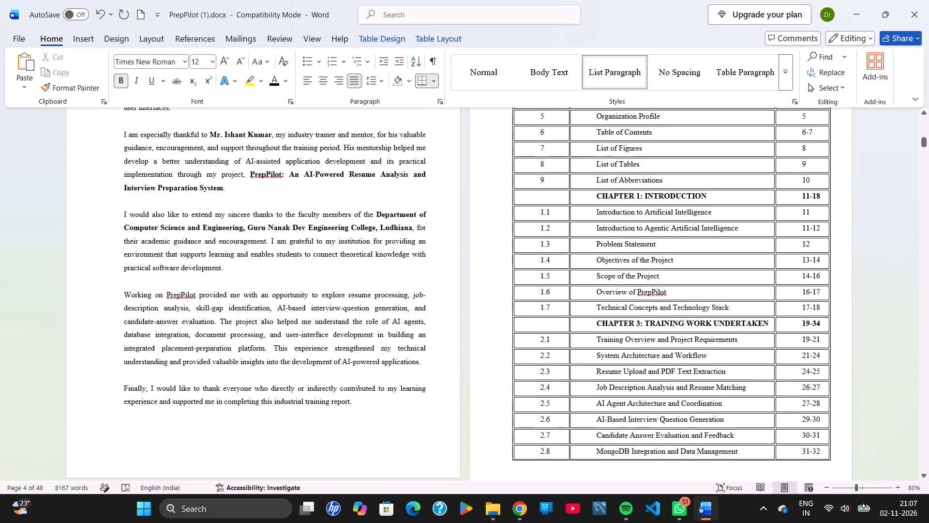
key("BackSpace")
key("2")
Compare the renumbered contents entries with the Chapter 1 and Chapter 2 headings in the report body.
scroll(638, 316, "down", 3)
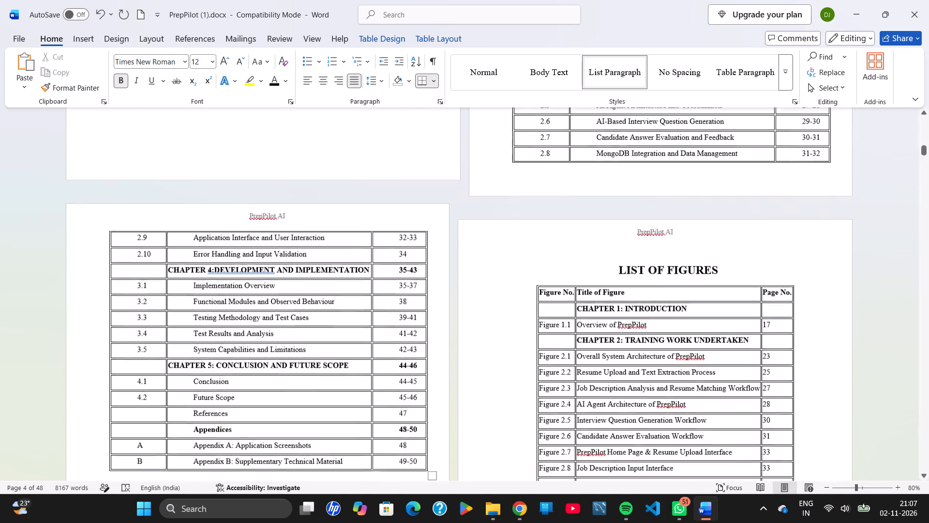
scroll(638, 316, "down", 4)
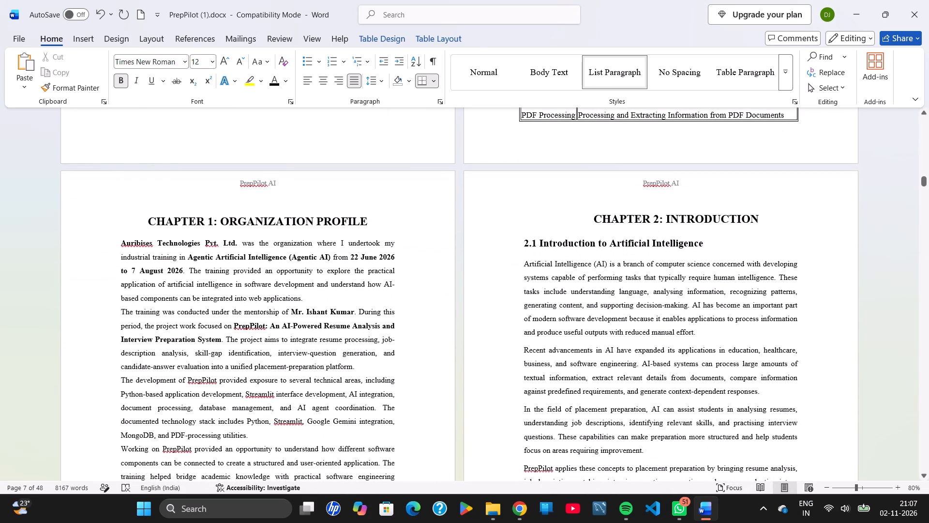
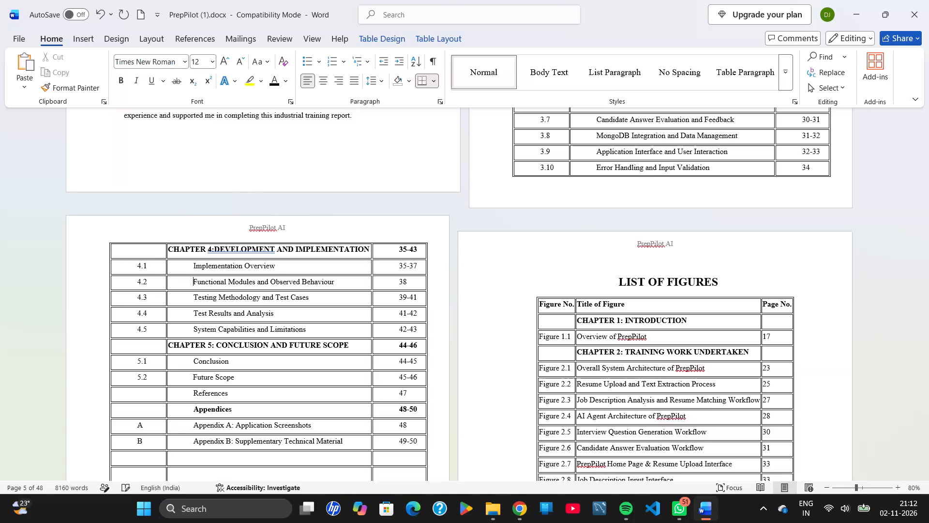
Compare the contents entries and the list of figures with the Chapter 1 and Chapter 2 pages in the report body.
left_click(252, 366)
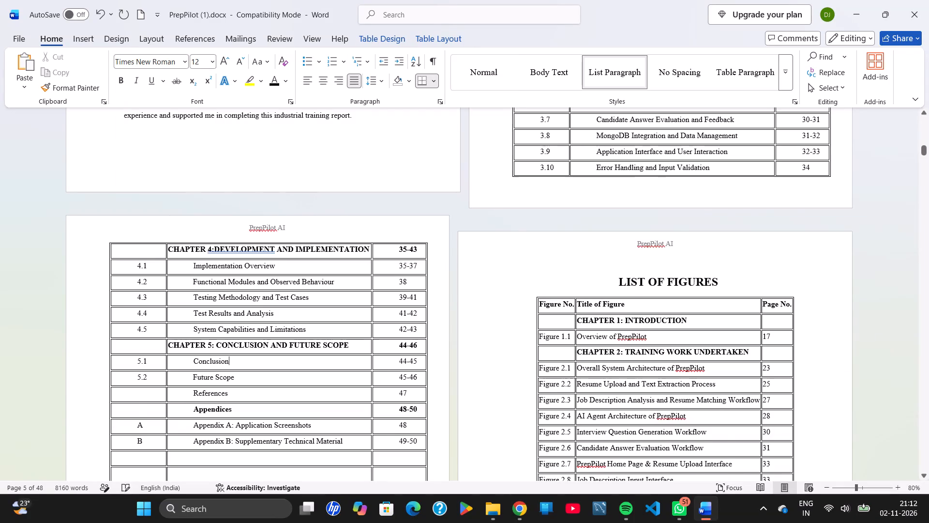
scroll(252, 366, "down", 1)
scroll(252, 366, "up", 1)
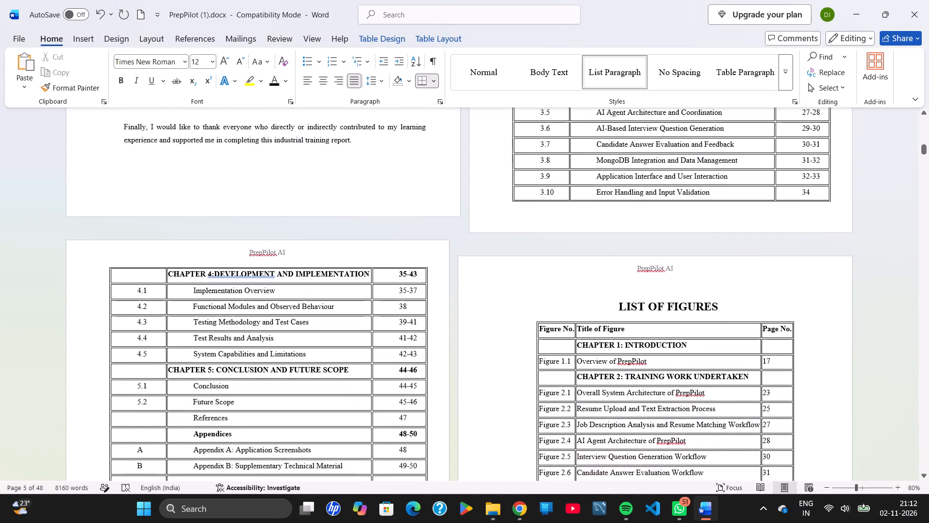
scroll(252, 366, "up", 3)
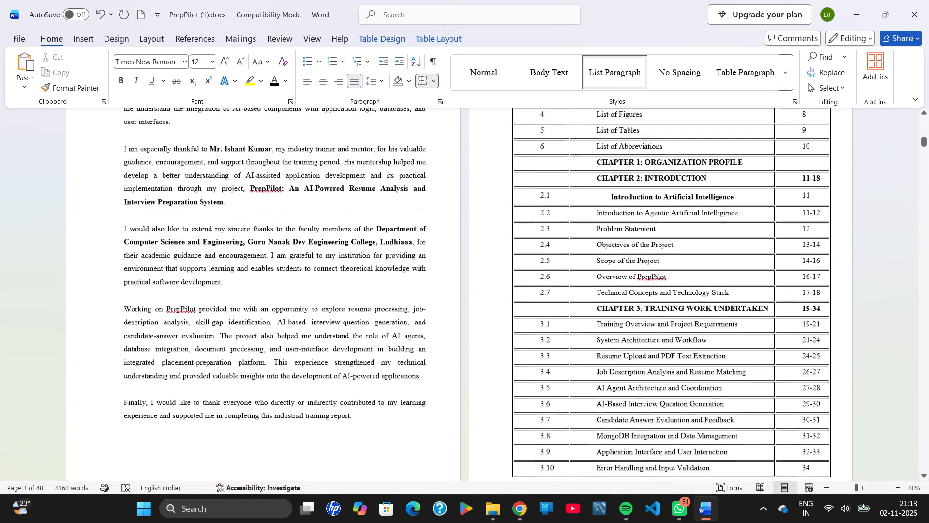
scroll(420, 357, "up", 1)
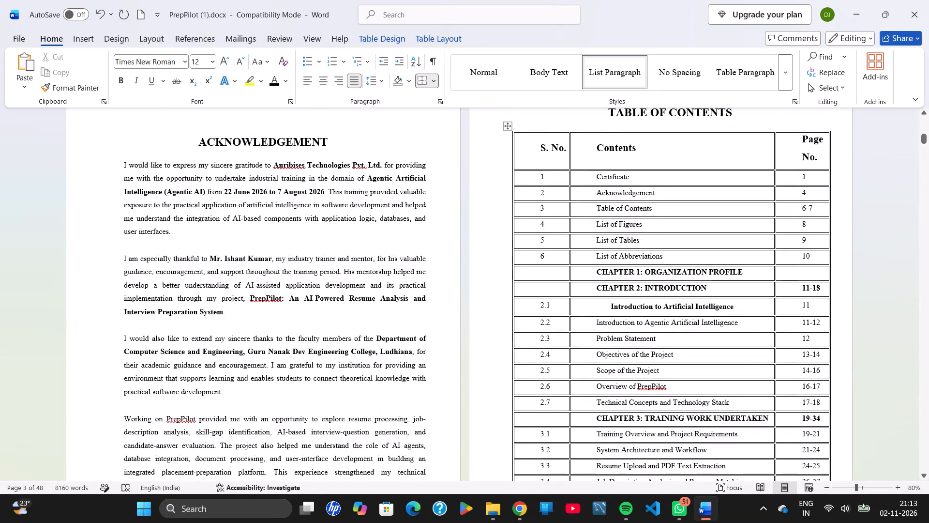
scroll(736, 309, "down", 5)
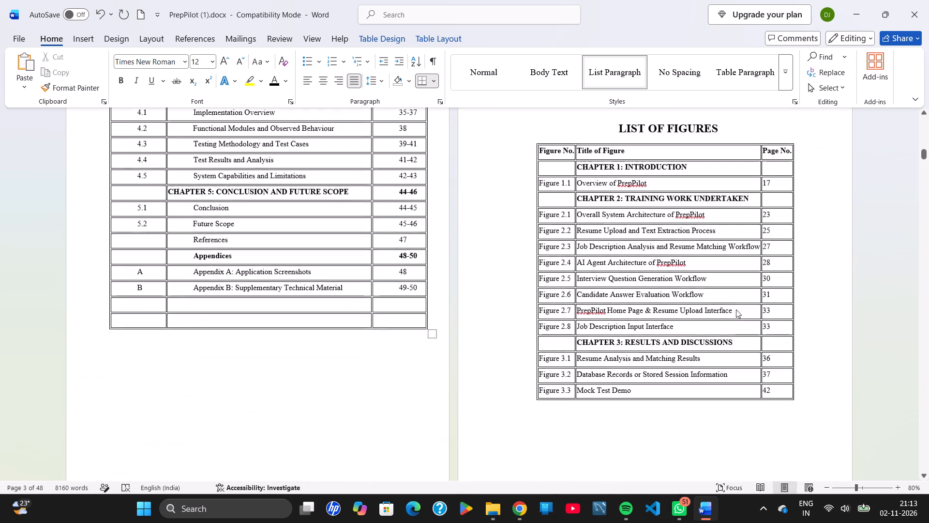
scroll(736, 309, "down", 3)
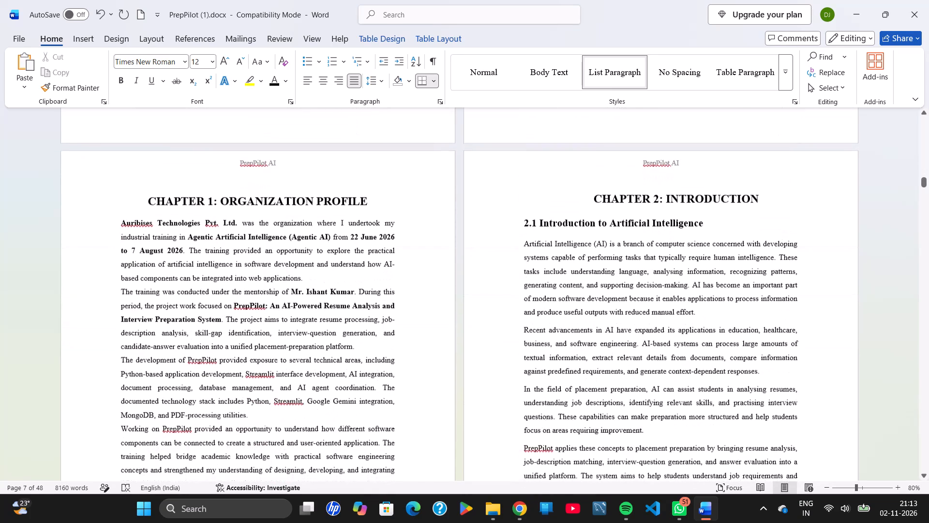
scroll(736, 309, "down", 2)
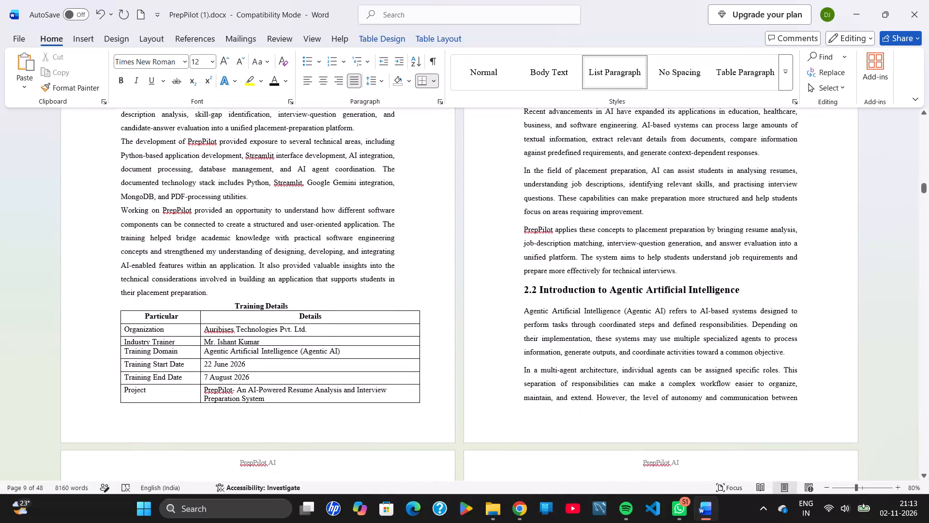
scroll(736, 309, "up", 3)
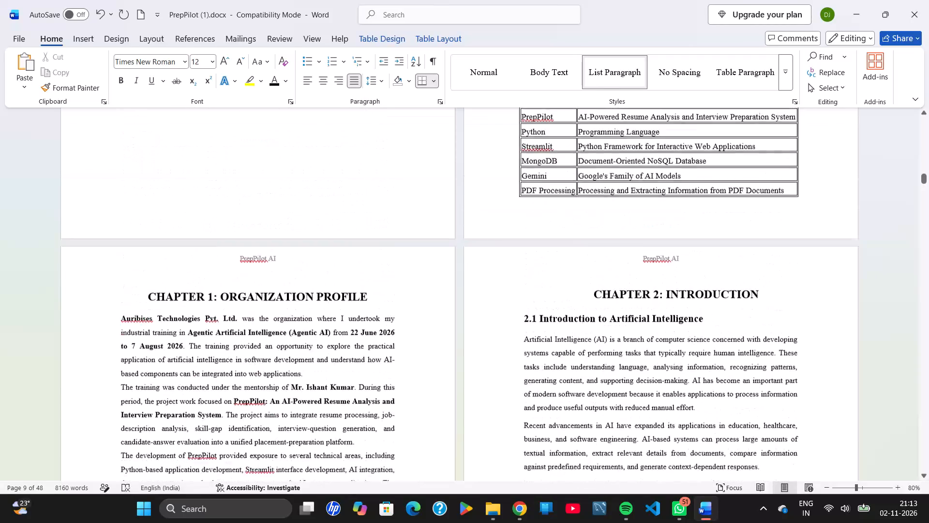
Remove the bold formatting and centre alignment from the 2.1 contents entry "Introduction to Artificial Intelligence".
scroll(736, 309, "up", 5)
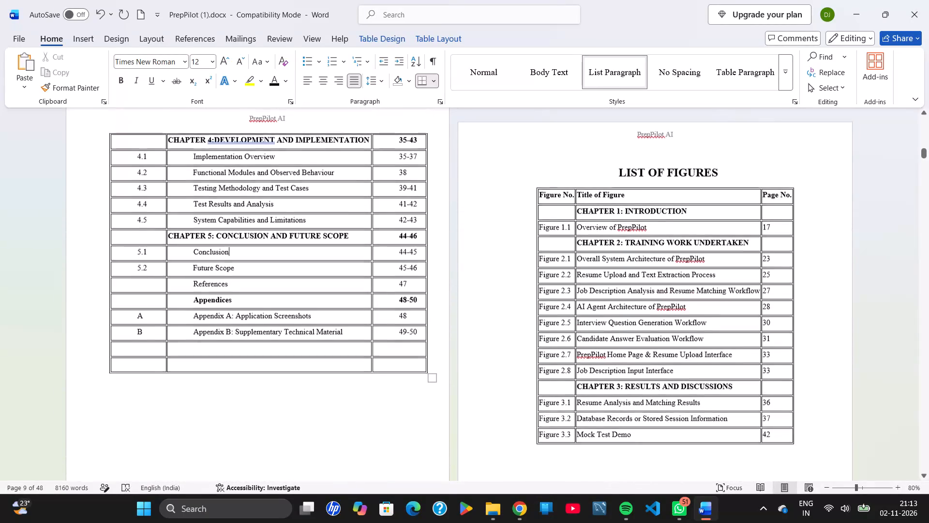
scroll(727, 270, "up", 2)
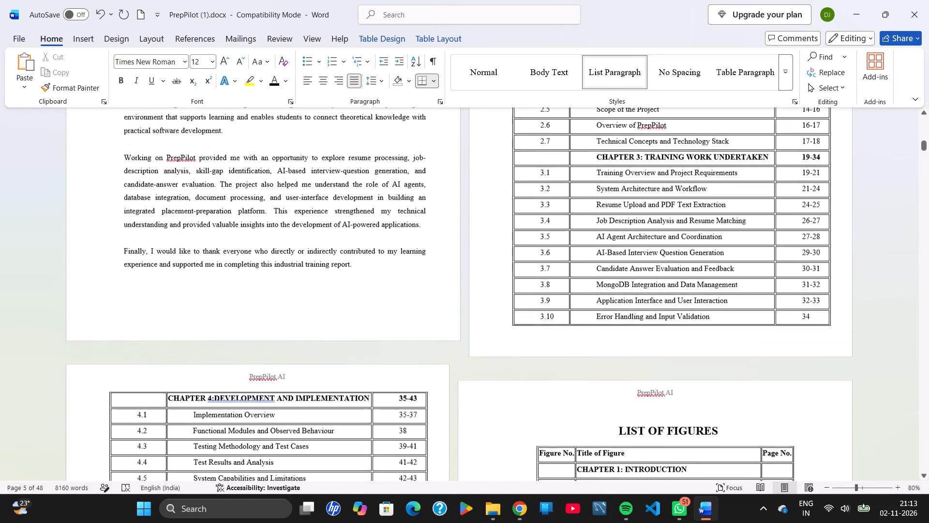
scroll(727, 270, "up", 2)
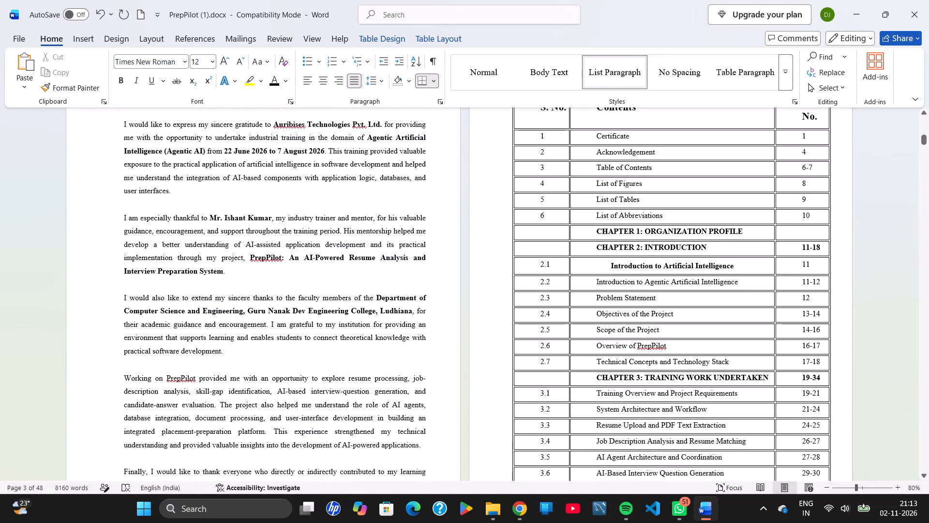
left_click_drag(737, 267, 622, 266)
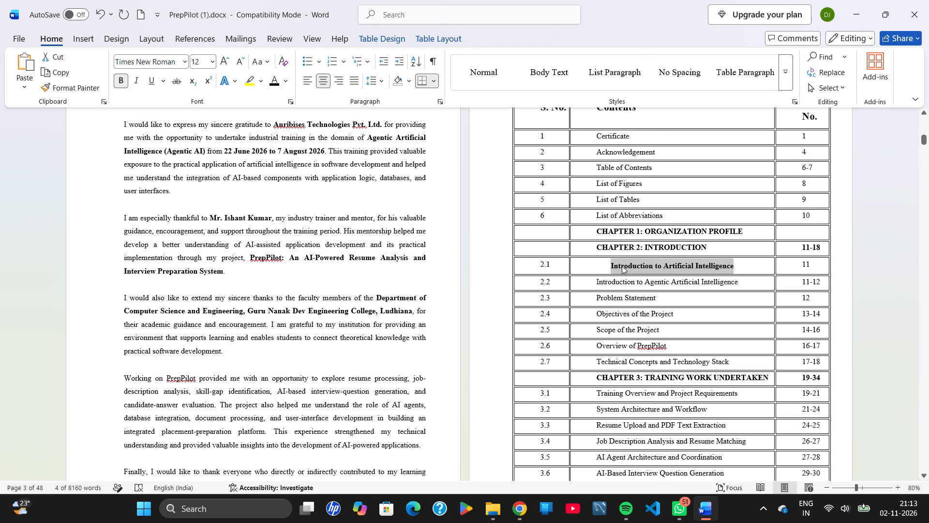
key("ctrl+b")
key("Left")
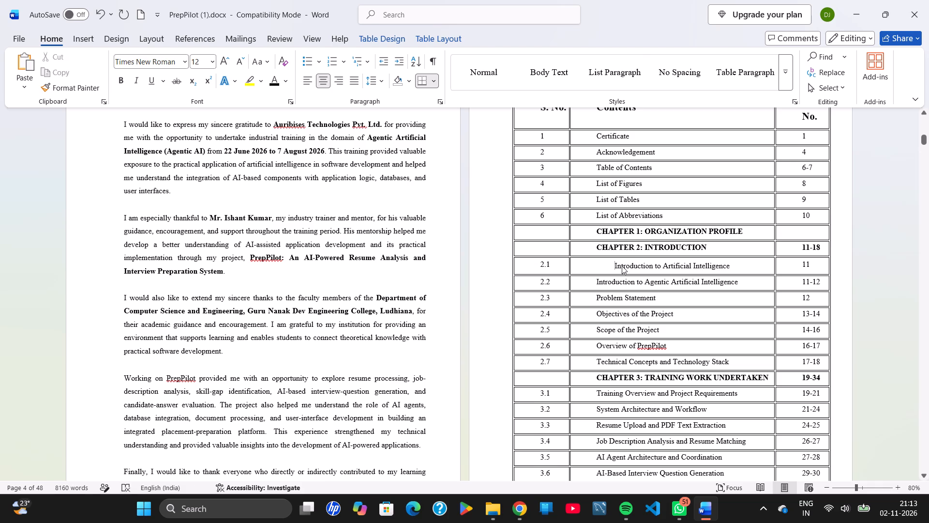
key("BackSpace")
key("v")
key("BackSpace")
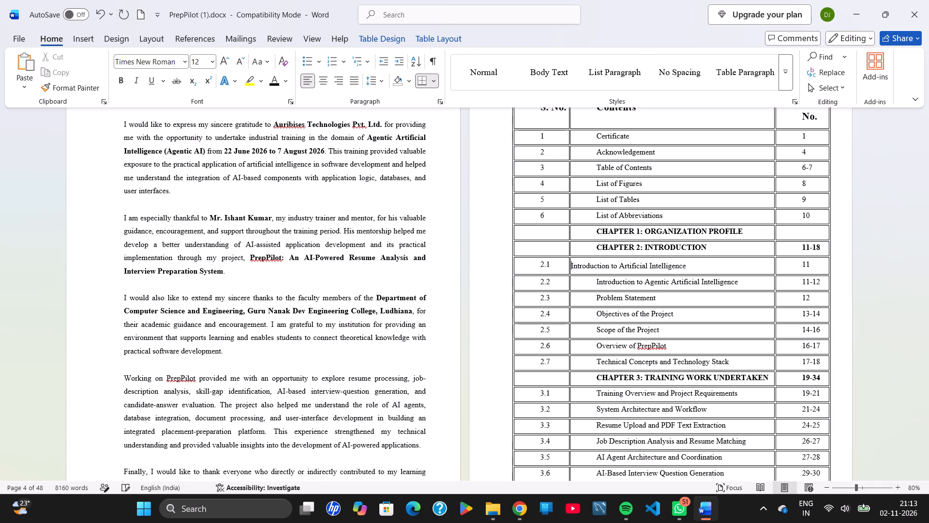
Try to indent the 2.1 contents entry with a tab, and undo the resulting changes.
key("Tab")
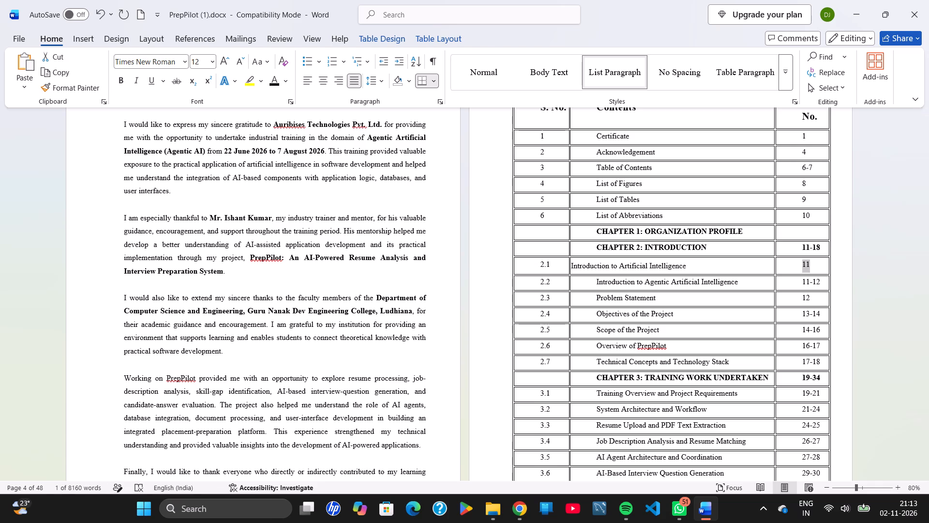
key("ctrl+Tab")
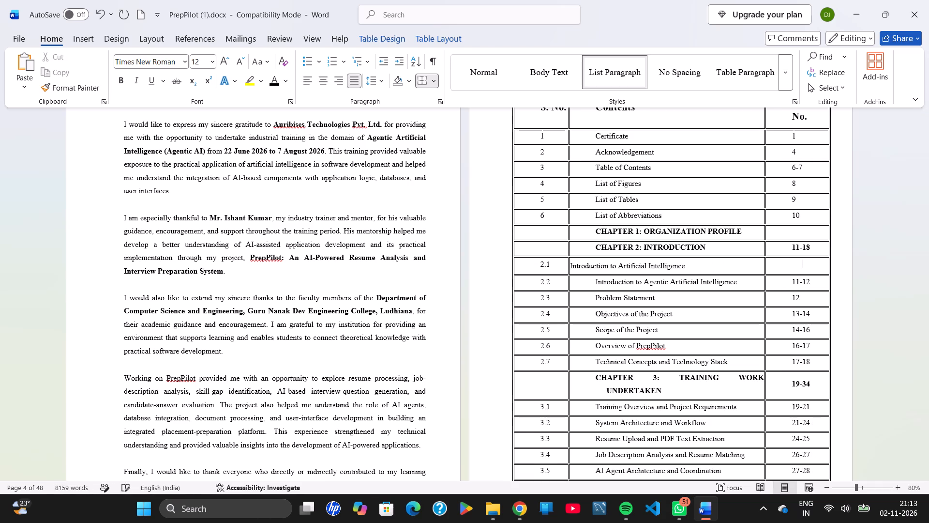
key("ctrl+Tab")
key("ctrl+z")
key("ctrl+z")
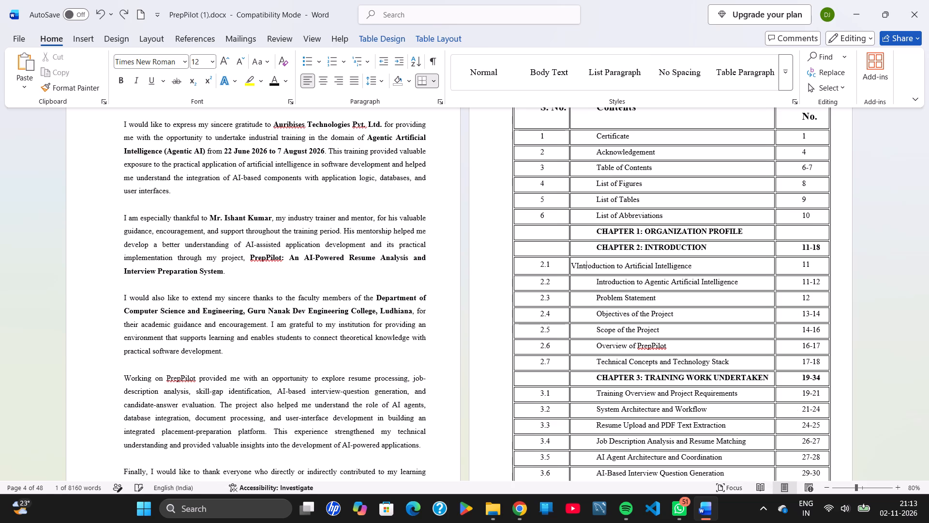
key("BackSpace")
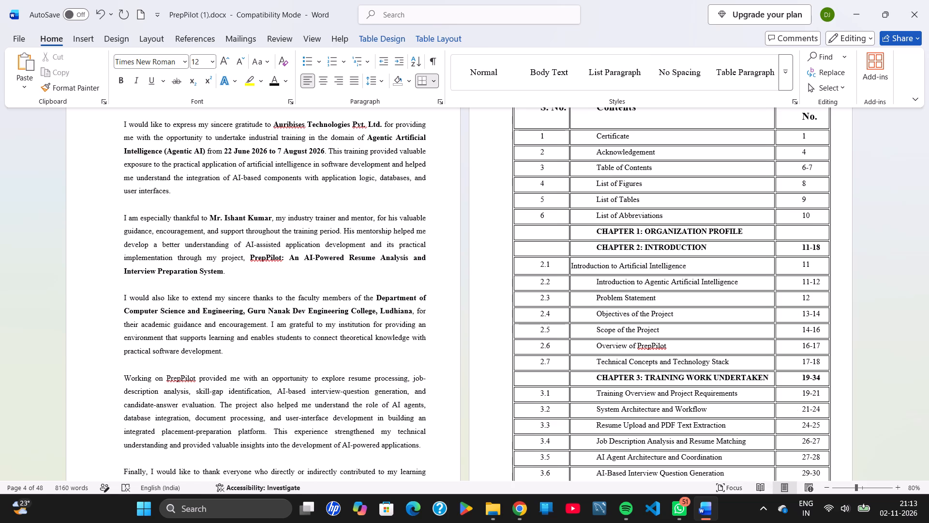
Indent the 2.1 contents entry with 13 leading spaces so it lines up with the entries below it.
key("space")
key("space")
key("space")
key("space")
key("space")
key("space")
key("space")
key("space")
key("space")
key("space")
key("space")
key("space")
key("space")
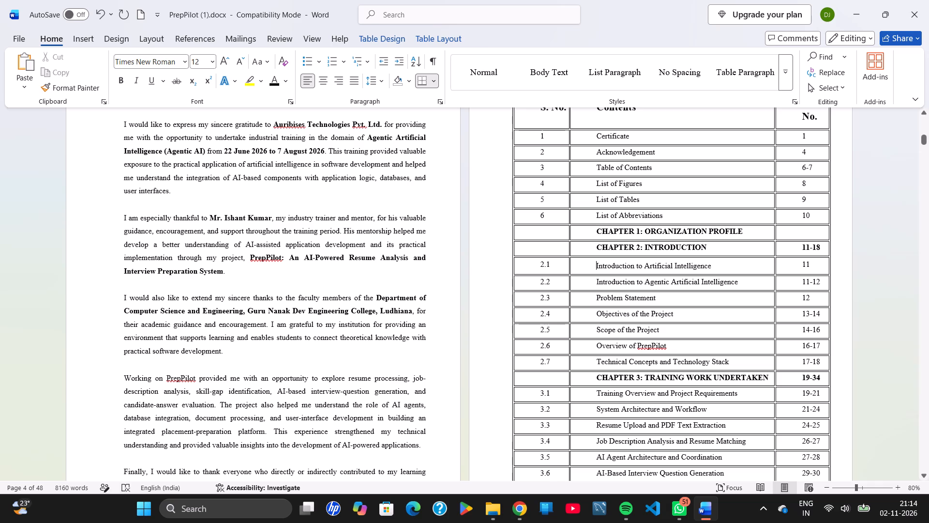
Delete the cells of the "Appendix A: Application Screenshots" contents entry, shifting the cells below up.
scroll(679, 294, "up", 1)
scroll(679, 294, "down", 1)
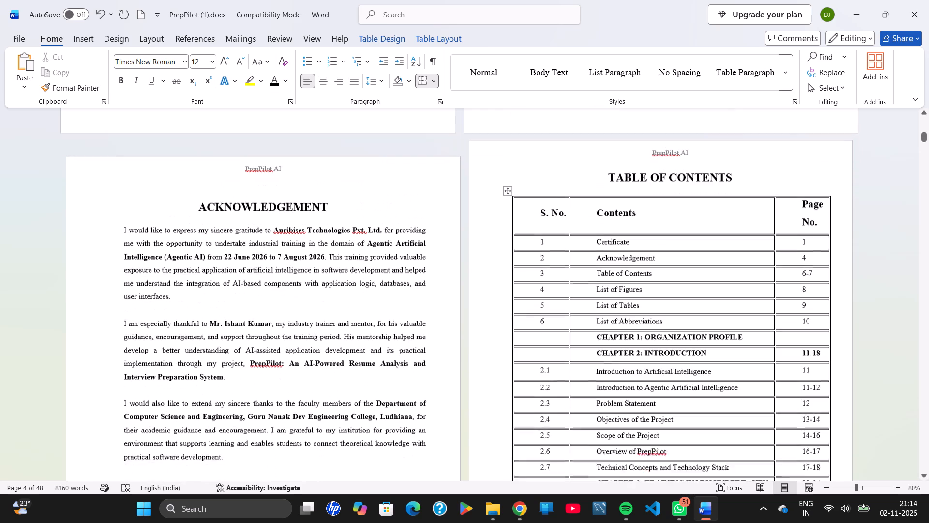
scroll(679, 294, "down", 3)
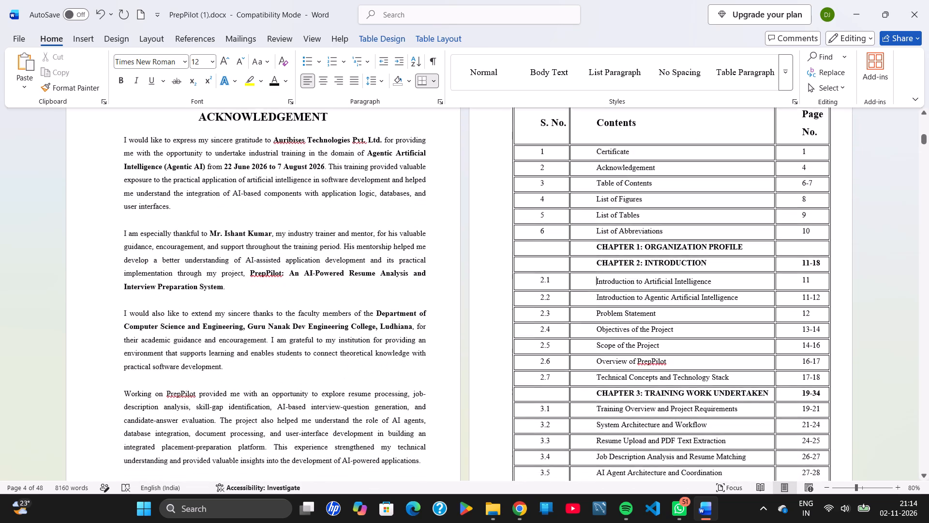
scroll(679, 294, "down", 2)
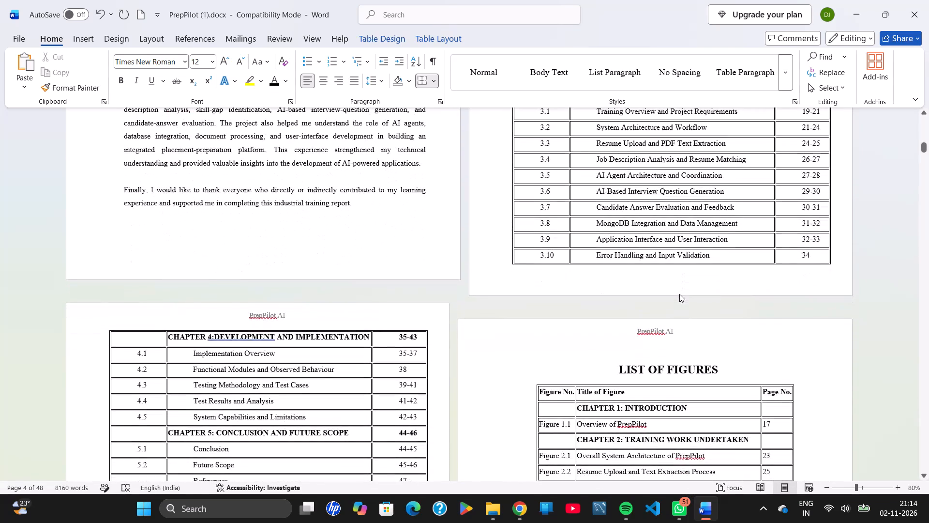
scroll(679, 294, "down", 2)
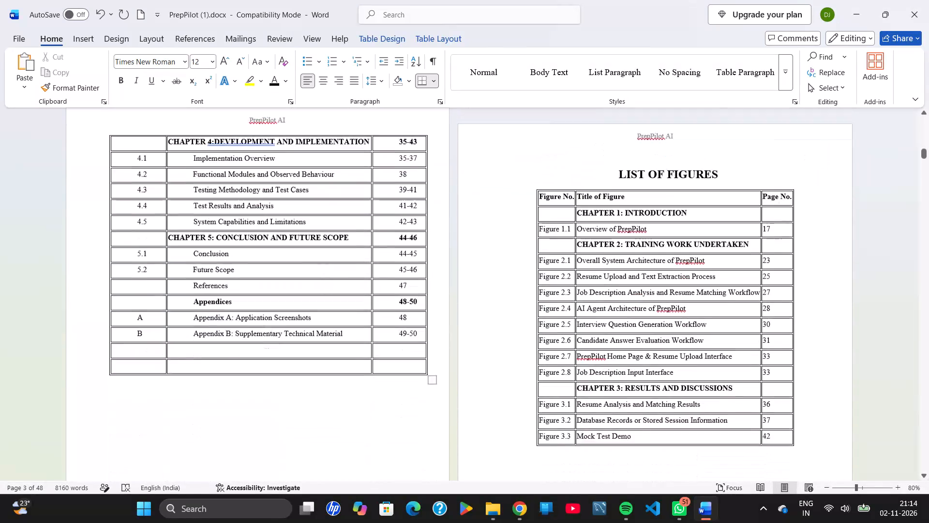
left_click(413, 299)
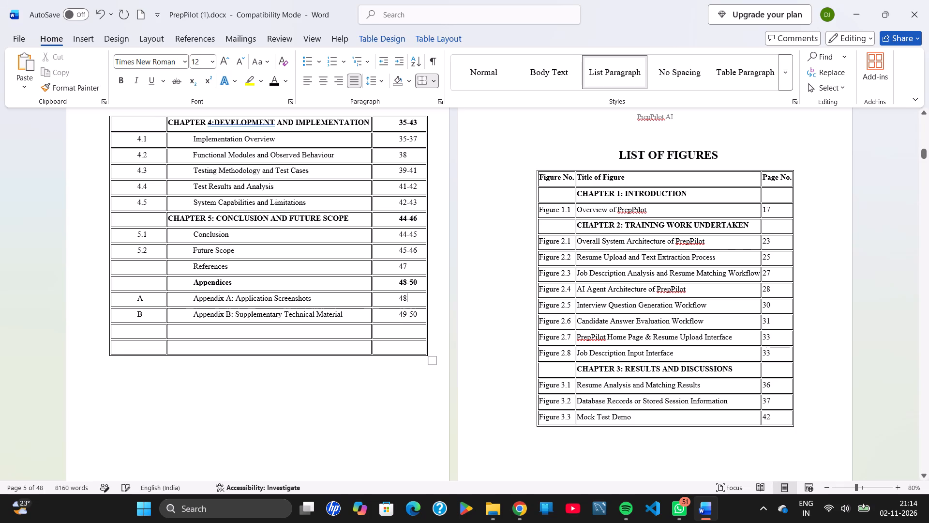
left_click_drag(131, 299, 423, 301)
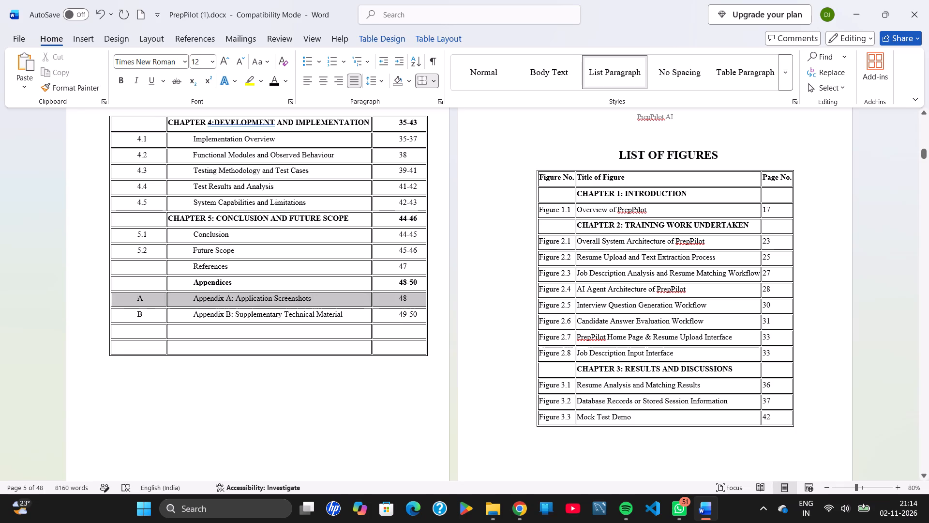
left_click_drag(423, 301, 416, 301)
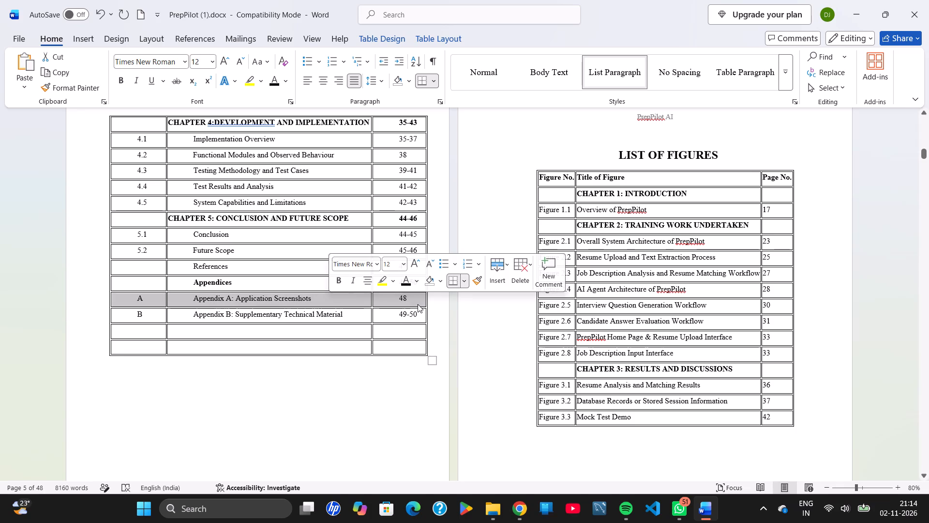
key("BackSpace")
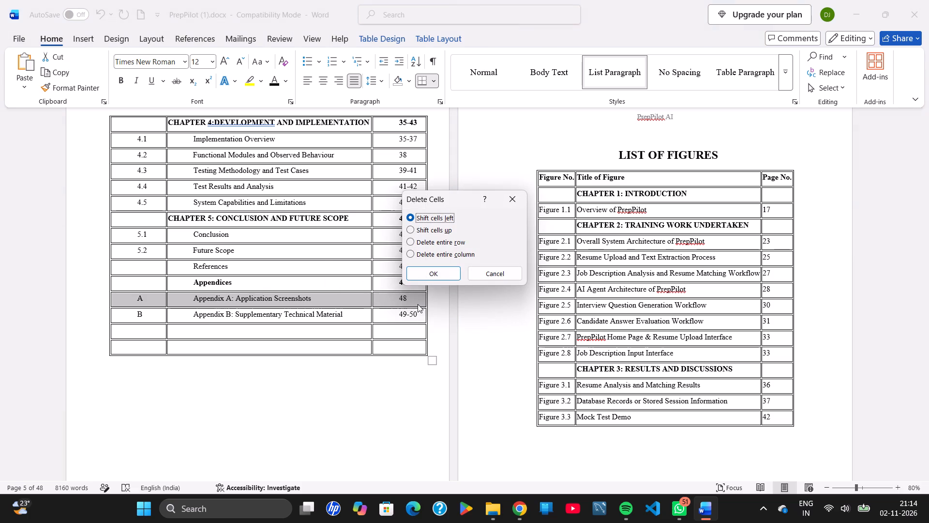
left_click(423, 231)
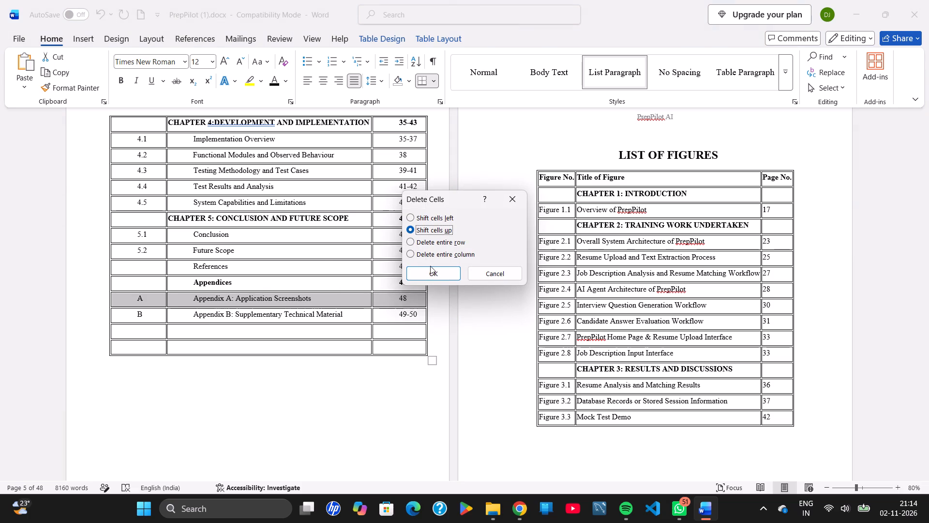
left_click(430, 275)
Move "Supplementary Technical Material" from the Appendix B contents entry to follow "Appendices: " in the row above, and make it bold.
left_click_drag(344, 300, 242, 297)
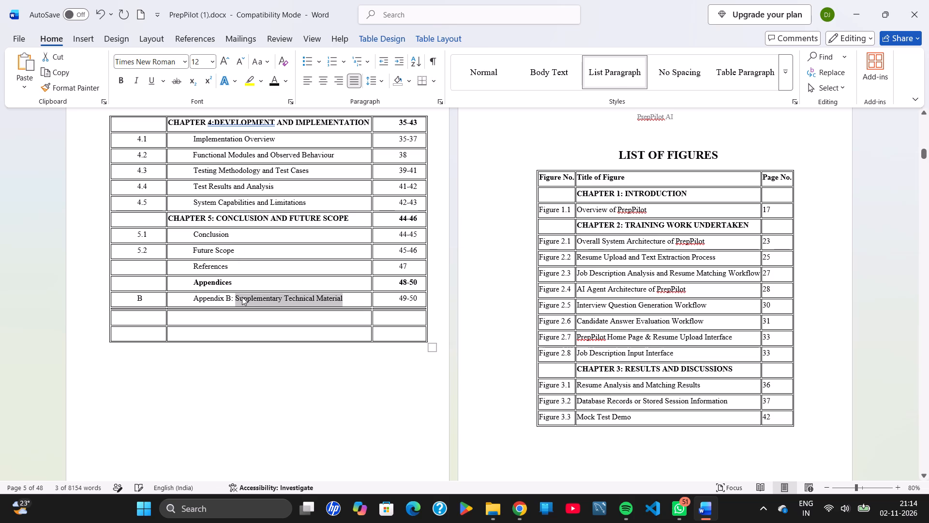
key("ctrl+c")
key("BackSpace")
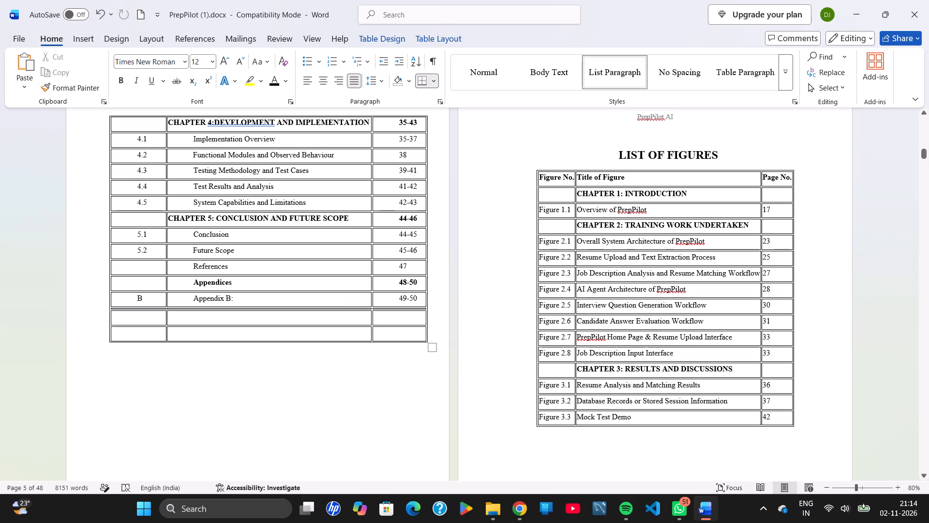
left_click(239, 283)
type(":")
key("space")
key("ctrl+v")
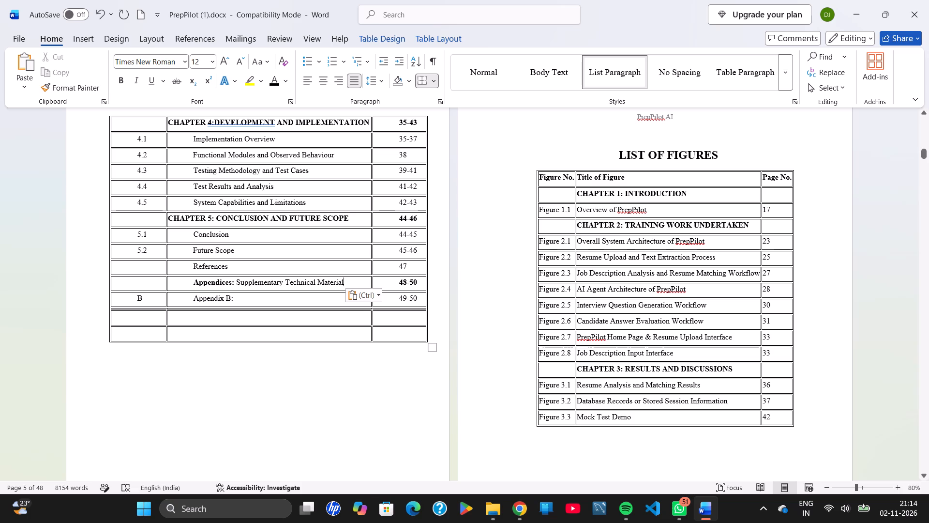
left_click_drag(345, 282, 239, 283)
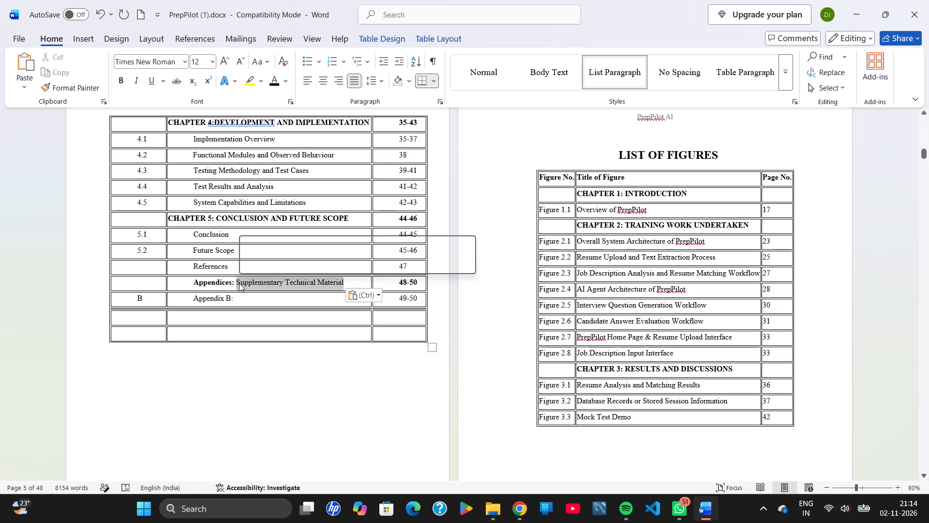
key("ctrl+b")
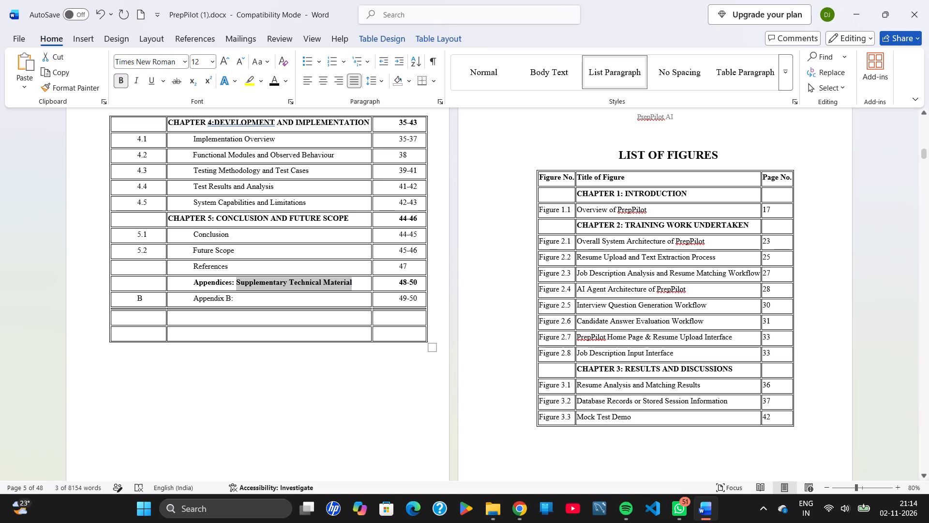
Clear the contents of the Appendix B row in the table of contents.
left_click_drag(419, 298, 134, 298)
key("Delete")
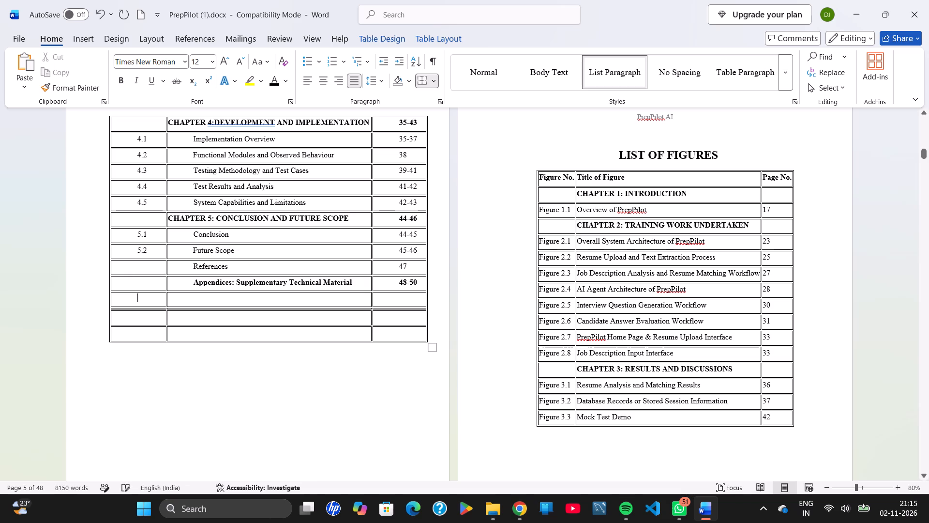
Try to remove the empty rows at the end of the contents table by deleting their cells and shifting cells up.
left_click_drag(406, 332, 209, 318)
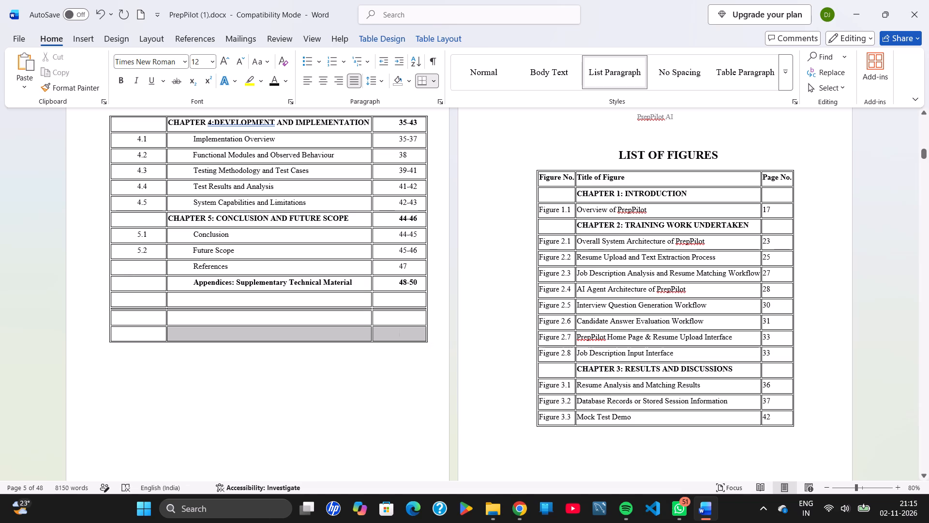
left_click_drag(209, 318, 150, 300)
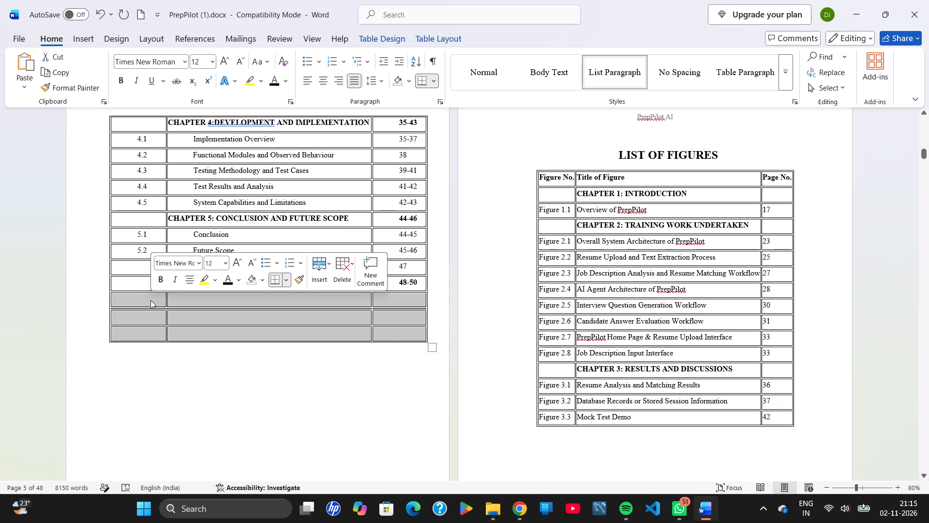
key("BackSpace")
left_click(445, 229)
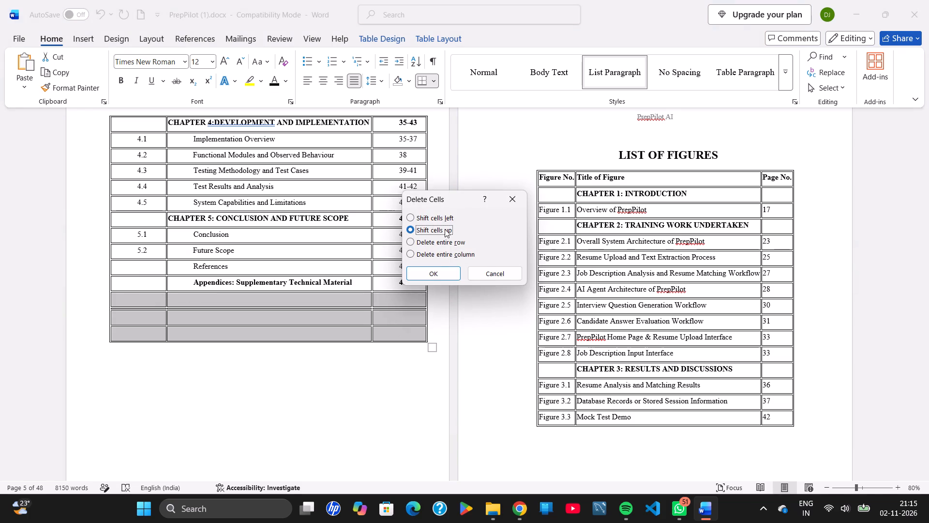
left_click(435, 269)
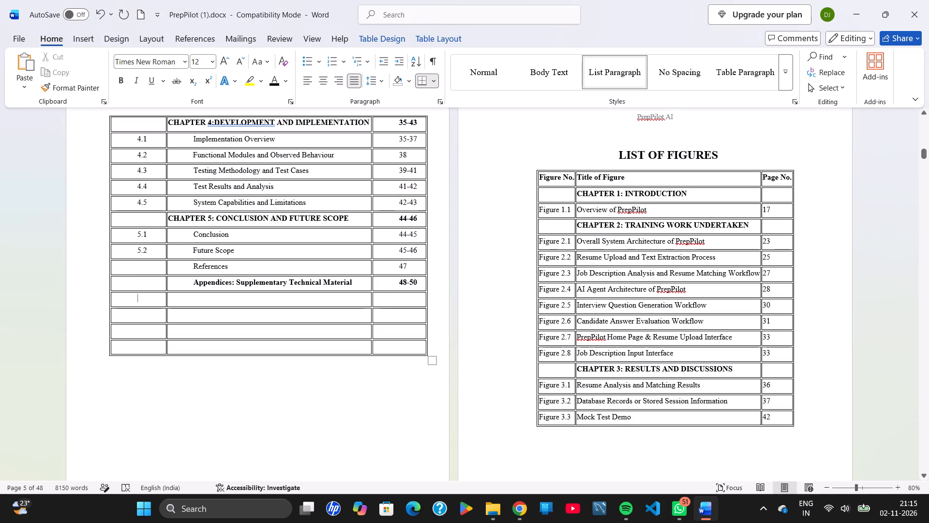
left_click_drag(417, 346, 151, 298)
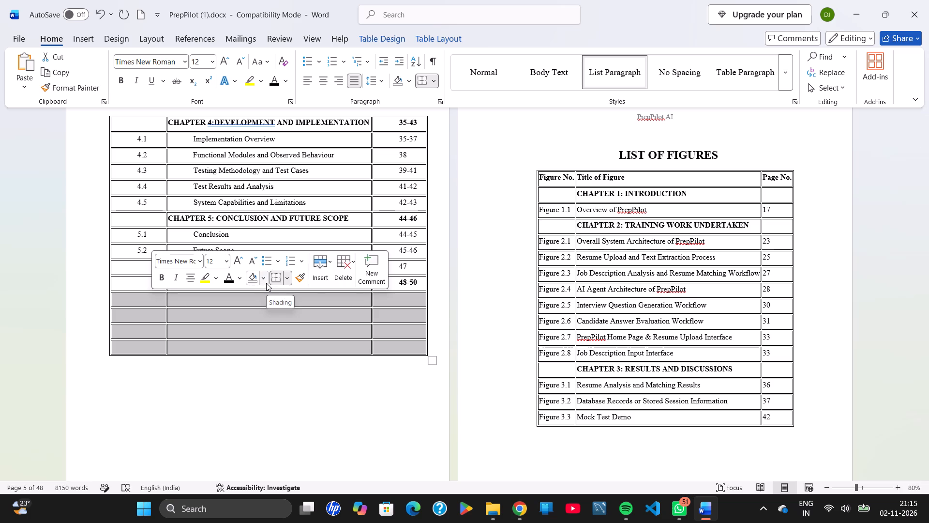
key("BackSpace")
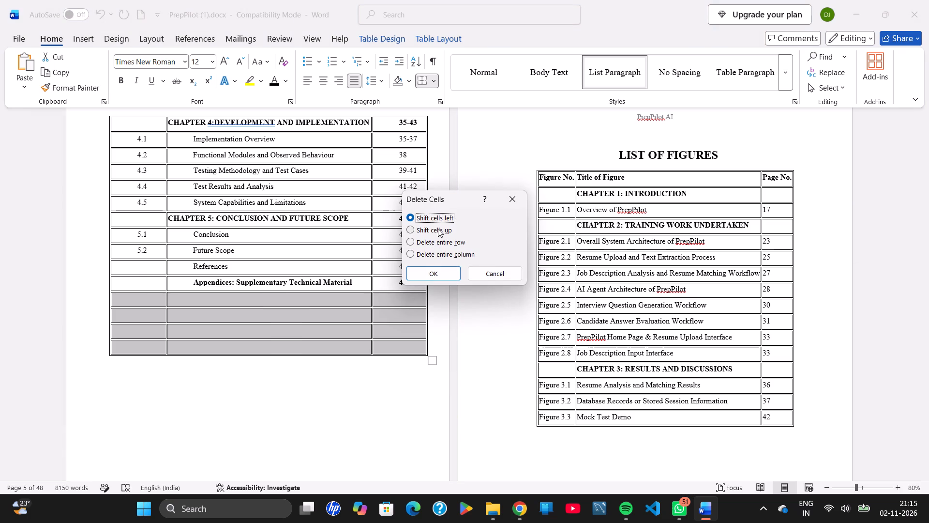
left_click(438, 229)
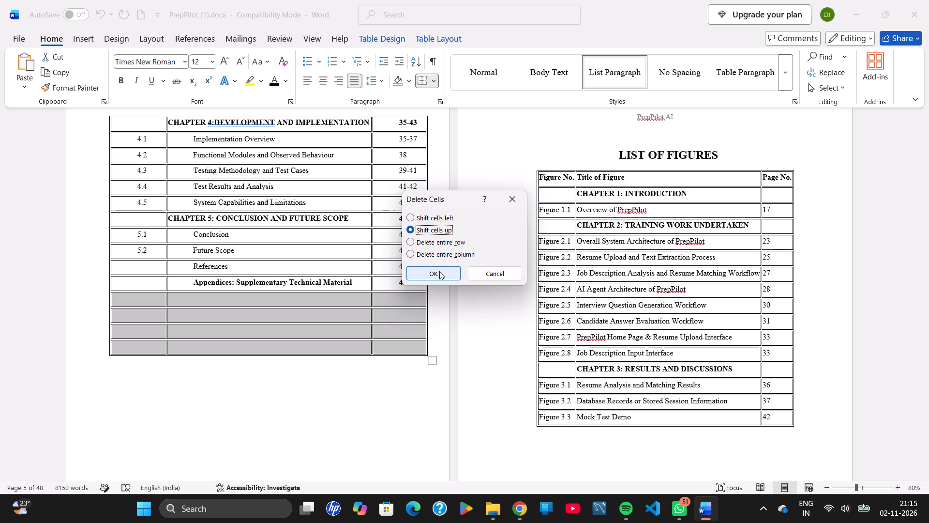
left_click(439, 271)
Delete the entire empty rows below the "Appendices: Supplementary Technical Material" entry in the contents table.
left_click_drag(411, 347, 161, 303)
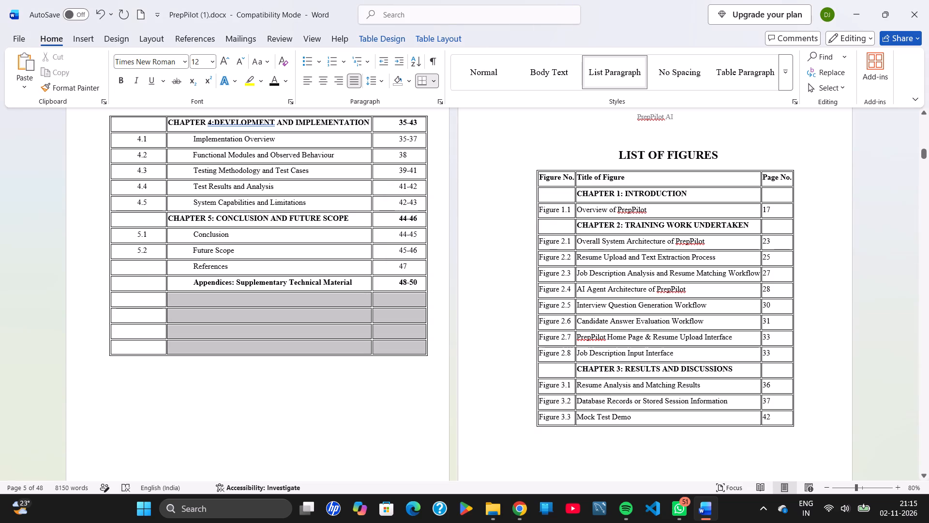
left_click_drag(161, 303, 138, 304)
left_click(327, 272)
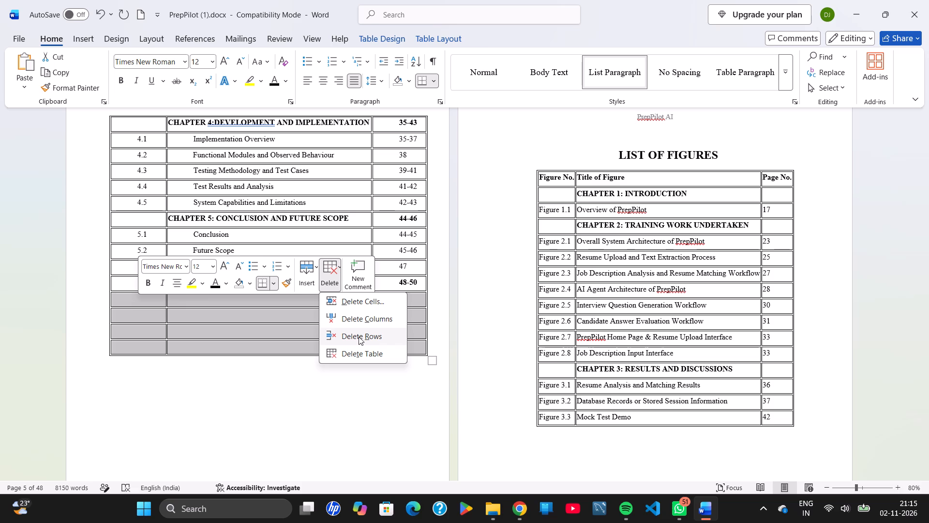
left_click(364, 303)
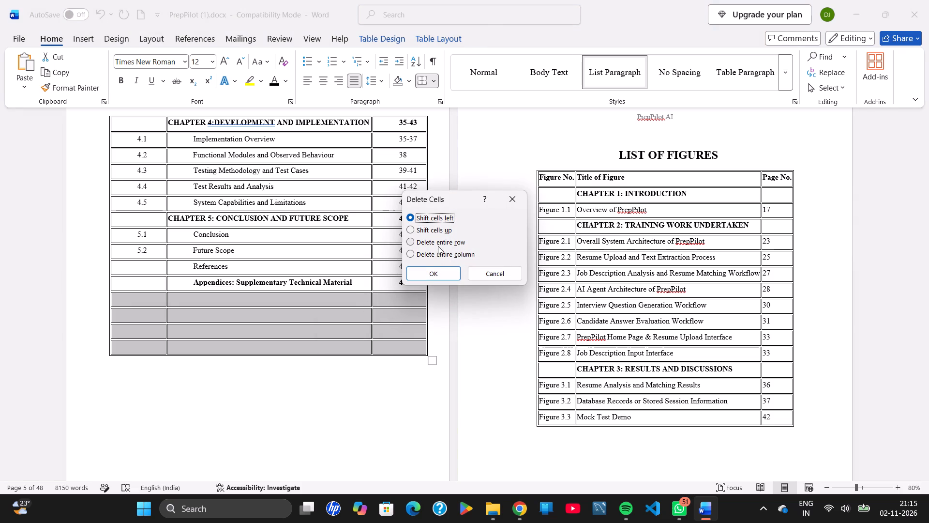
left_click(438, 244)
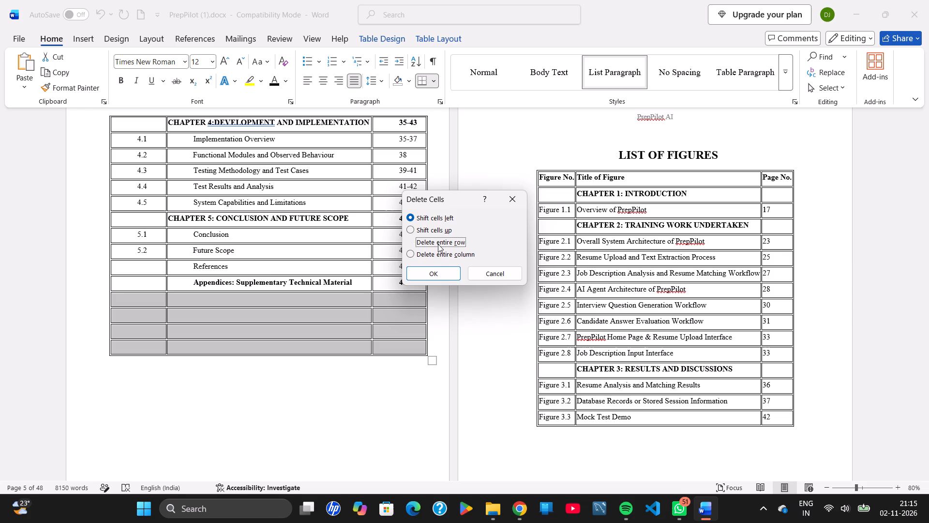
left_click(438, 271)
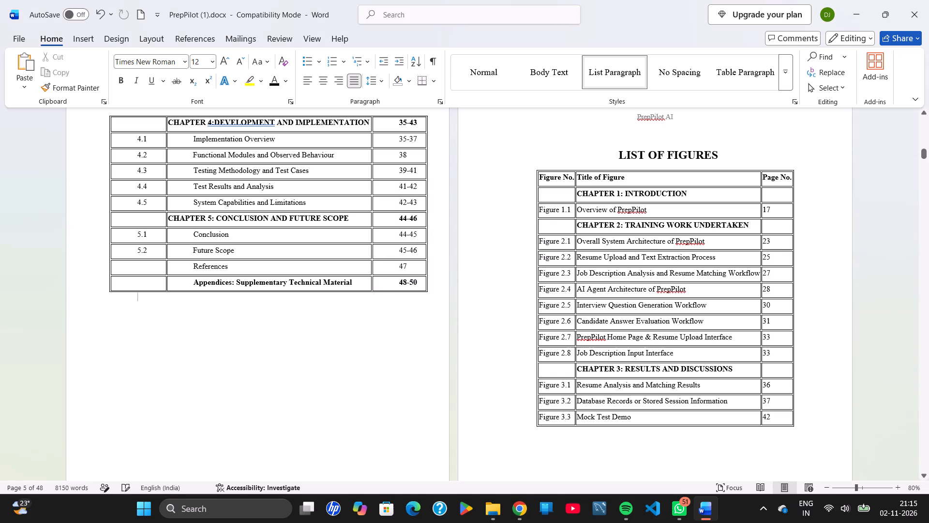
Copy the heading "APPENDIX: SUPPLEMENTARY TECHNICAL MATERIAL" from the appendix page in the body.
scroll(387, 354, "up", 1)
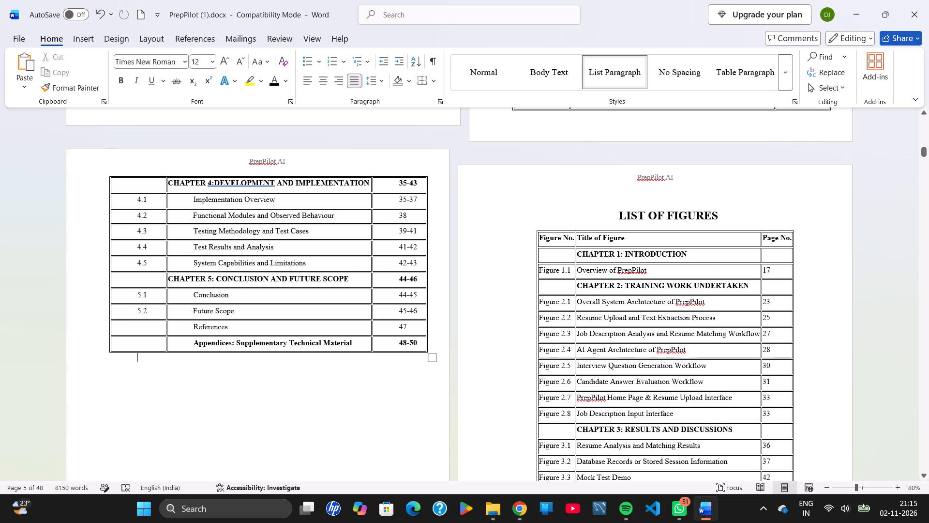
scroll(354, 341, "down", 14)
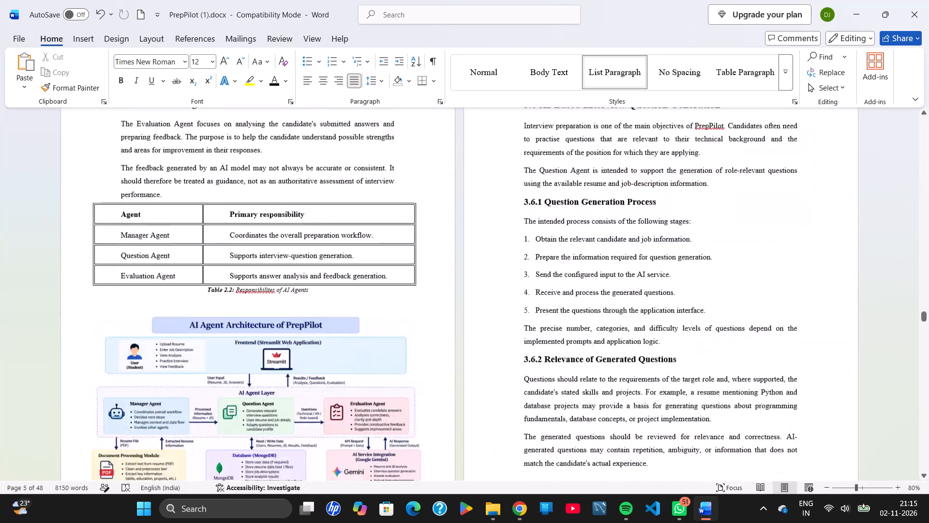
scroll(365, 305, "down", 4)
scroll(365, 305, "up", 2)
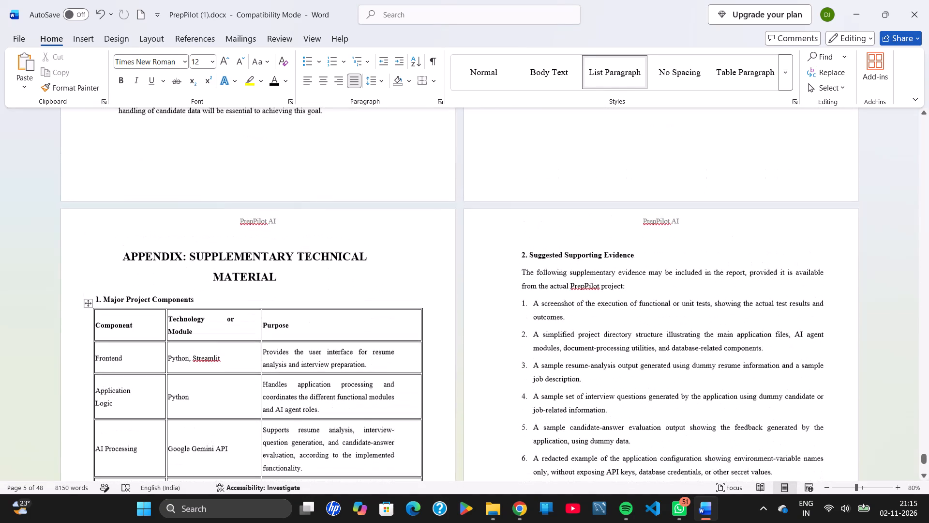
left_click(279, 275)
left_click_drag(123, 253, 269, 275)
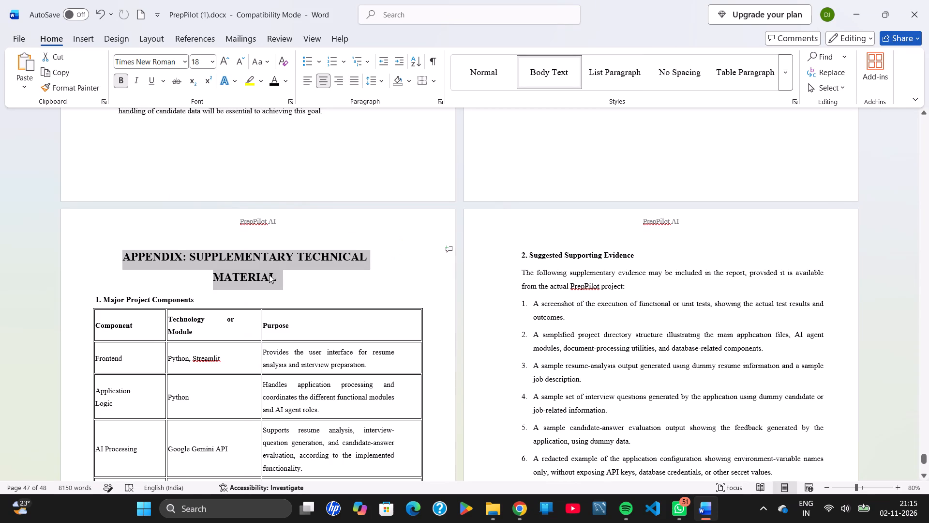
key("ctrl+c")
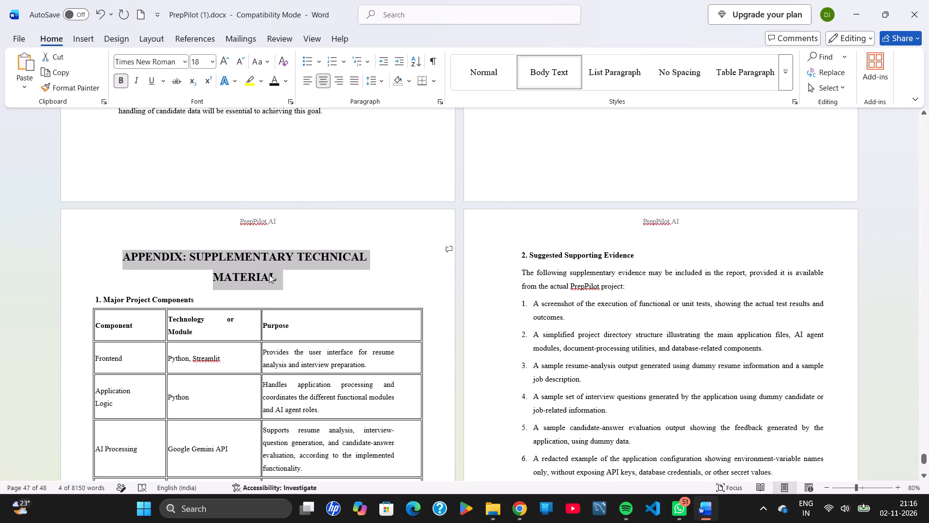
Replace the "Appendices: Supplementary Technical Material" entry in the contents table with the copied appendix heading.
scroll(269, 275, "up", 20)
scroll(269, 275, "up", 17)
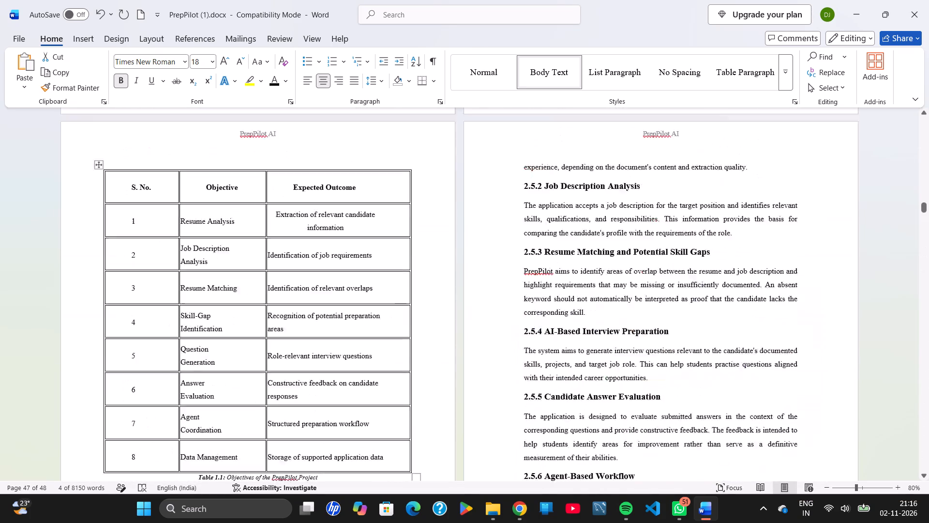
scroll(269, 275, "up", 7)
scroll(269, 275, "down", 5)
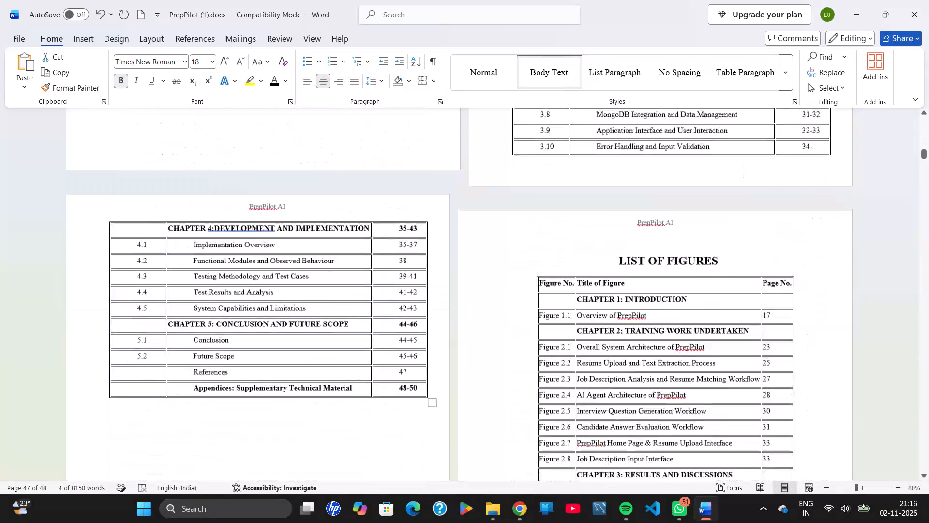
scroll(269, 275, "down", 1)
scroll(269, 275, "up", 1)
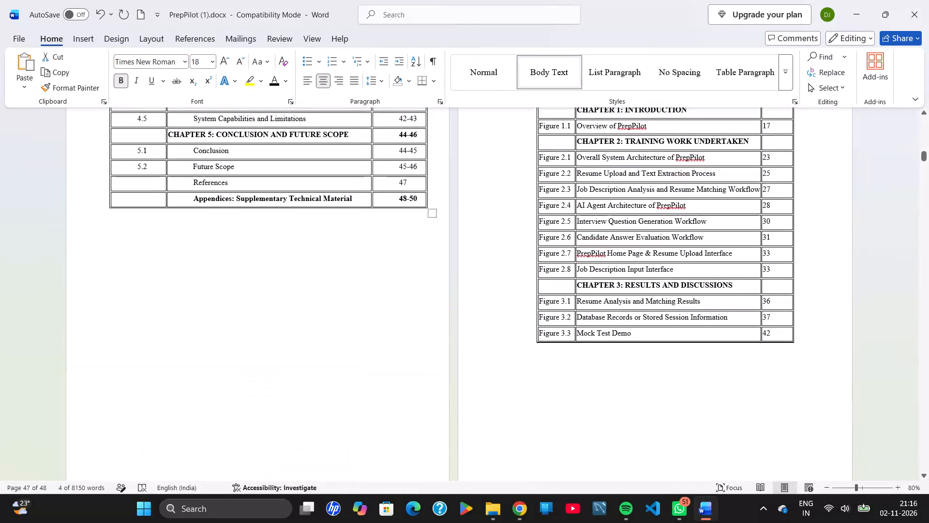
left_click_drag(354, 196, 196, 201)
key("BackSpace")
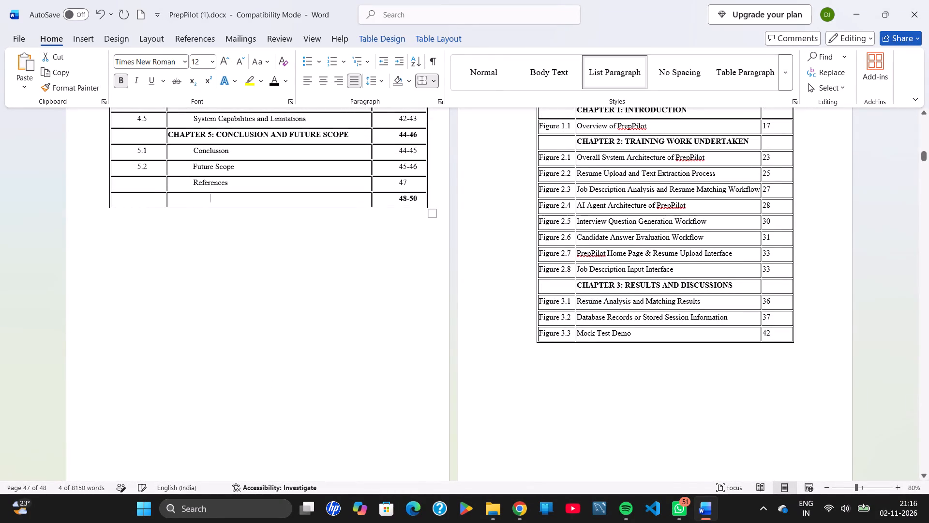
key("BackSpace")
key("ctrl+v")
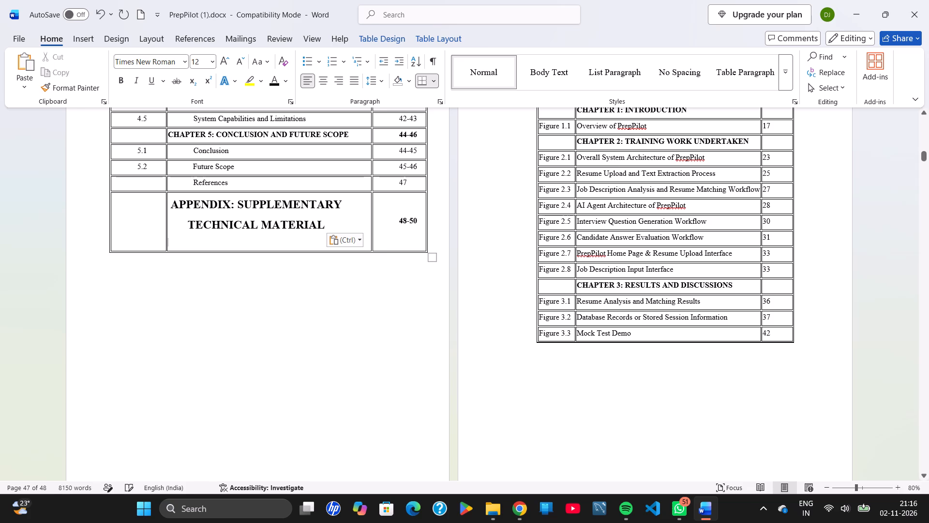
Set the font size of the pasted appendix entry in the contents table to 12.
left_click_drag(330, 222, 171, 200)
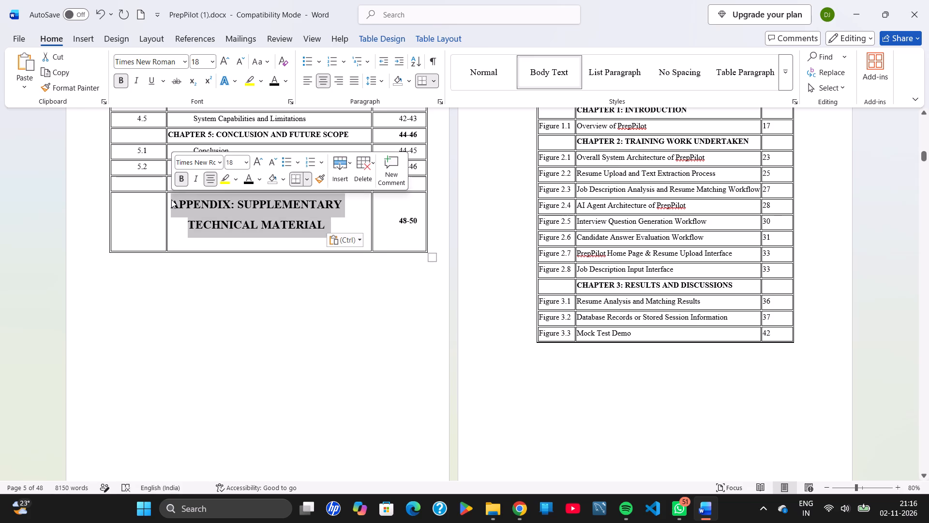
left_click(236, 163)
type("12")
key("Return")
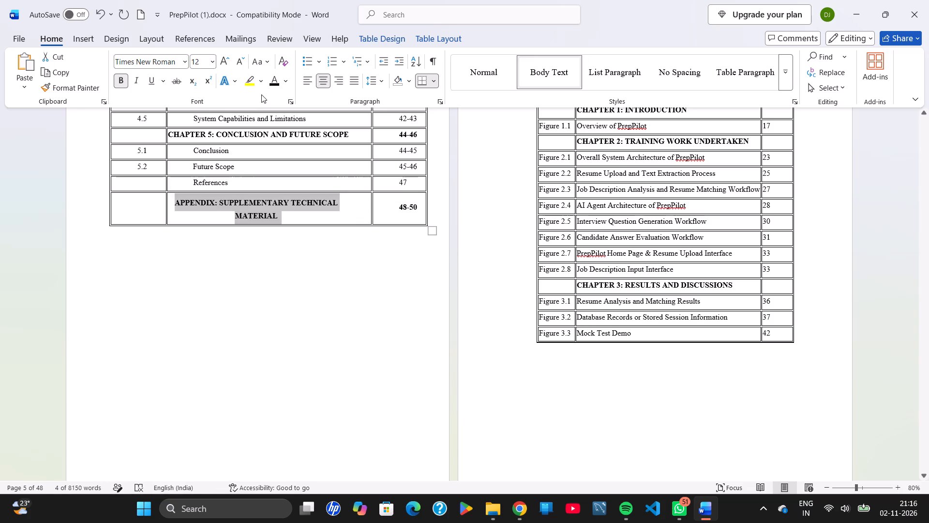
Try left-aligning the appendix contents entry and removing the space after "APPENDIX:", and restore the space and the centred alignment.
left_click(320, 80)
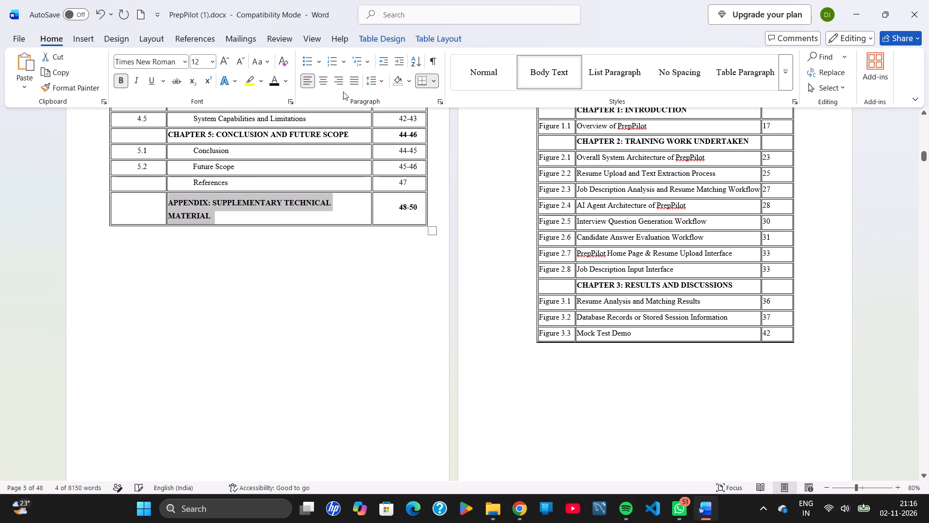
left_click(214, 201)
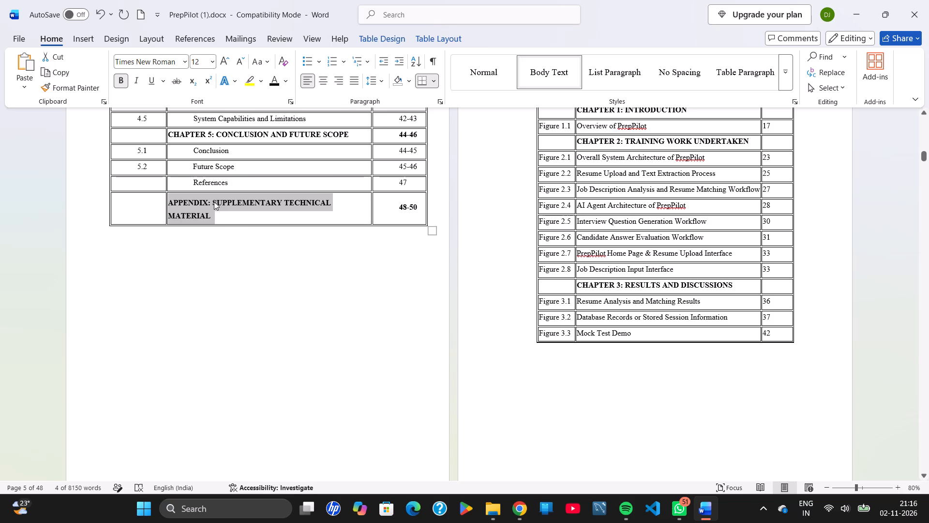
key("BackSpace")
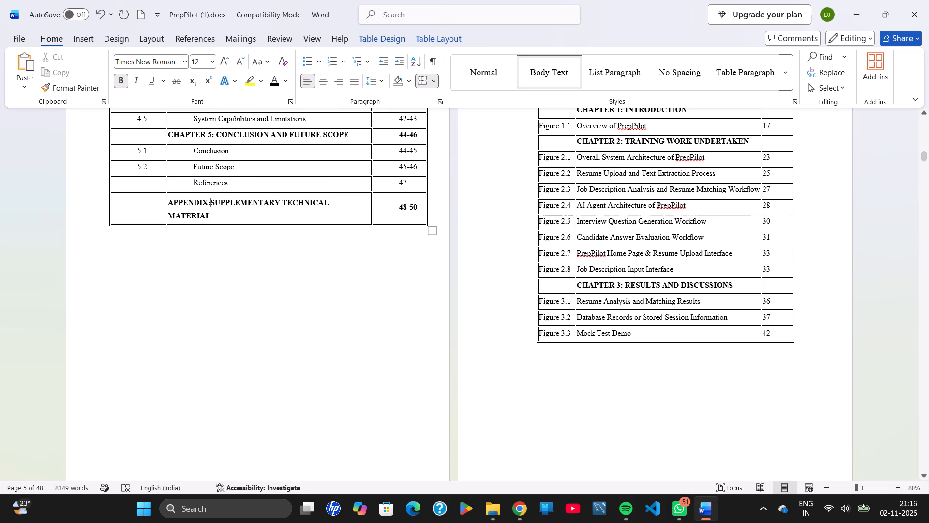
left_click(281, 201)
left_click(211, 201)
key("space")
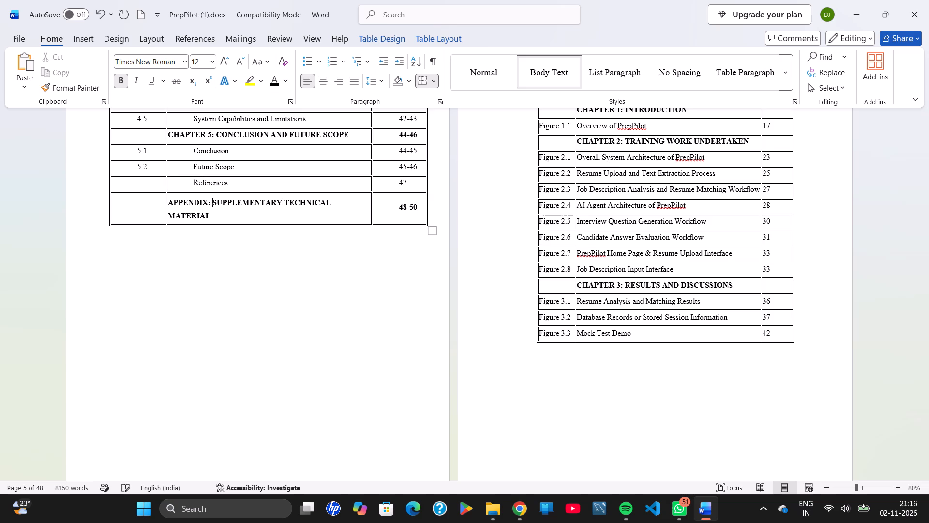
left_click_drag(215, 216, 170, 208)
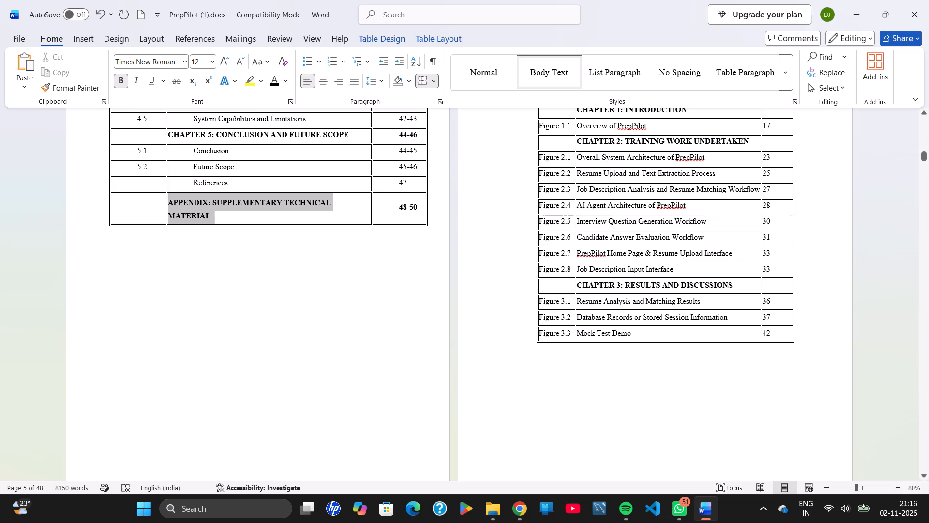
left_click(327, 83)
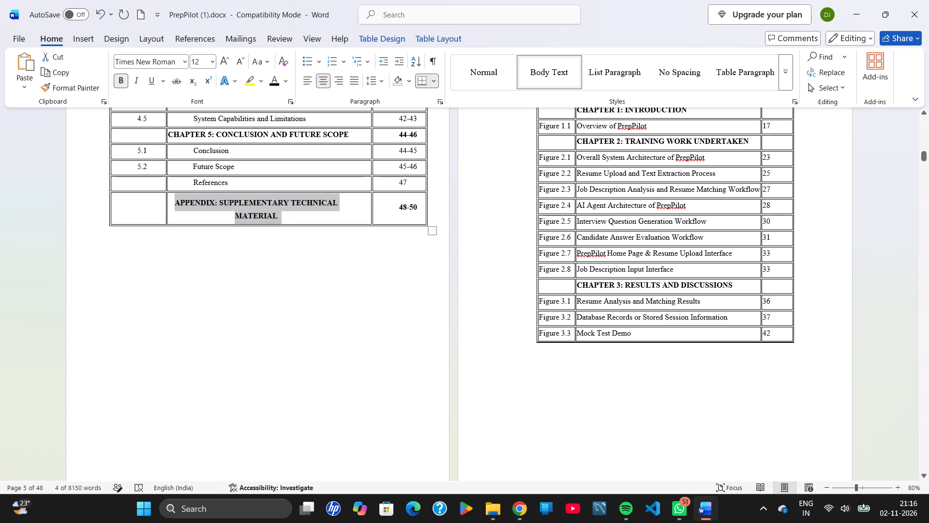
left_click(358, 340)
Copy the heading "REFERENCES" from the references page in the body.
scroll(358, 340, "up", 1)
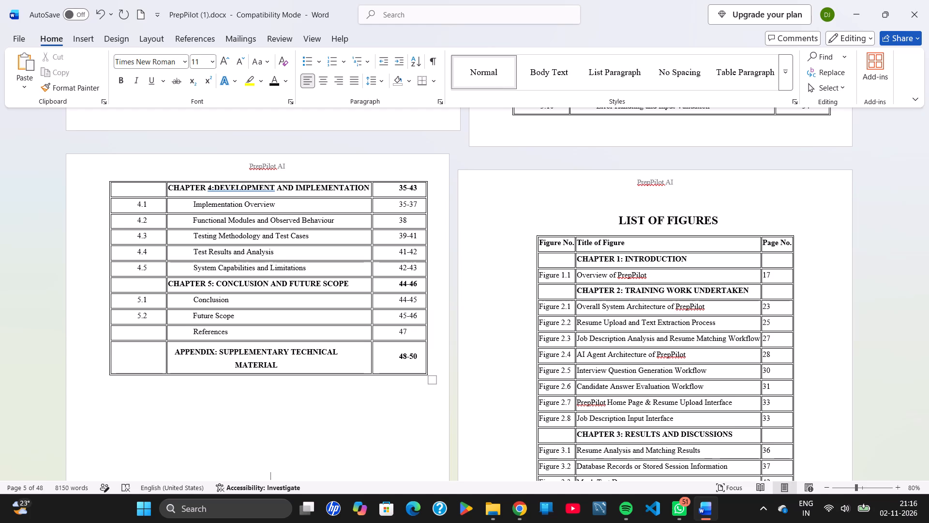
scroll(358, 340, "down", 20)
scroll(358, 340, "down", 14)
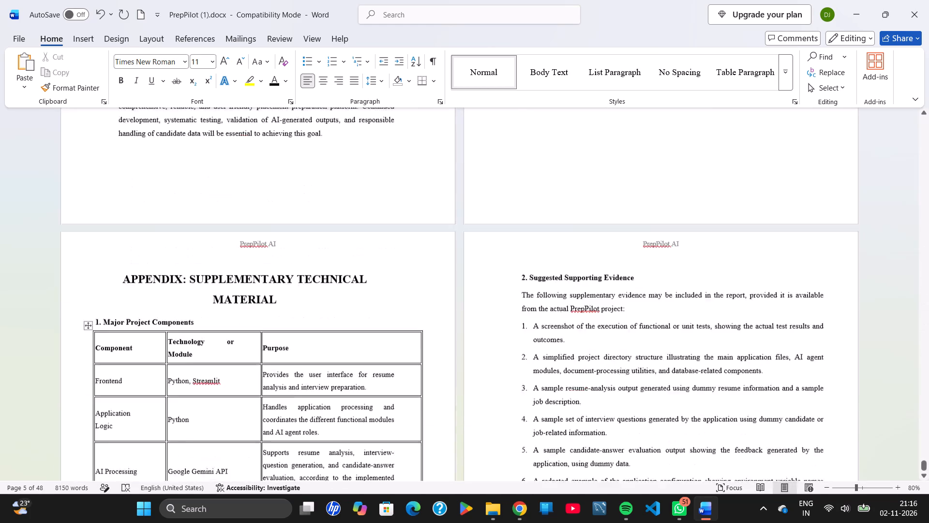
scroll(358, 340, "down", 11)
scroll(358, 340, "up", 4)
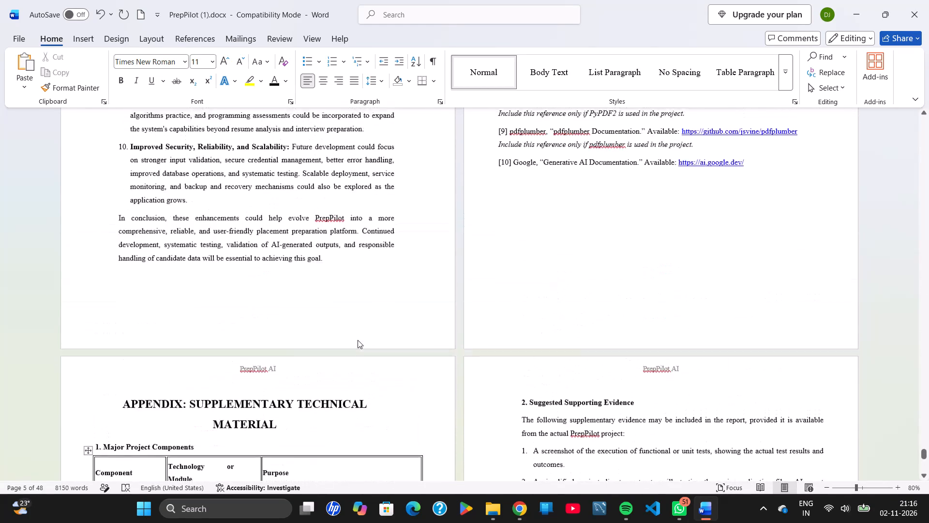
scroll(358, 340, "up", 2)
scroll(734, 442, "up", 7)
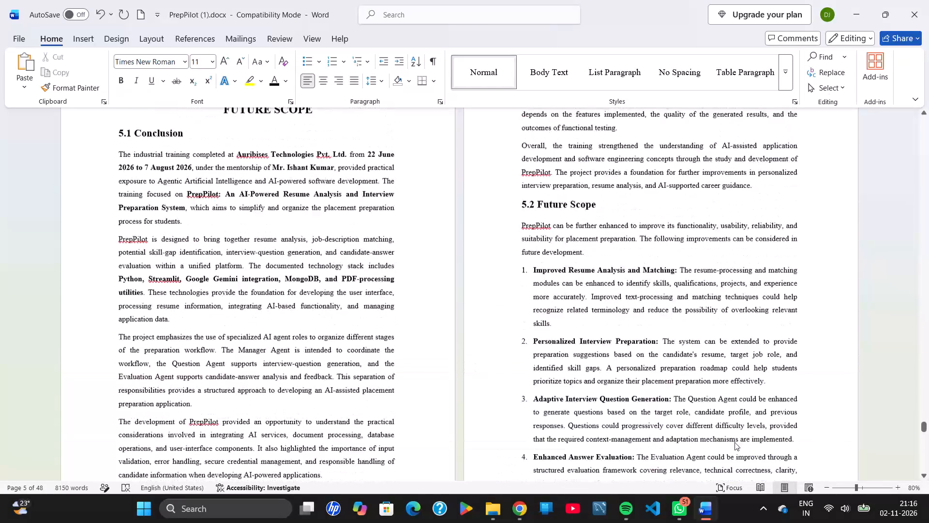
scroll(734, 442, "down", 6)
scroll(734, 442, "up", 1)
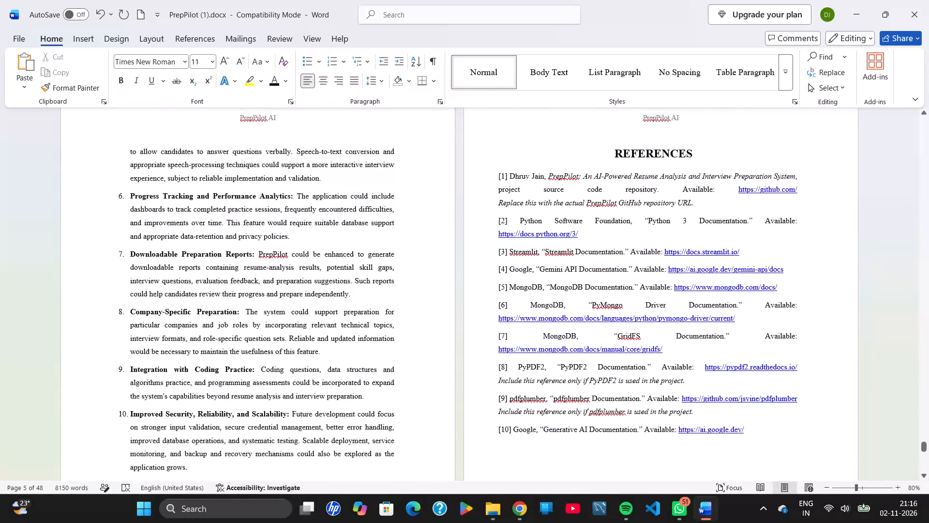
left_click_drag(710, 156, 606, 157)
key("ctrl+c")
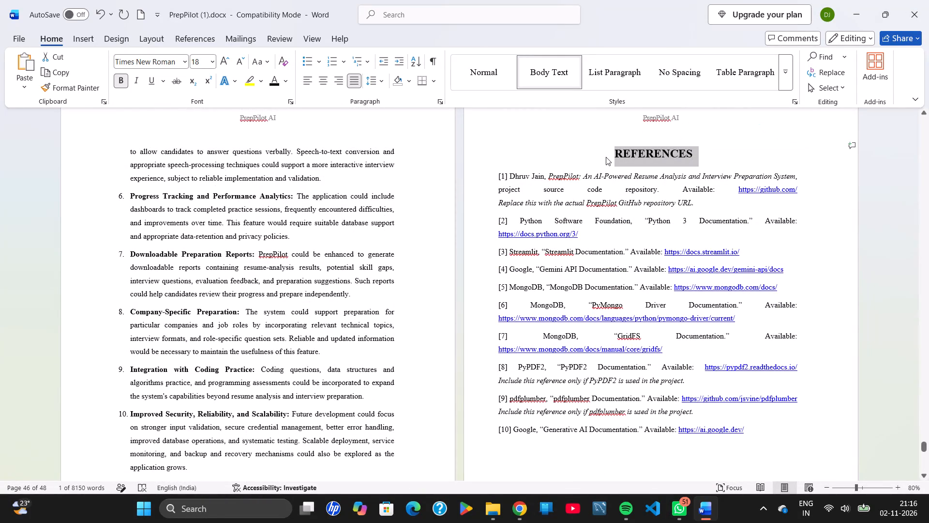
Replace the "References" entry in the contents table with the copied "REFERENCES" heading.
scroll(740, 331, "down", 4)
scroll(740, 331, "up", 20)
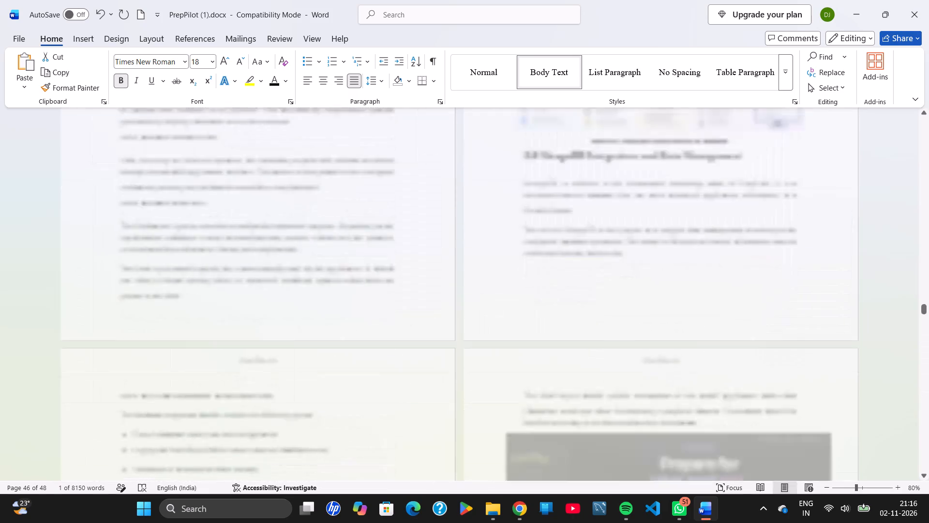
scroll(740, 331, "up", 19)
scroll(740, 331, "up", 4)
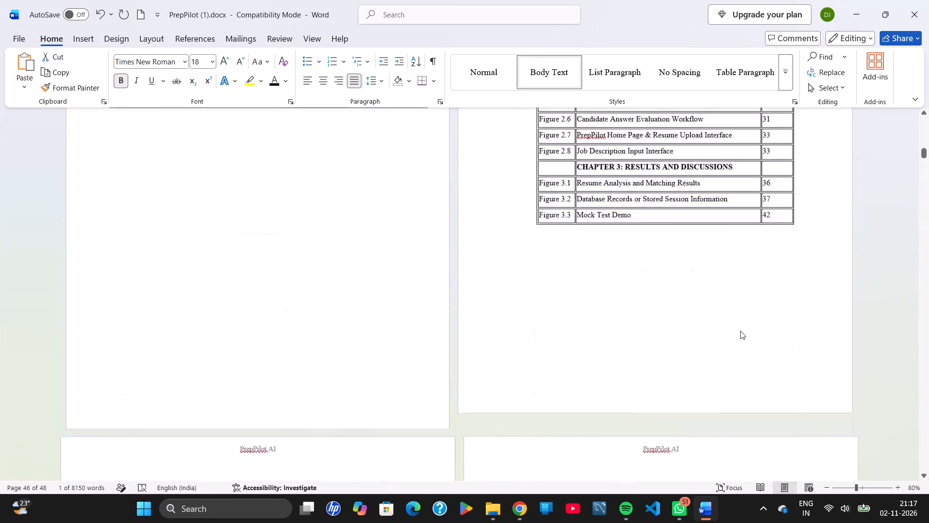
scroll(740, 331, "up", 4)
scroll(740, 331, "down", 4)
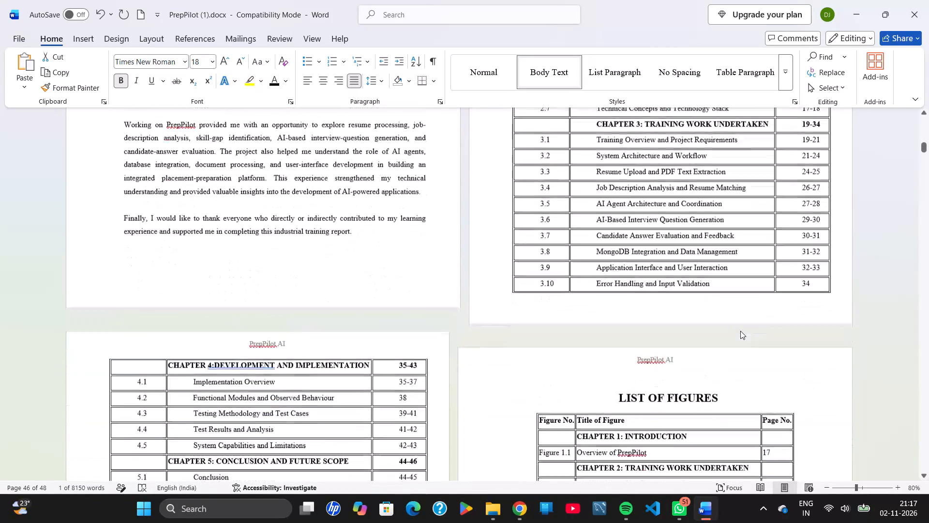
scroll(740, 331, "down", 1)
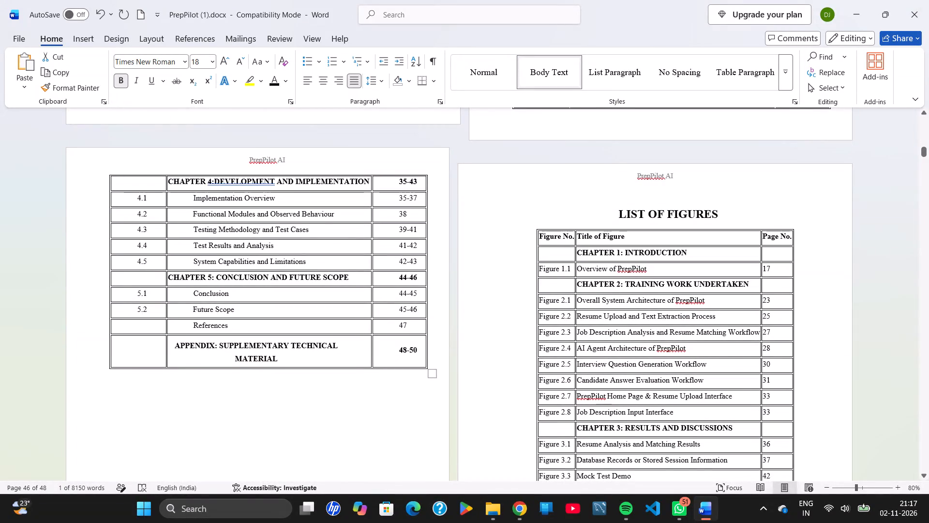
left_click(240, 323)
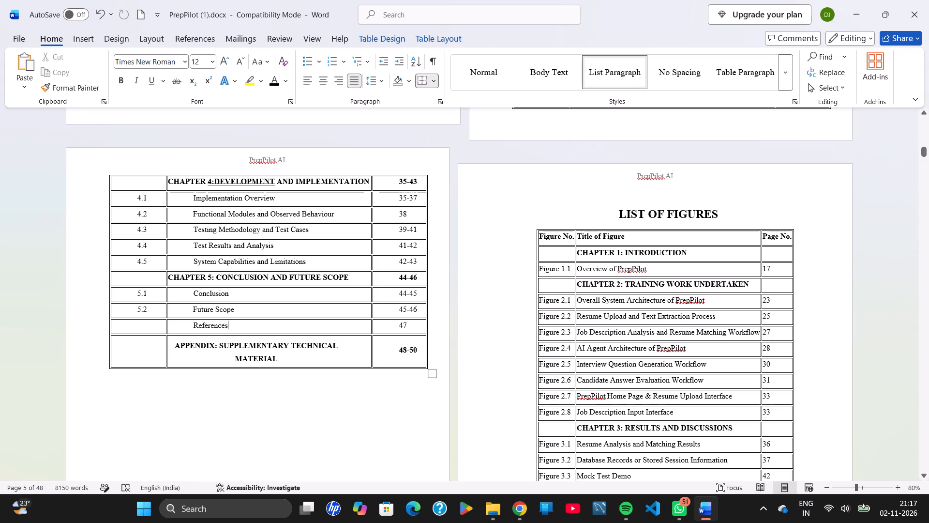
left_click_drag(194, 323, 232, 327)
key("BackSpace")
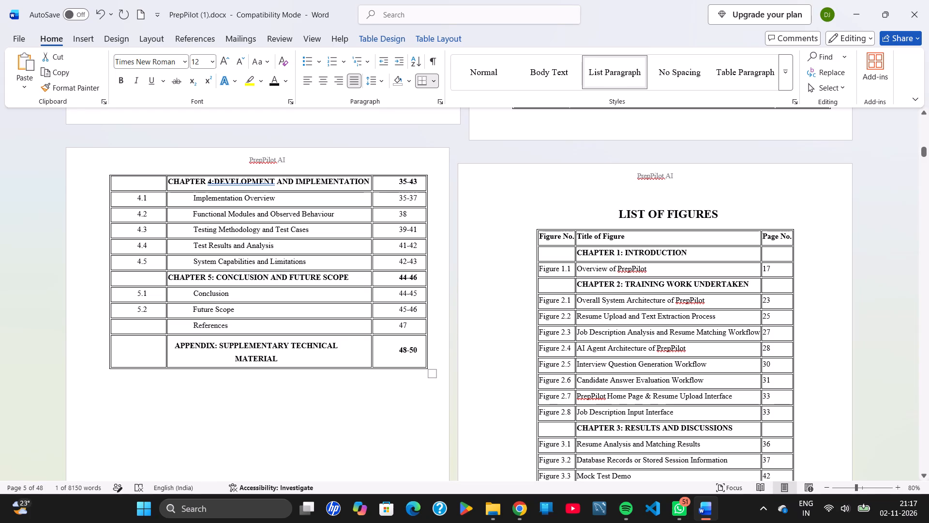
key("BackSpace")
key("ctrl+v")
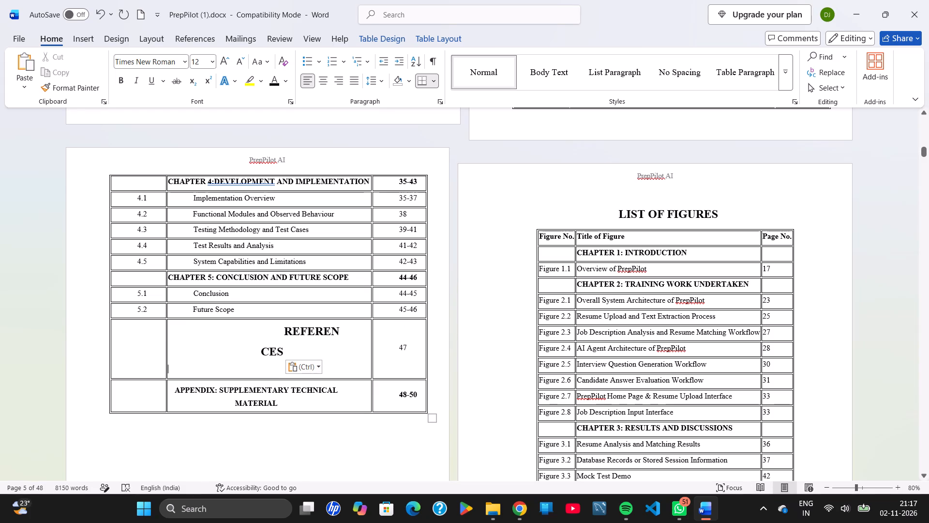
Set the font size of the pasted "REFERENCES" entry in the contents table to 12.
left_click_drag(287, 354, 279, 327)
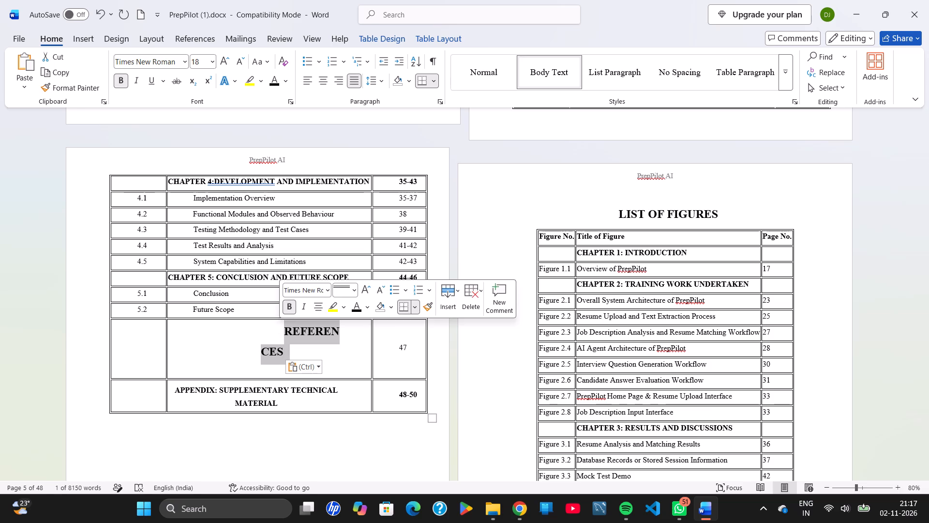
left_click(345, 291)
type("12")
key("Return")
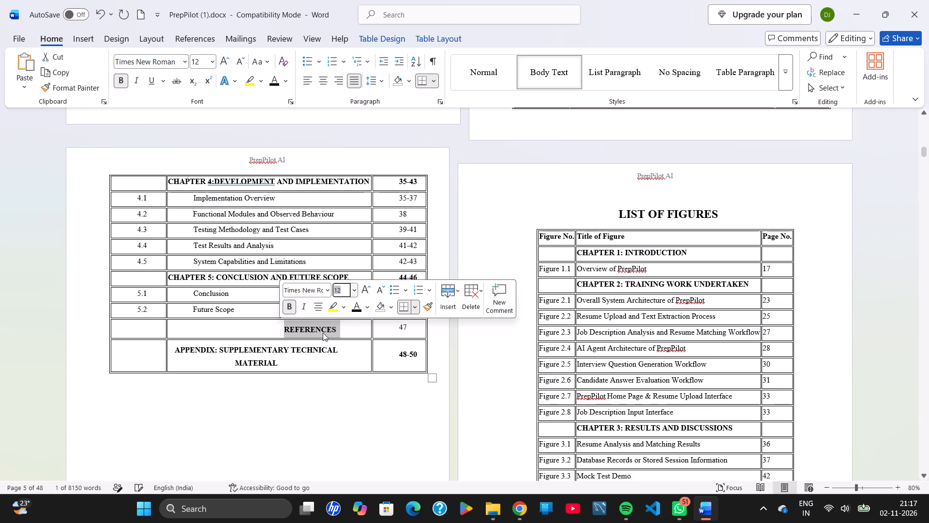
key("Left")
key("Left")
Remove the indentation of the "REFERENCES" contents entry and centre it in its cell.
left_click(285, 326)
key("BackSpace")
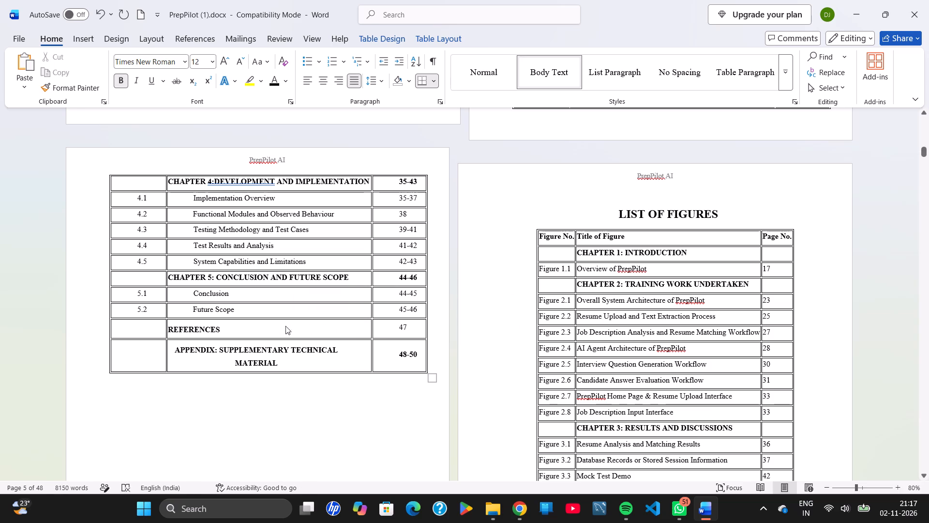
key("Tab")
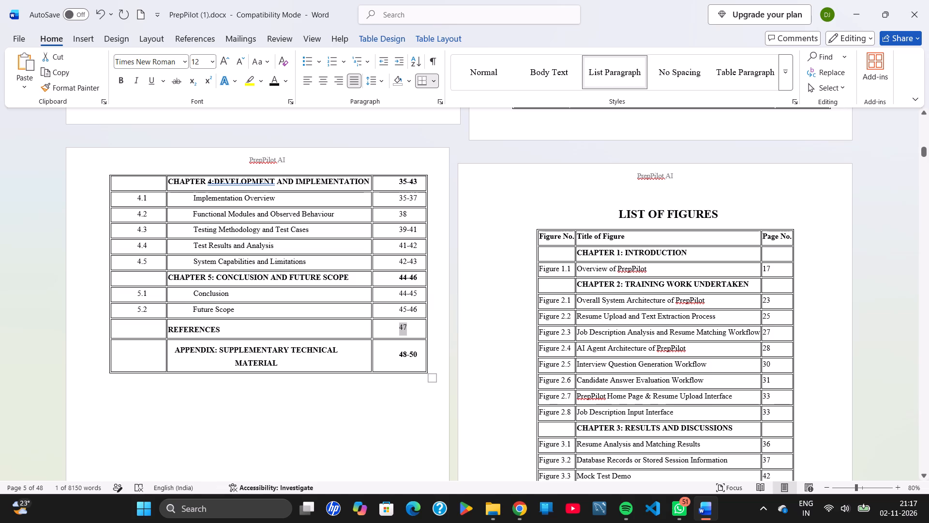
left_click(168, 328)
left_click(320, 76)
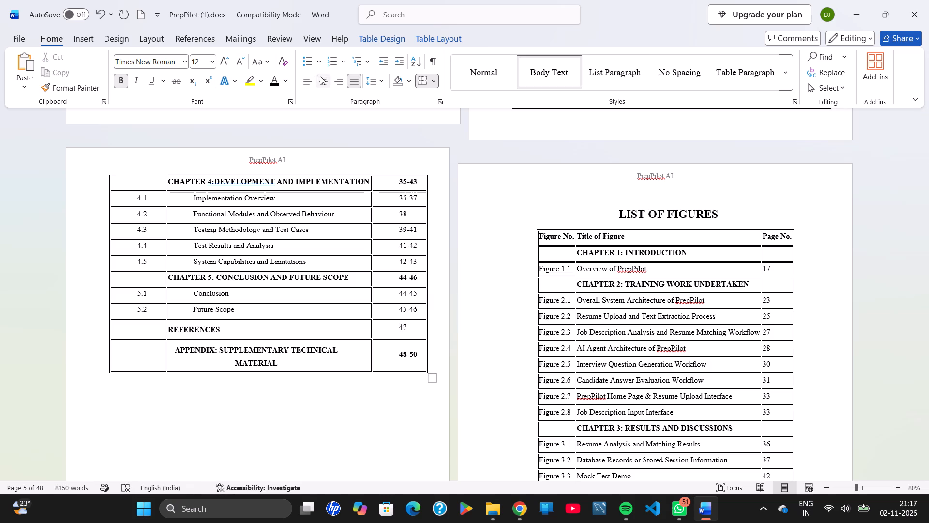
left_click(310, 412)
Delete the entire "CHAPTER 1: INTRODUCTION" and Figure 1.1 rows from the List of Figures table.
scroll(310, 412, "up", 2)
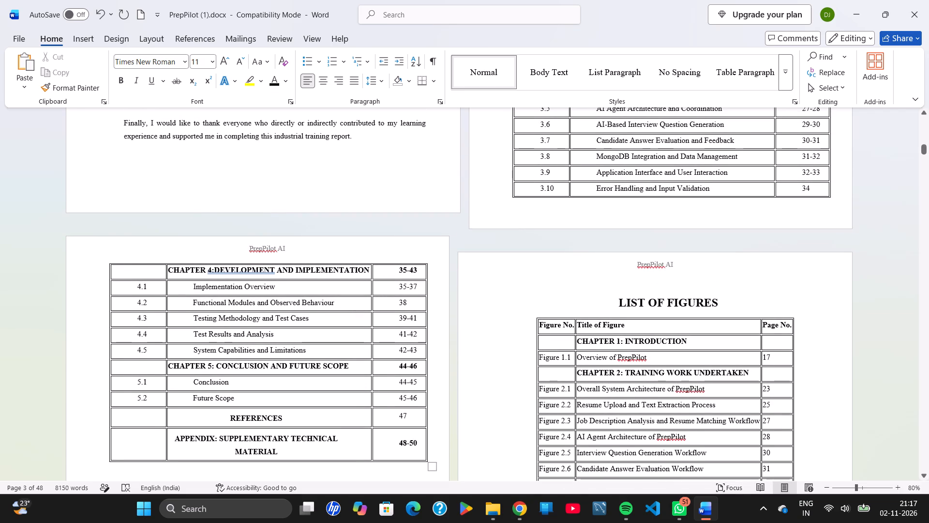
scroll(310, 412, "down", 1)
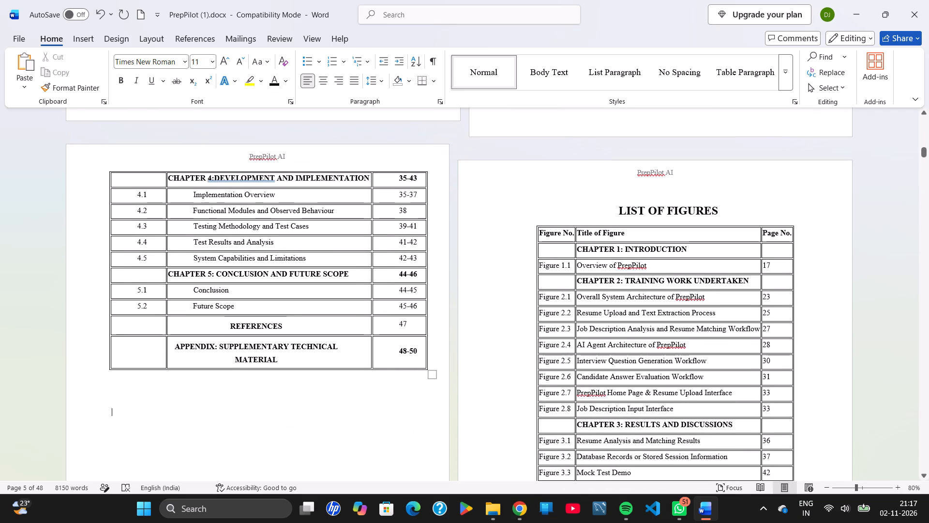
scroll(310, 412, "down", 1)
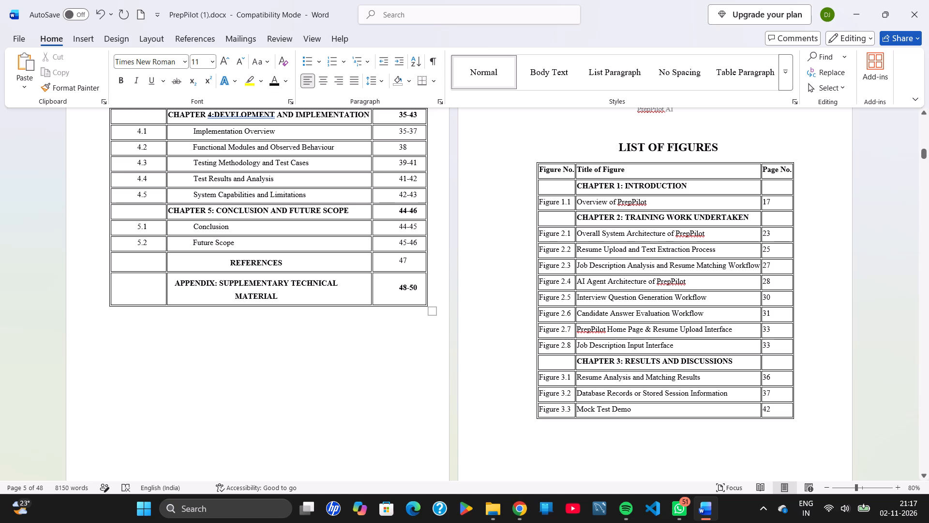
left_click_drag(785, 200, 578, 200)
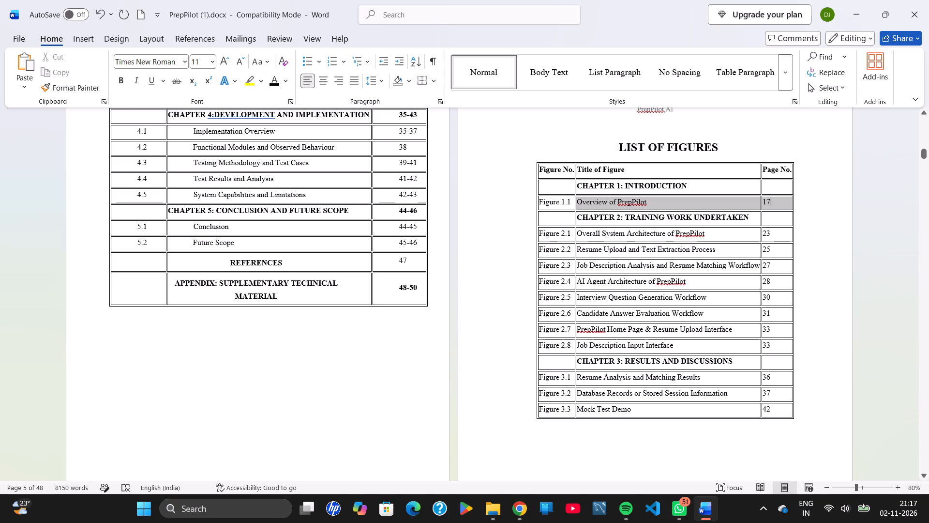
left_click_drag(578, 200, 557, 191)
key("BackSpace")
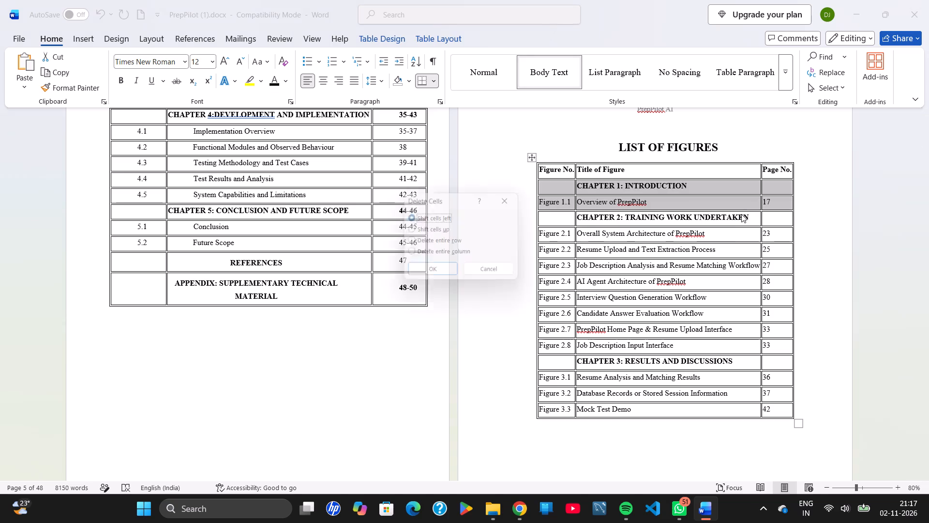
left_click(450, 243)
left_click(434, 272)
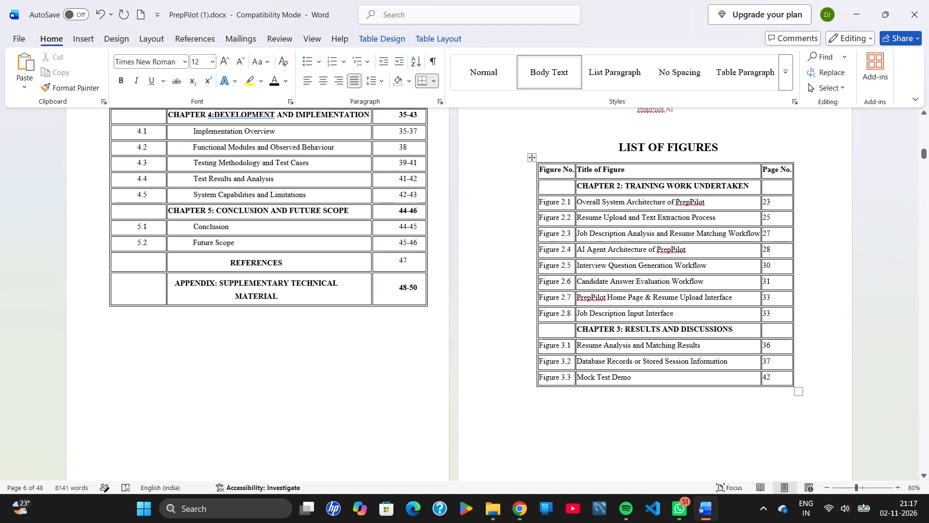
Change the chapter number of the "TRAINING WORK UNDERTAKEN" heading in the List of Figures to 3.
left_click(621, 186)
key("BackSpace")
key("3")
Renumber the first four figures under "TRAINING WORK UNDERTAKEN" in the List of Figures as Figure 3.1 to Figure 3.4.
left_click(562, 200)
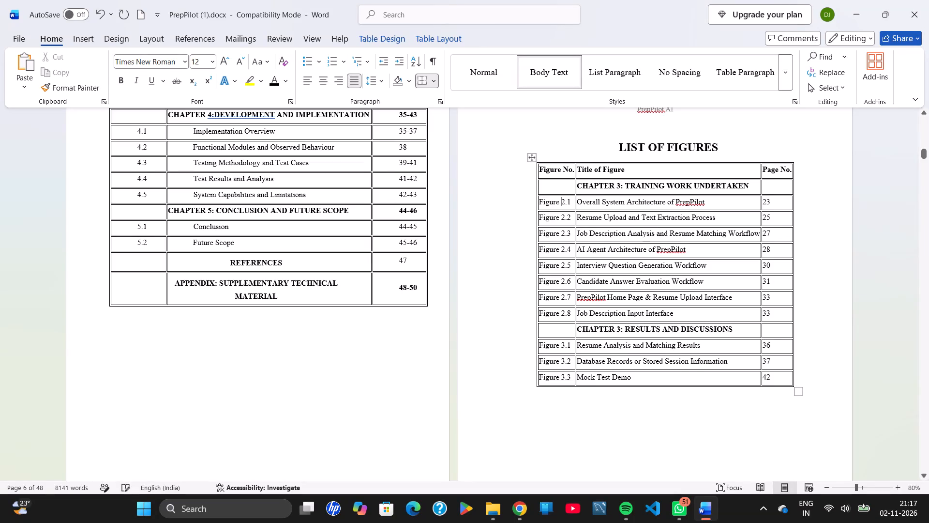
key("Right")
key("BackSpace")
key("3")
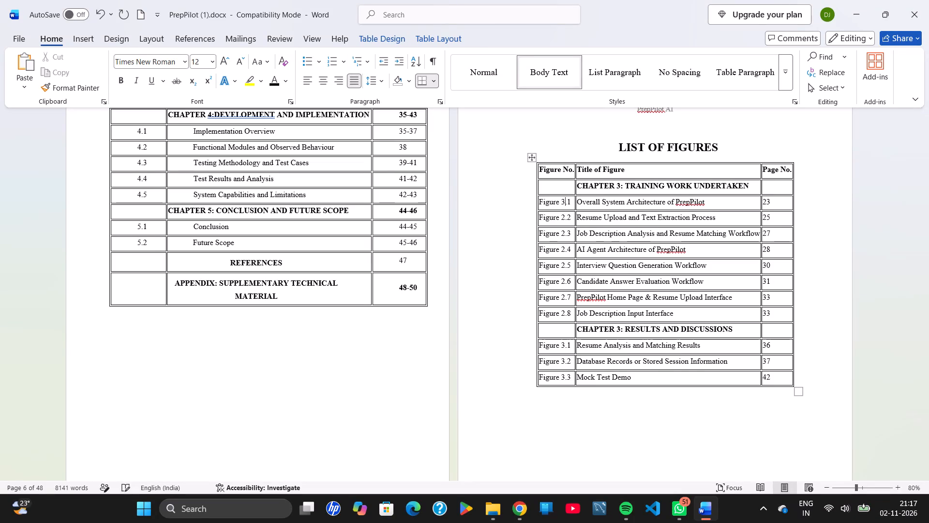
key("Down")
key("BackSpace")
key("3")
key("Down")
key("backslash")
key("BackSpace")
key("BackSpace")
key("3")
key("Down")
key("backslash")
key("BackSpace")
key("BackSpace")
key("3")
Renumber the remaining four figures under "TRAINING WORK UNDERTAKEN" in the List of Figures as Figure 3.5 to Figure 3.8.
key("Down")
key("BackSpace")
key("3")
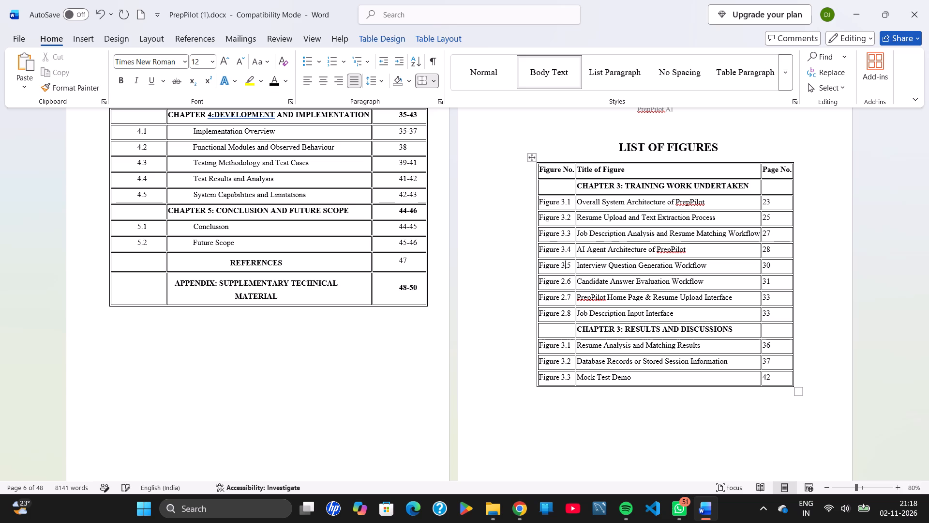
key("Down")
key("BackSpace")
key("3")
key("Down")
key("BackSpace")
key("3")
key("Down")
key("BackSpace")
key("3")
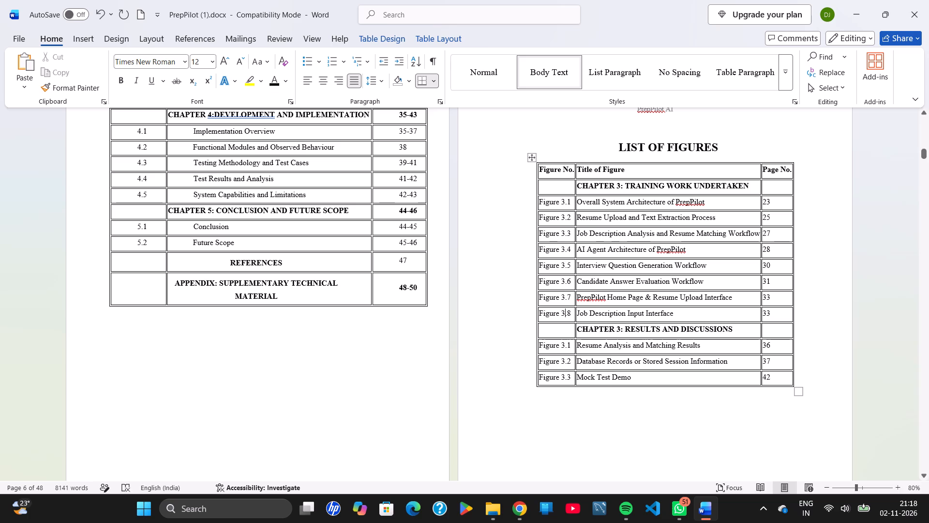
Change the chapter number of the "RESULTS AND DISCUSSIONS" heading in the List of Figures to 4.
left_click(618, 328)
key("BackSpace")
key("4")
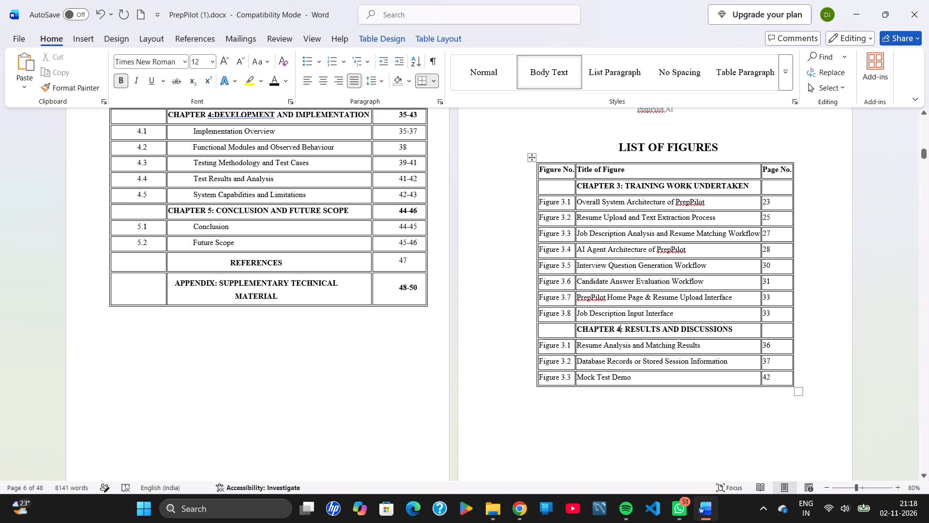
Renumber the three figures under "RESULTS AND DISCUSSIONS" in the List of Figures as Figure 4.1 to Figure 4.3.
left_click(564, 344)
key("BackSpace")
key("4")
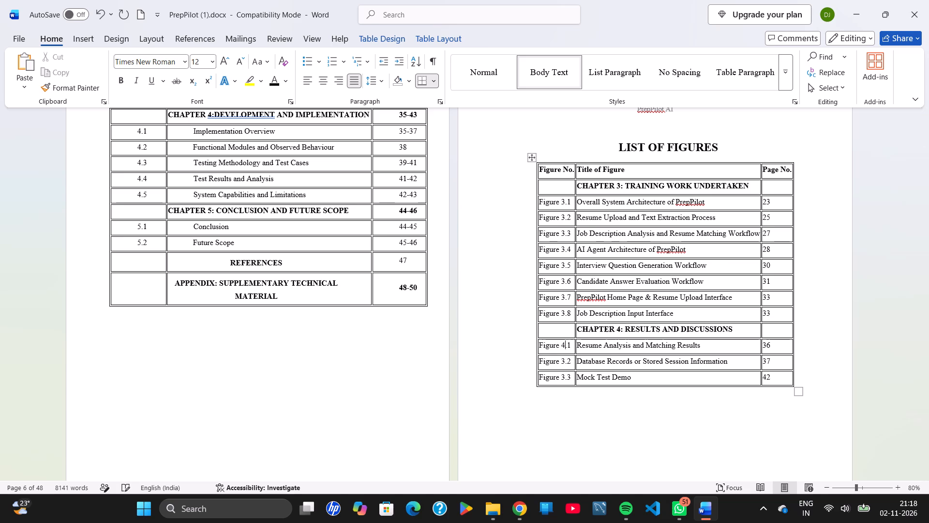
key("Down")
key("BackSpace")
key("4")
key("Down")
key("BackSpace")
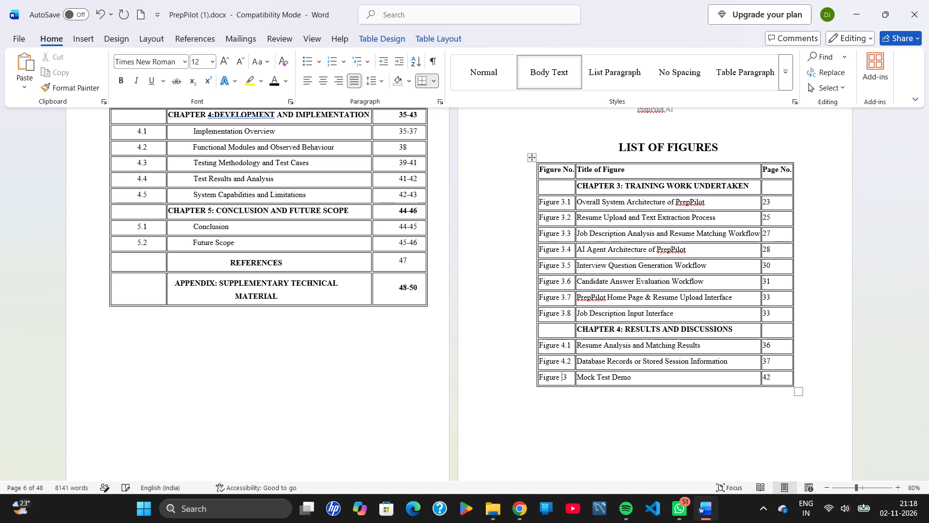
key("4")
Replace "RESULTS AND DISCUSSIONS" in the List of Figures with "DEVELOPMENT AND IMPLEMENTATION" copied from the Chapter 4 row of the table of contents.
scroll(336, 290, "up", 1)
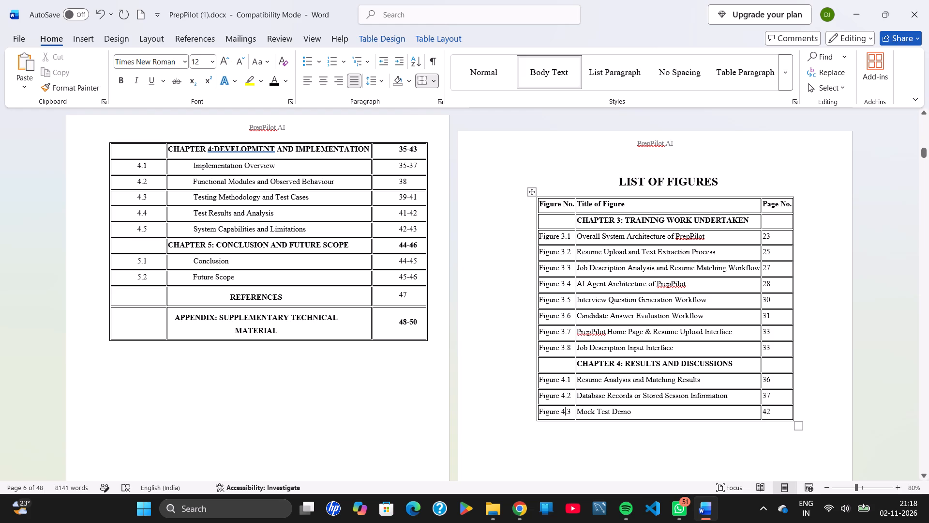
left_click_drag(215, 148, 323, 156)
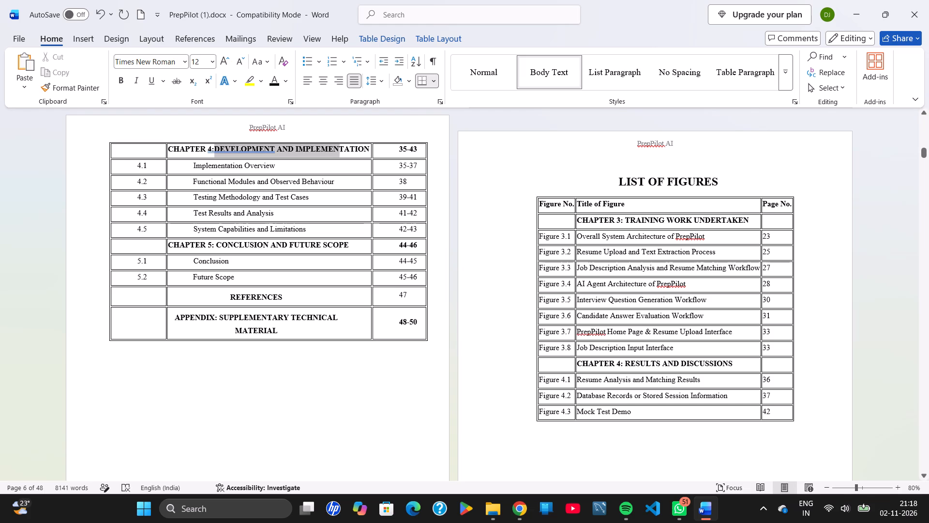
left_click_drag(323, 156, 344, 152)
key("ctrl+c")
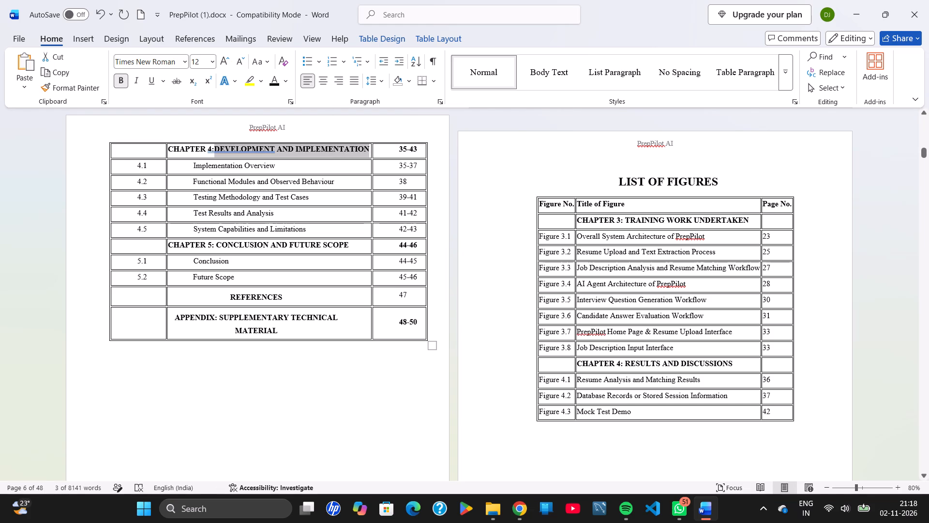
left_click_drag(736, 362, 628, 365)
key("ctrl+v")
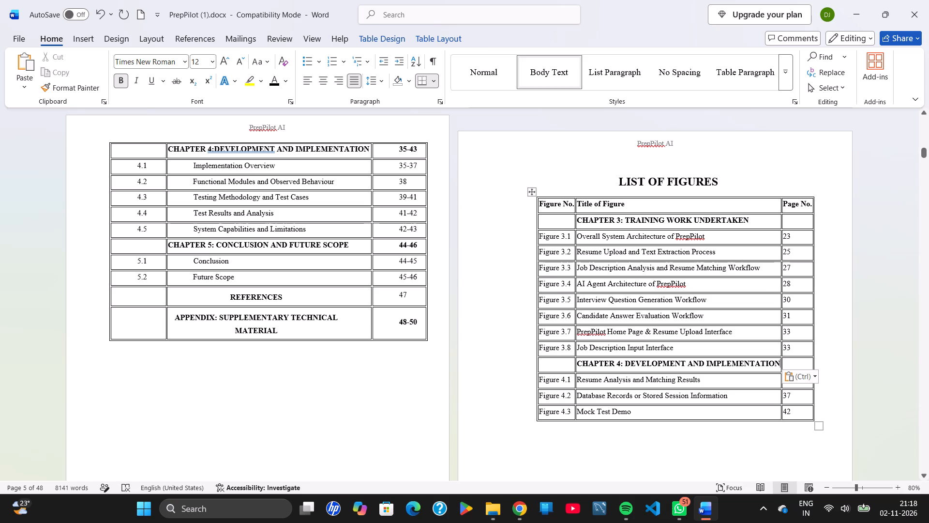
Undo the List of Figures edits back past the deletion of the Chapter 1 and Figure 1.1 rows, including the centring of REFERENCES in the contents table.
scroll(716, 446, "down", 1)
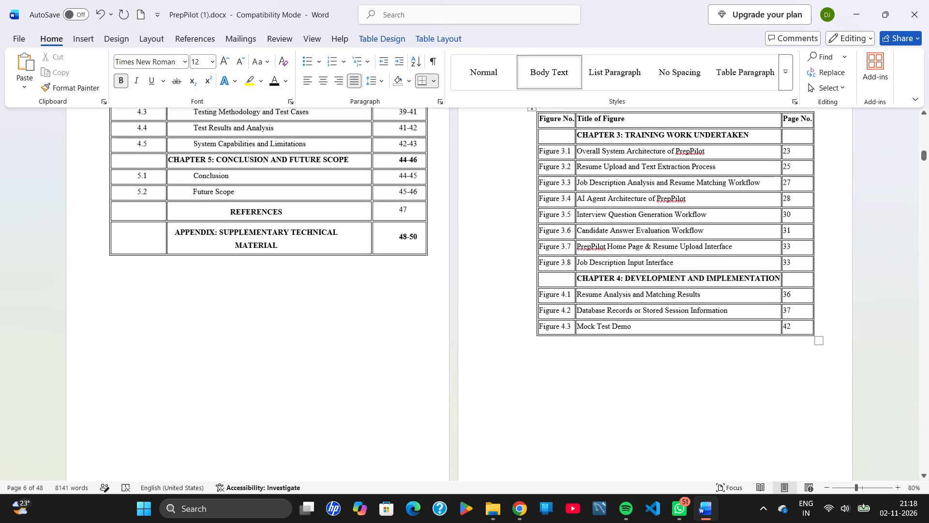
scroll(716, 446, "down", 3)
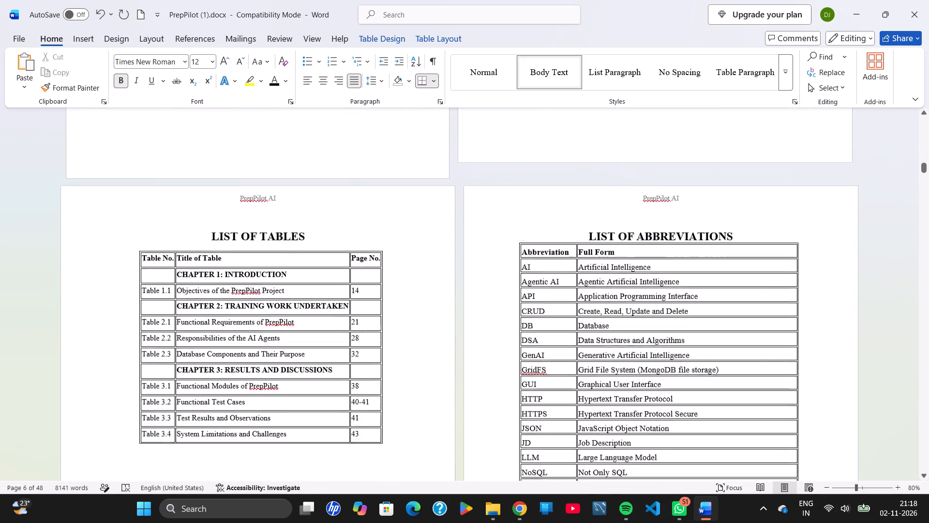
scroll(716, 446, "down", 1)
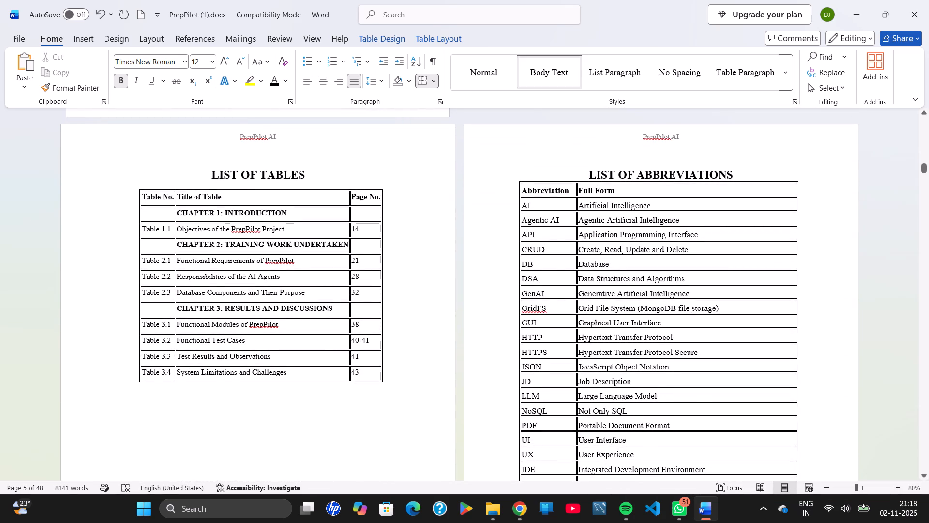
scroll(370, 233, "up", 3)
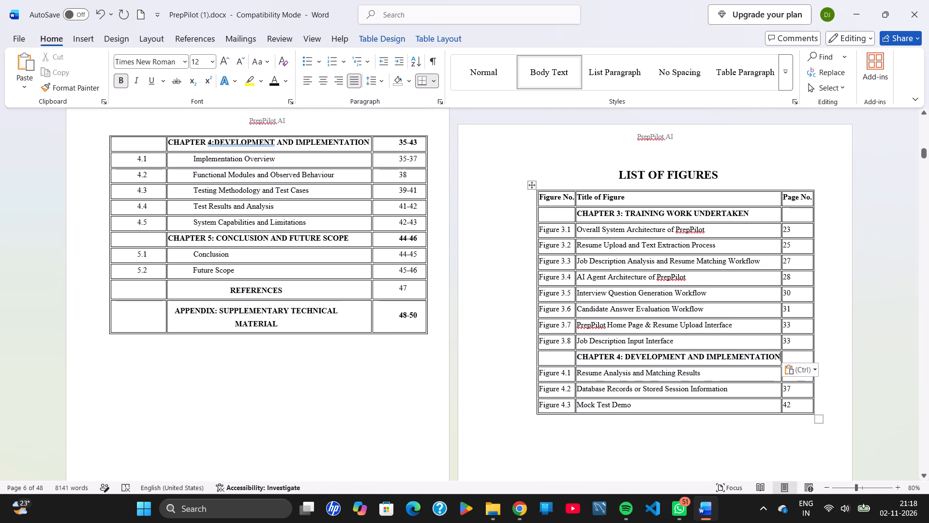
key("ctrl+z")
key("ctrl+z")
key("ctrl+z")
key("ctrl+z")
key("ctrl+z")
key("ctrl+z")
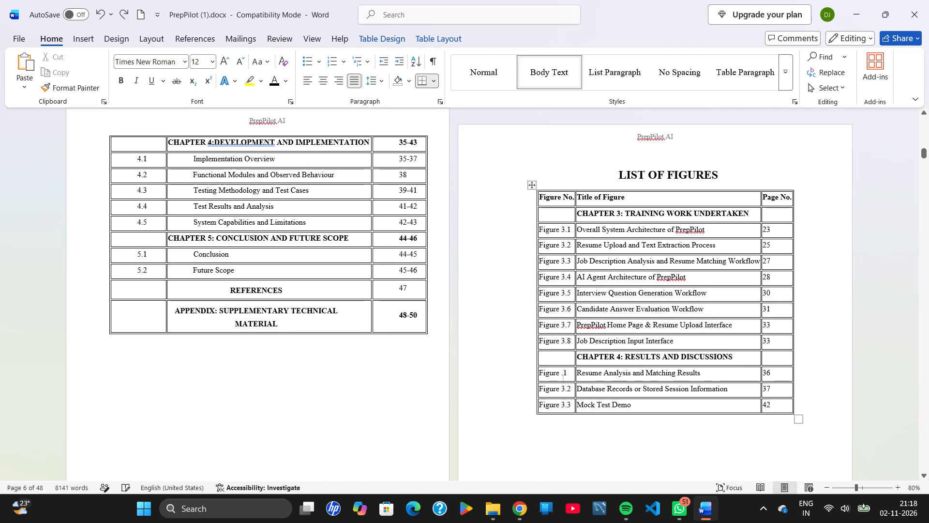
key("ctrl+z")
key("ctrl+z")
key("ctrl+z")
key("ctrl+z")
key("ctrl+z")
key("ctrl+z")
key("ctrl+z")
key("ctrl+z")
key("ctrl+z")
key("ctrl+z")
key("ctrl+z")
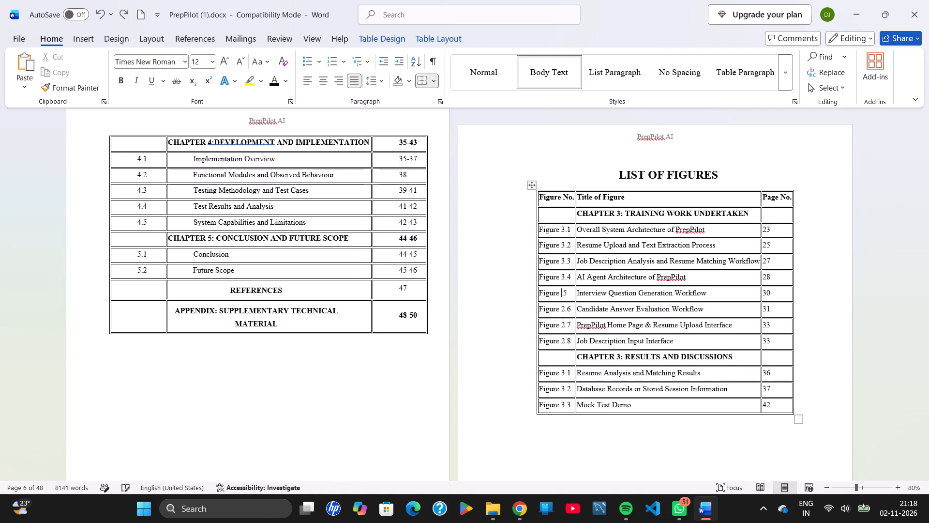
key("ctrl+z")
key("ctrl+z")
key("ctrl+z")
key("ctrl+z")
key("ctrl+z")
key("ctrl+z")
key("ctrl+z")
key("ctrl+z")
key("ctrl+z")
key("ctrl+z")
key("ctrl+z")
key("ctrl+z")
key("ctrl+z")
key("ctrl+z")
key("ctrl+z")
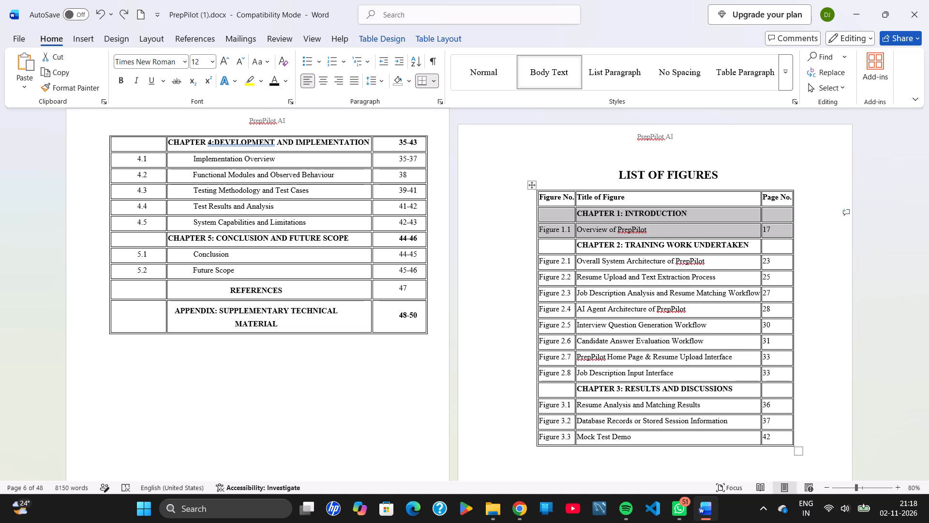
key("ctrl+z")
Compare the chapter numbers and titles in the table of contents with the chapter headings in the List of Figures.
scroll(655, 266, "up", 2, "ctrl")
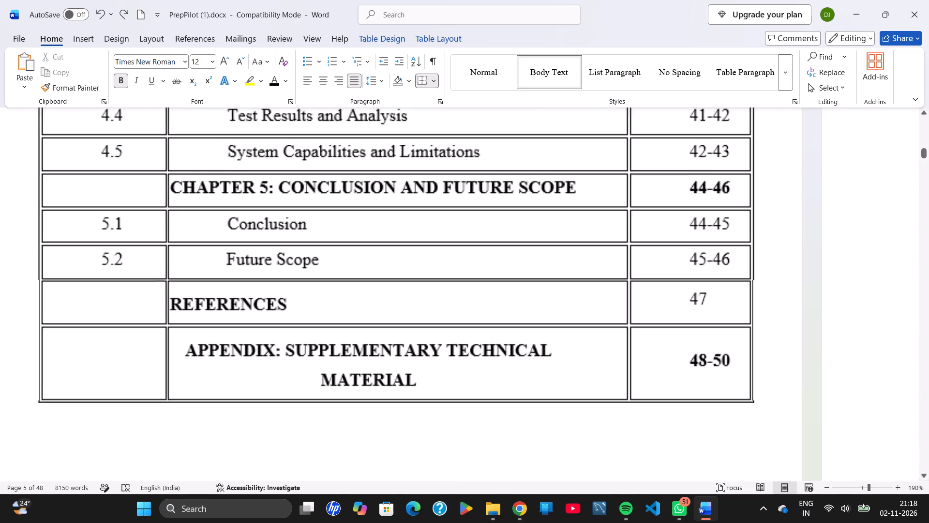
scroll(655, 266, "down", 5, "ctrl")
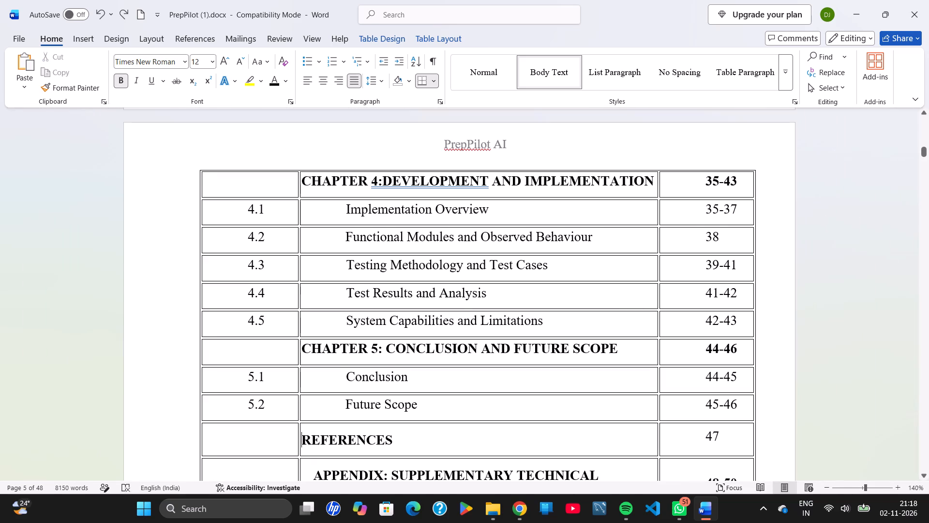
scroll(655, 266, "down", 8, "ctrl")
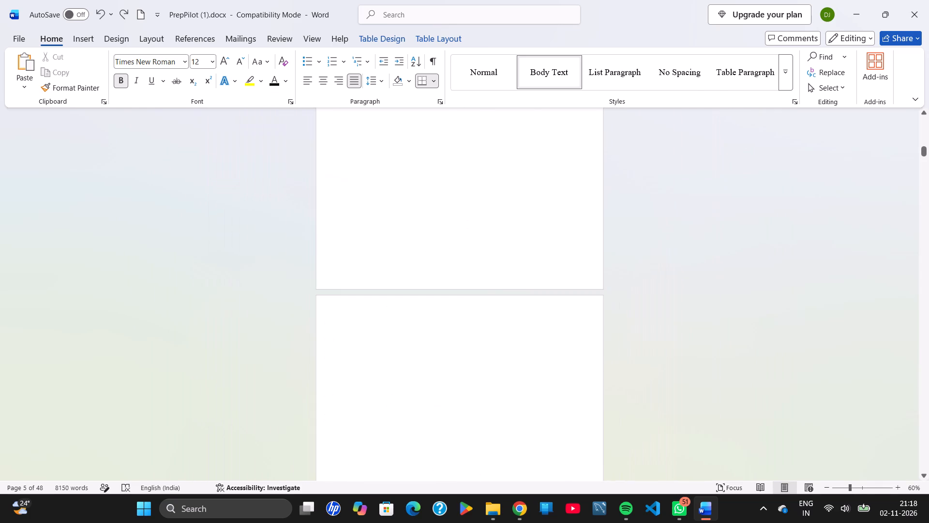
scroll(655, 266, "up", 2, "ctrl")
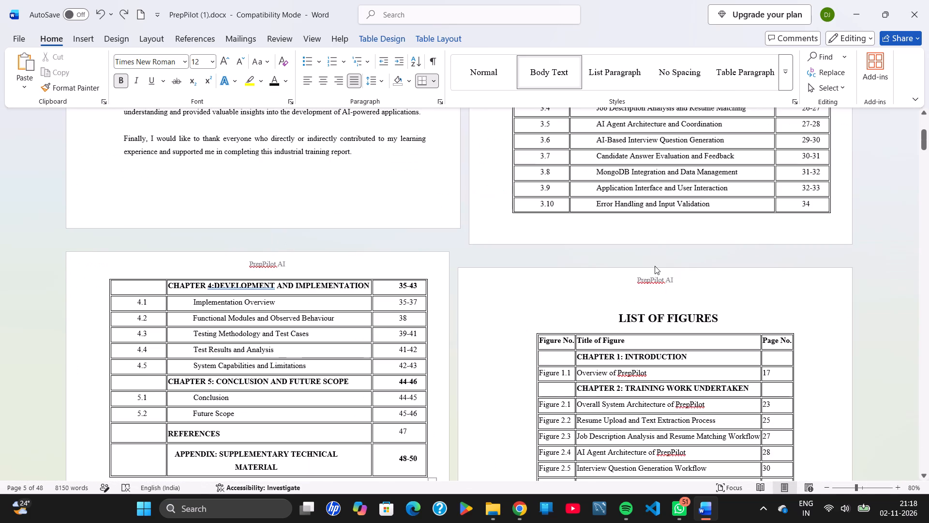
scroll(655, 266, "down", 1)
scroll(655, 266, "up", 4)
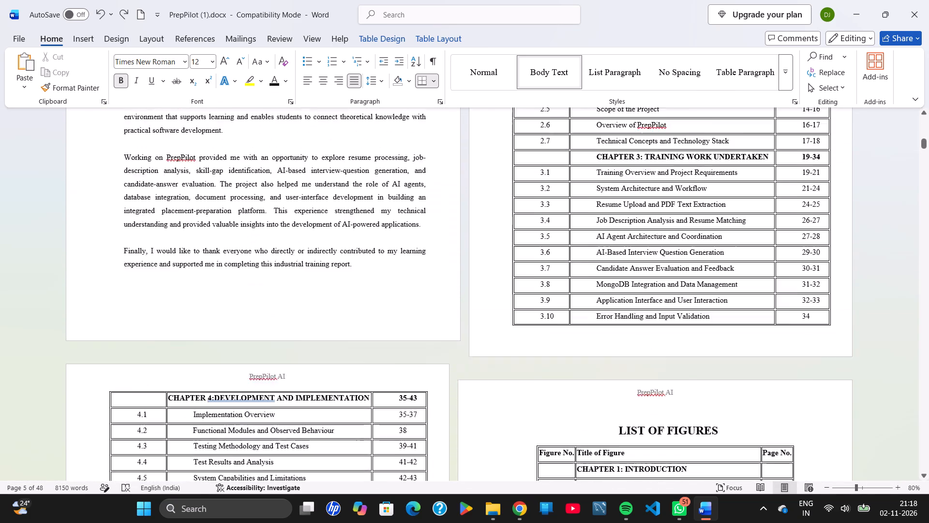
scroll(655, 266, "up", 3)
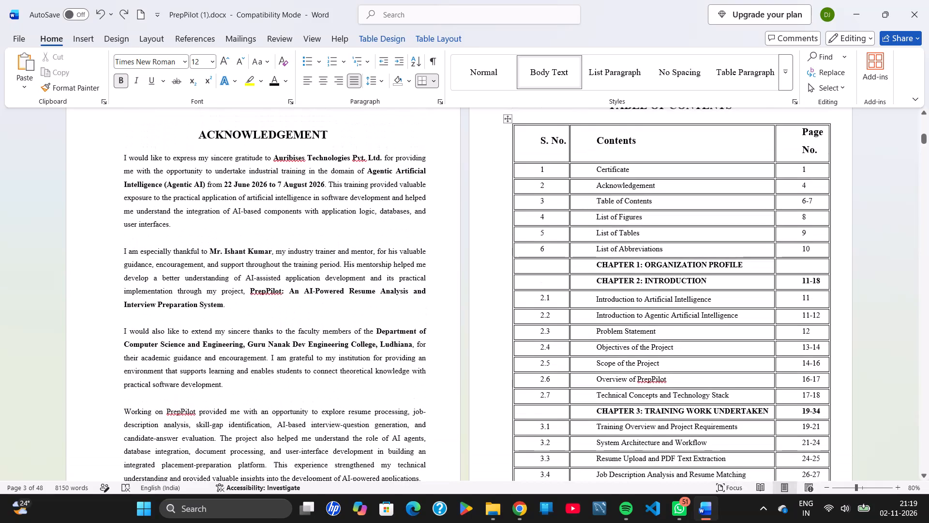
scroll(655, 266, "down", 2)
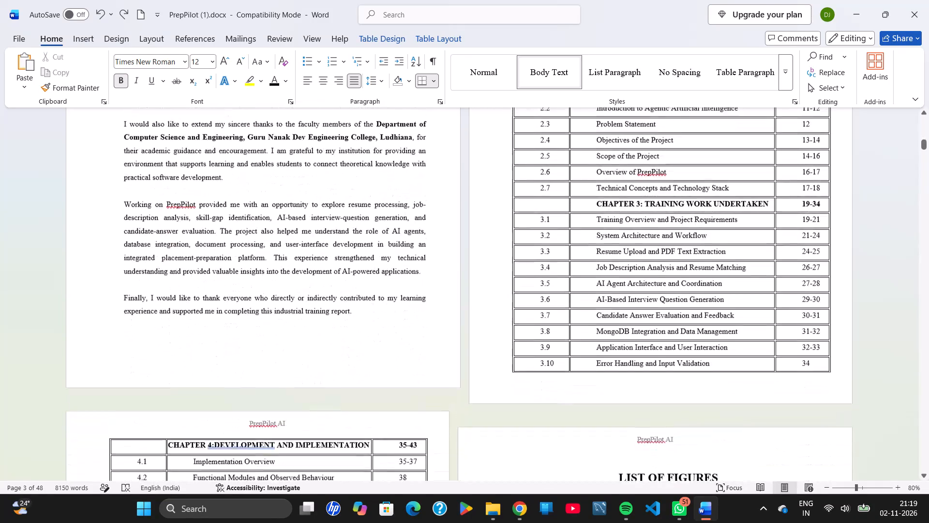
scroll(655, 266, "down", 3)
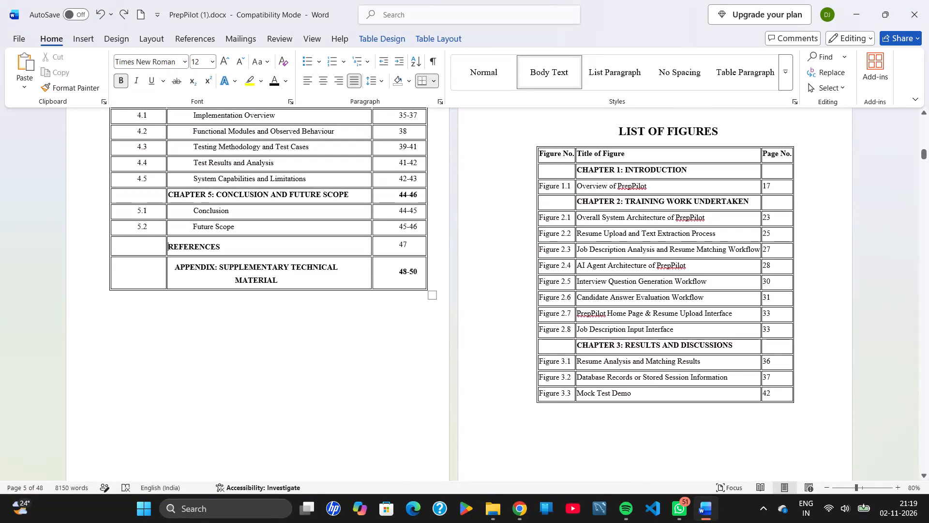
Change the "INTRODUCTION" heading in the List of Figures to Chapter 2 and renumber its "Overview of PrepPilot" entry as Figure 2.1.
left_click(619, 169)
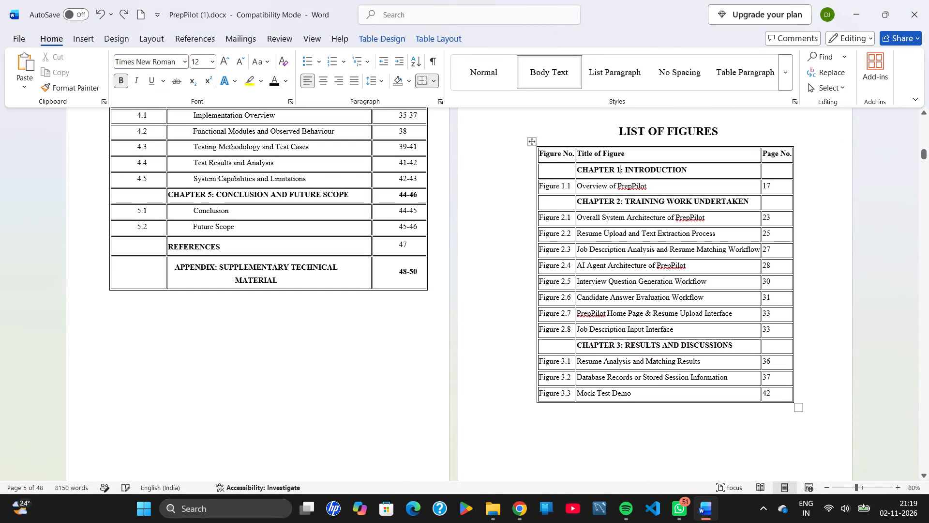
key("BackSpace")
key("2")
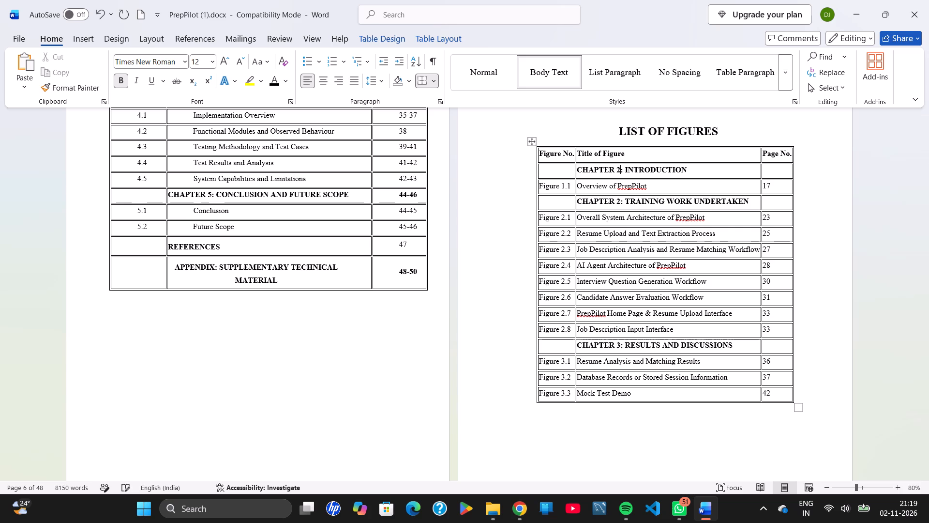
left_click(564, 185)
key("BackSpace")
key("2")
Change the chapter number of the "TRAINING WORK UNDERTAKEN" heading in the List of Figures to 3.
left_click(621, 199)
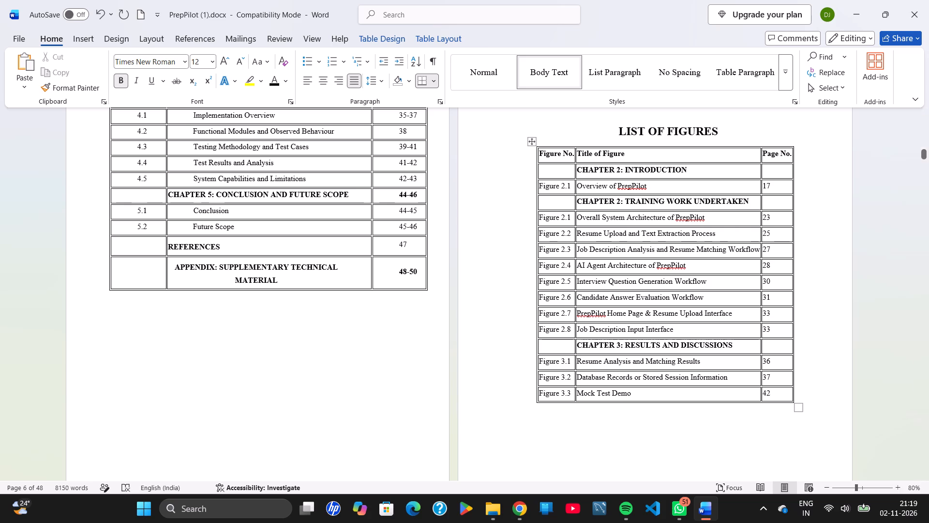
key("BackSpace")
key("3")
Renumber the first four figures under "TRAINING WORK UNDERTAKEN" in the List of Figures as Figure 3.1 to Figure 3.4.
left_click(563, 216)
key("BackSpace")
key("3")
key("Down")
key("BackSpace")
key("3")
key("Down")
key("BackSpace")
key("3")
key("Down")
key("BackSpace")
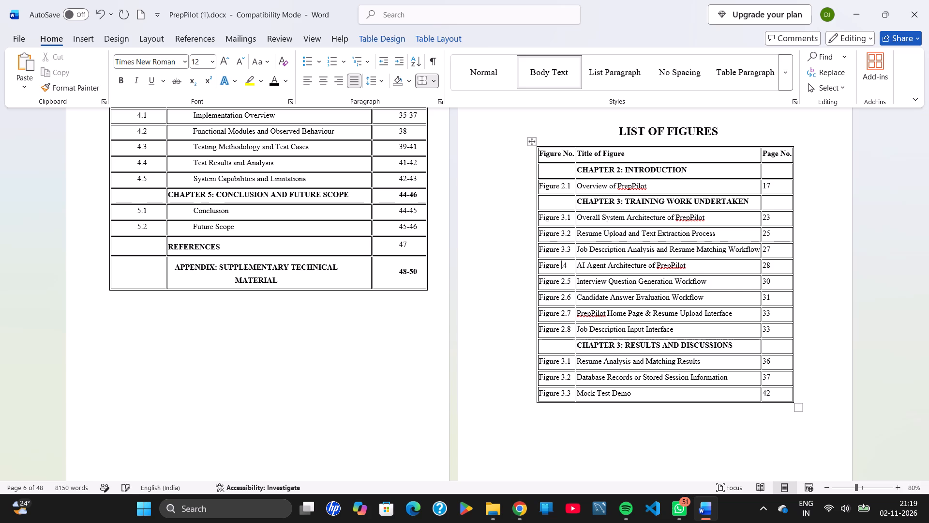
key("3")
Renumber the remaining four figures under "TRAINING WORK UNDERTAKEN" in the List of Figures as Figure 3.5 to Figure 3.8.
key("Down")
key("BackSpace")
key("3")
key("Down")
key("BackSpace")
key("3")
key("Down")
key("BackSpace")
key("3")
key("Down")
key("BackSpace")
key("3")
Change the "RESULTS AND DISCUSSIONS" heading in the List of Figures to Chapter 4 and renumber its entries as Figure 4.1 to Figure 4.3.
left_click(620, 343)
key("BackSpace")
key("4")
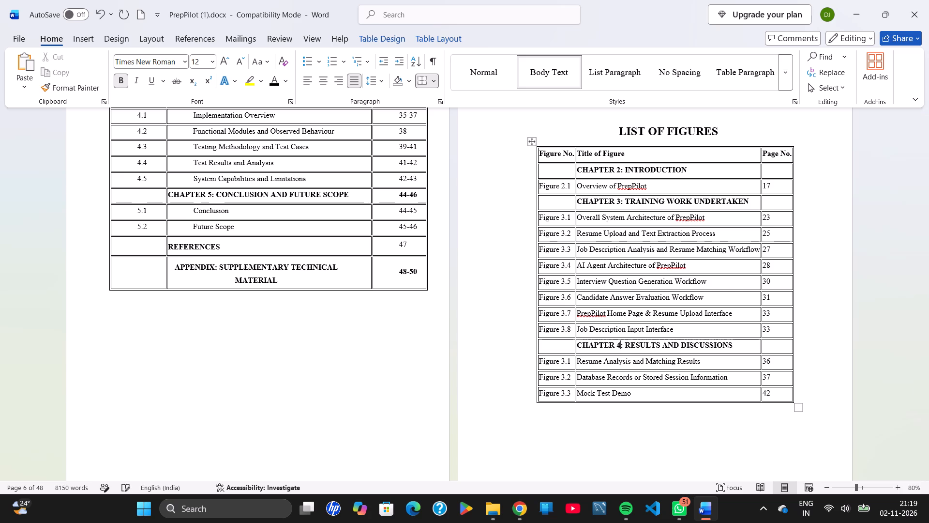
left_click(564, 361)
key("BackSpace")
key("4")
key("Down")
key("BackSpace")
key("4")
key("Down")
key("BackSpace")
key("4")
Renumber the List of Tables chapter headings: INTRODUCTION as 2, TRAINING WORK UNDERTAKEN as 3, and RESULTS AND DISCUSSIONS as 4.
scroll(564, 361, "down", 2)
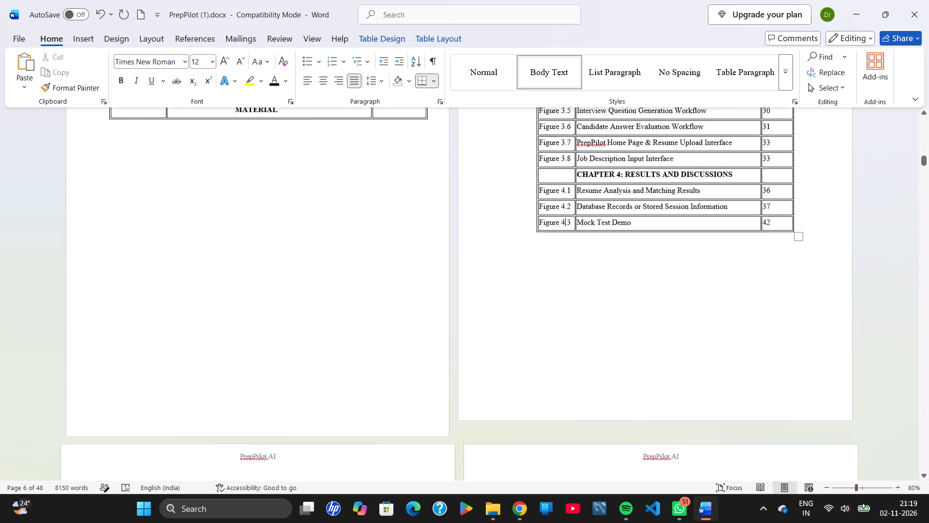
scroll(564, 361, "down", 1)
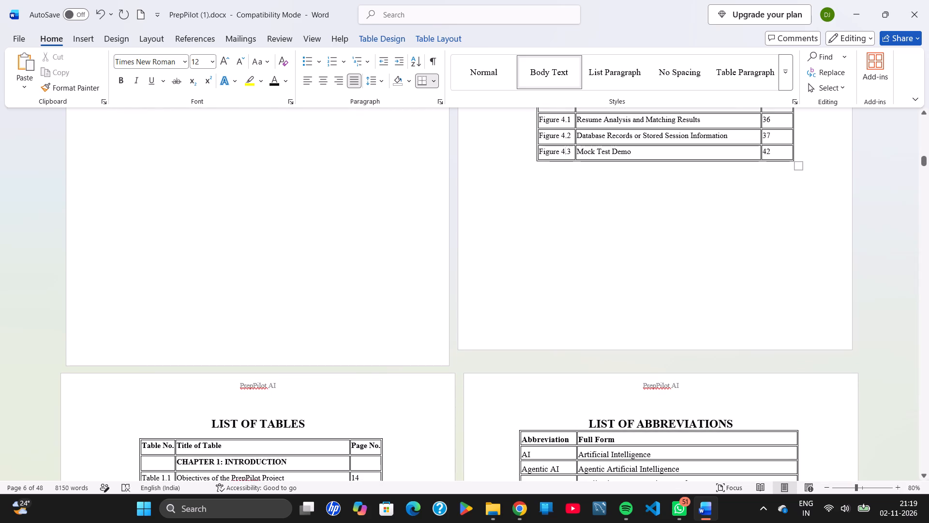
scroll(564, 361, "up", 3)
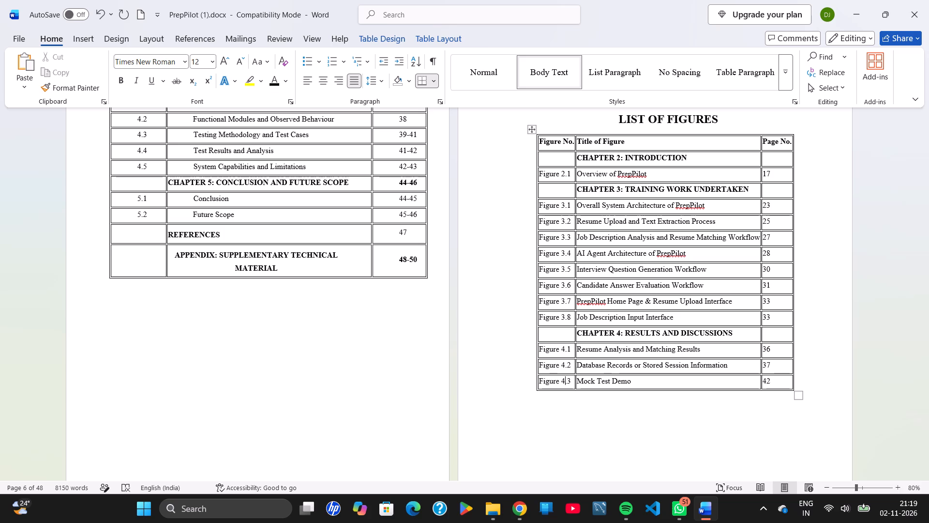
scroll(564, 361, "down", 3)
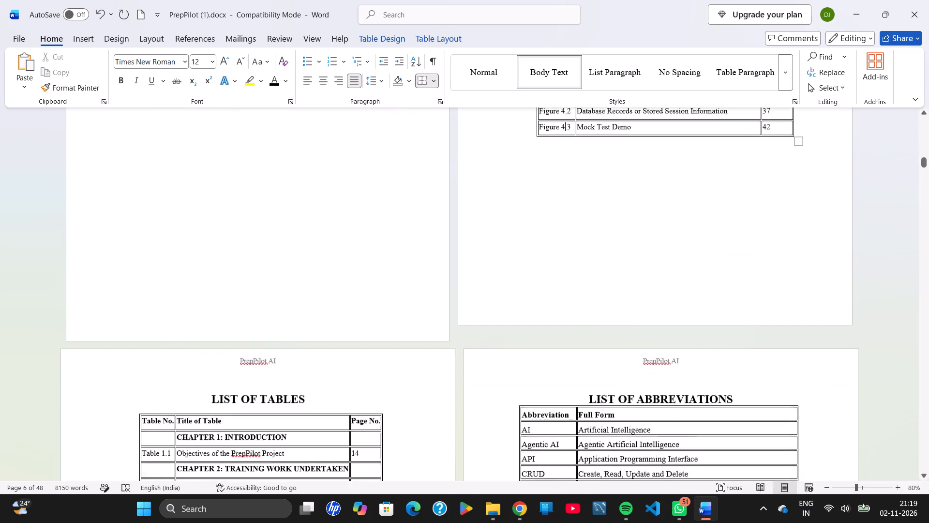
scroll(564, 361, "down", 1)
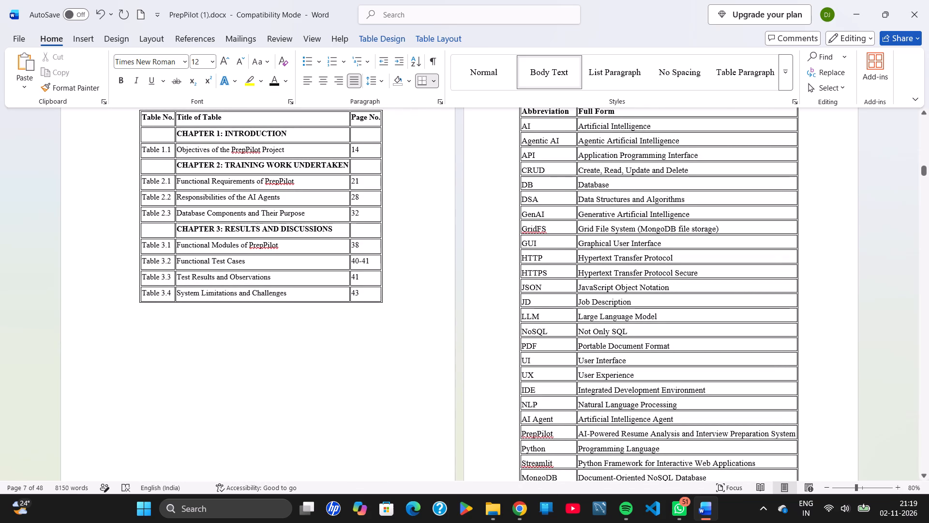
left_click(219, 138)
key("BackSpace")
key("3")
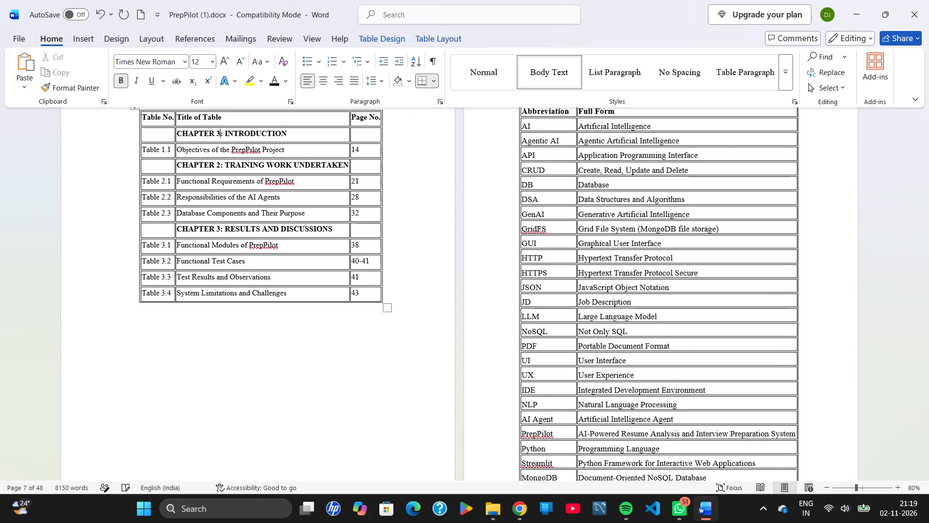
key("BackSpace")
key("2")
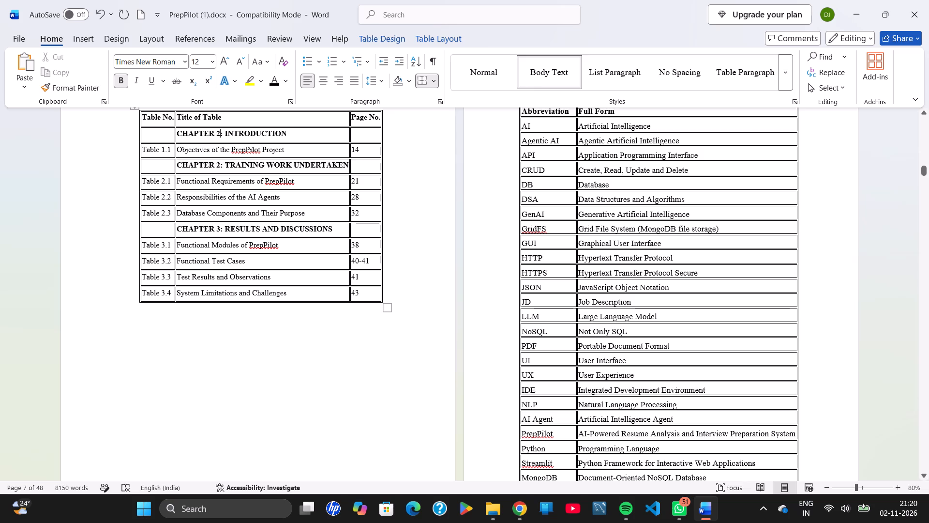
left_click(219, 165)
key("BackSpace")
key("3")
left_click(220, 227)
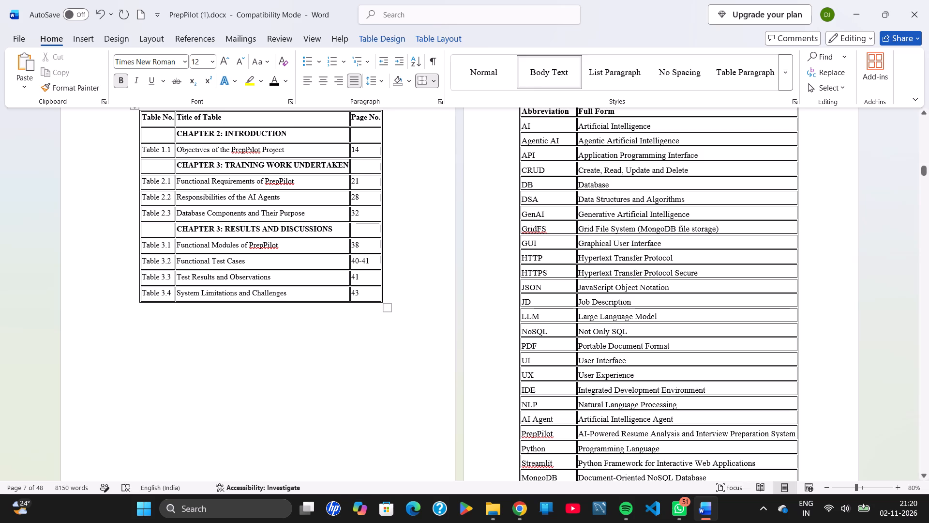
key("BackSpace")
key("4")
Renumber the "Objectives of the PrepPilot Project" entry in the List of Tables as Table 2.1.
left_click(164, 149)
key("BackSpace")
key("2")
Renumber the three entries under "TRAINING WORK UNDERTAKEN" in the List of Tables as Table 3.1 to Table 3.3.
key("Down")
key("Down")
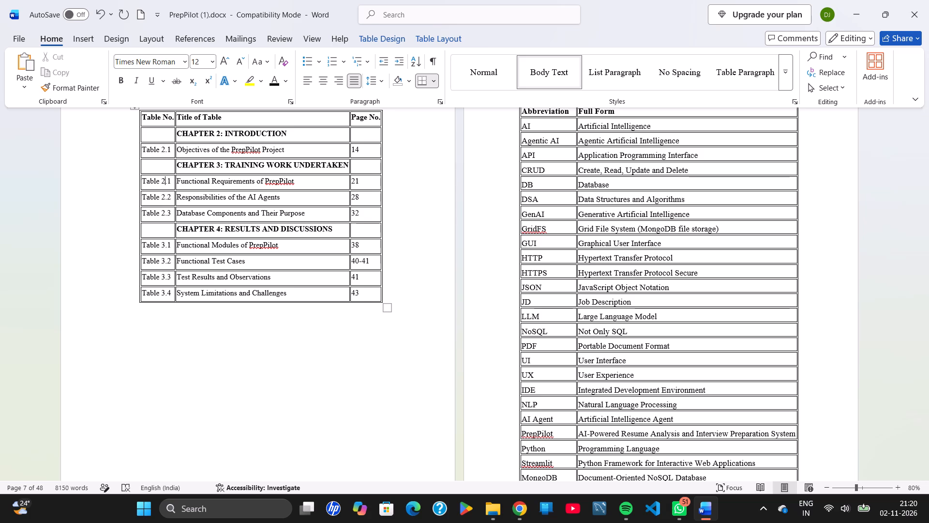
key("BackSpace")
key("3")
key("Down")
key("BackSpace")
key("3")
key("Down")
key("BackSpace")
key("3")
key("Up")
key("Up")
key("Down")
key("Down")
Renumber the four entries under "RESULTS AND DISCUSSIONS" in the List of Tables as Table 4.1 to Table 4.4.
key("Down")
key("Down")
key("BackSpace")
key("4")
key("Down")
key("4")
key("BackSpace")
key("BackSpace")
key("4")
key("Down")
key("BackSpace")
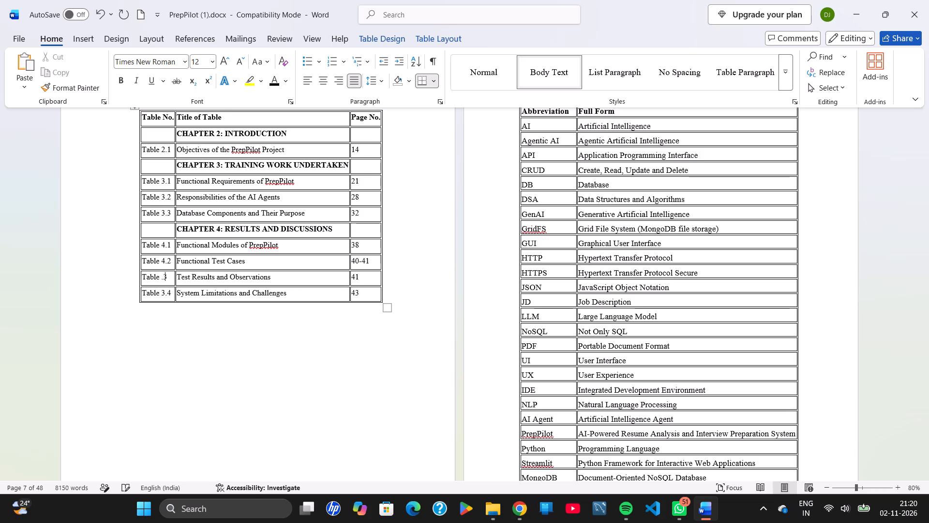
key("4")
key("Down")
key("BackSpace")
key("4")
Review the report's opening chapter pages and compare them with the chapter structure in the training format guidelines PDF in Chrome.
scroll(479, 215, "up", 1)
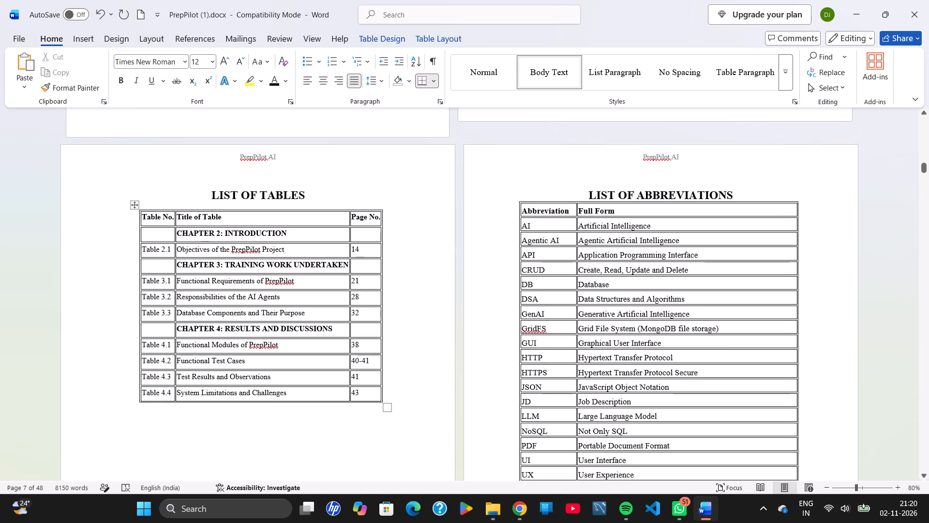
scroll(479, 215, "down", 2)
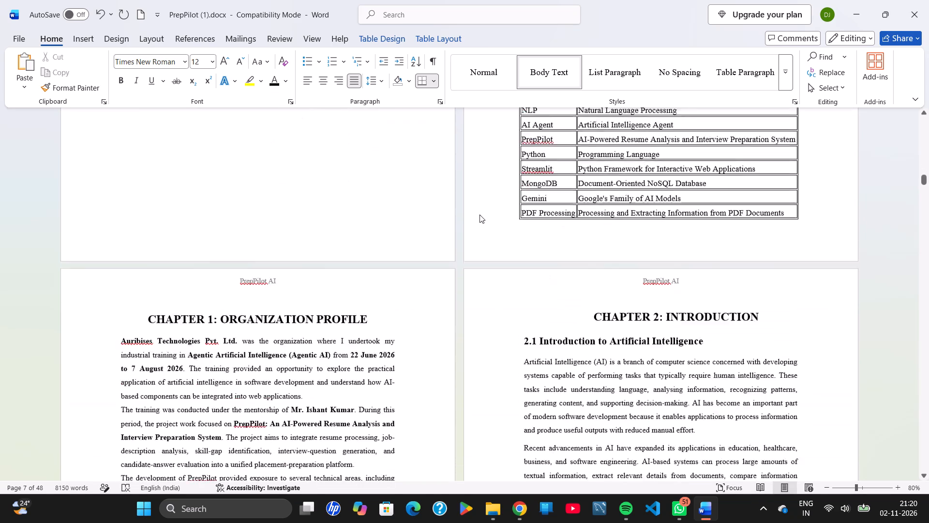
scroll(479, 215, "down", 1)
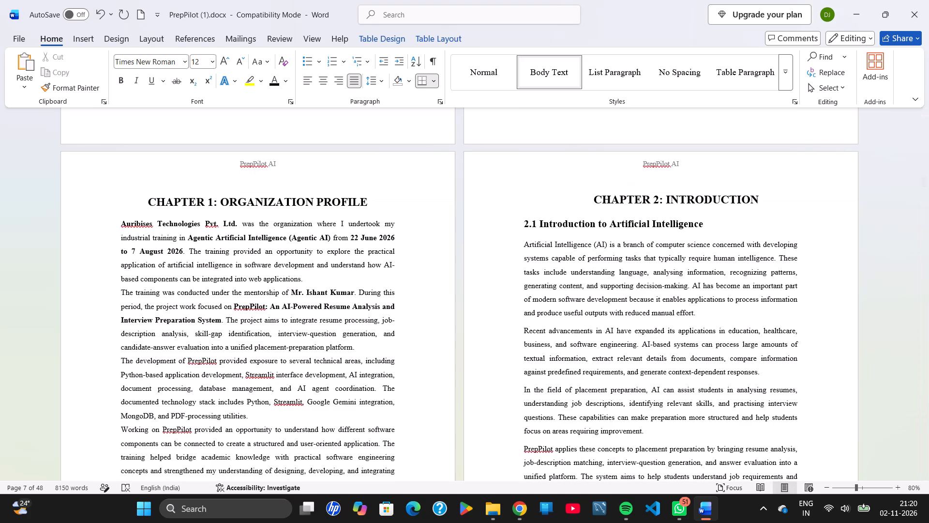
key("alt+Tab")
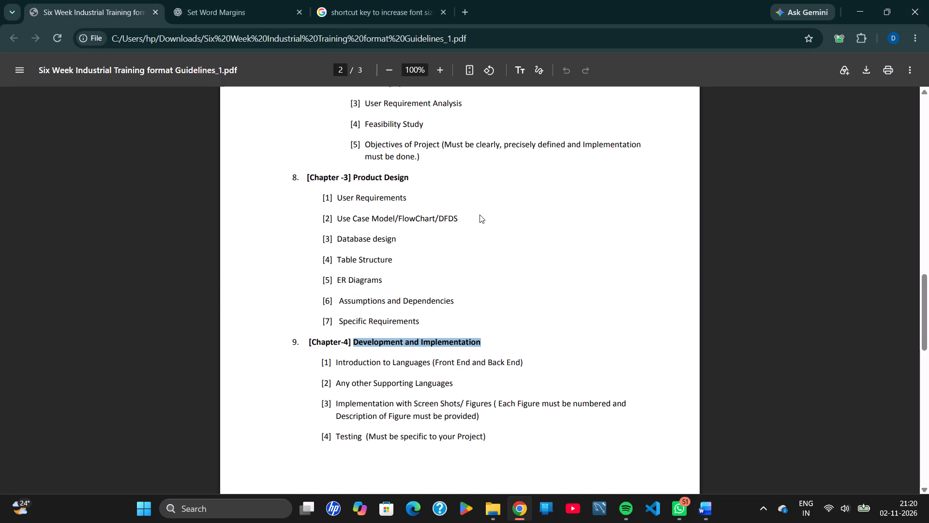
scroll(479, 215, "up", 2)
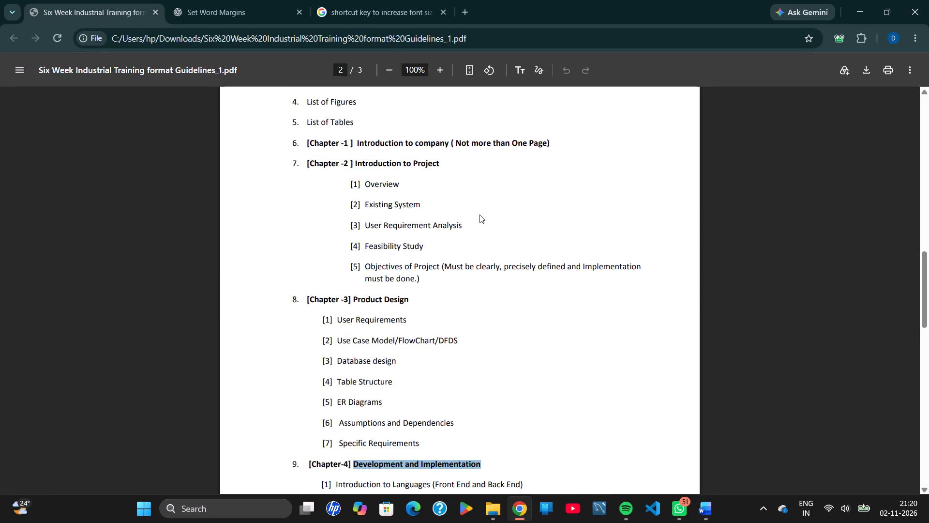
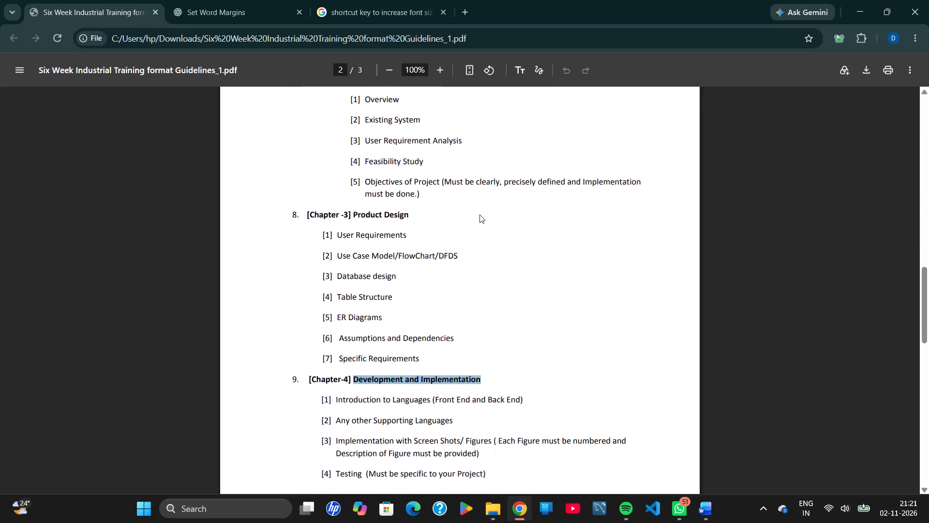
Read the remaining chapter outline and the template guidelines on header, footer page numbering, font sizes, spacing and margins in the PDF.
scroll(479, 215, "down", 4)
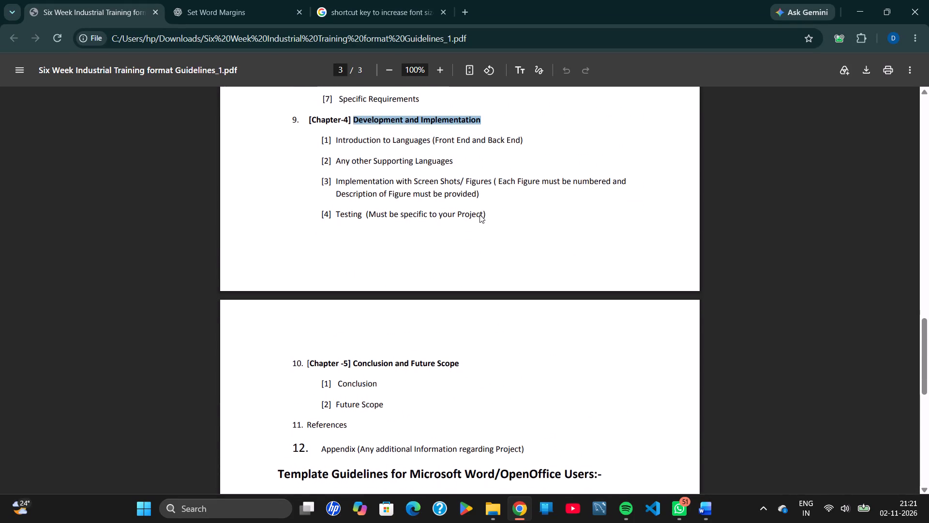
scroll(479, 215, "down", 1)
scroll(479, 215, "up", 2)
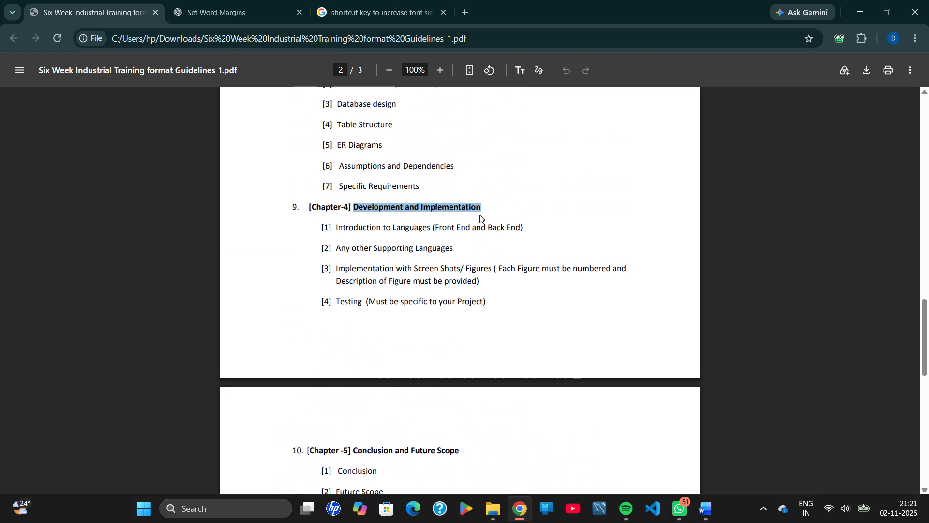
scroll(479, 215, "down", 3)
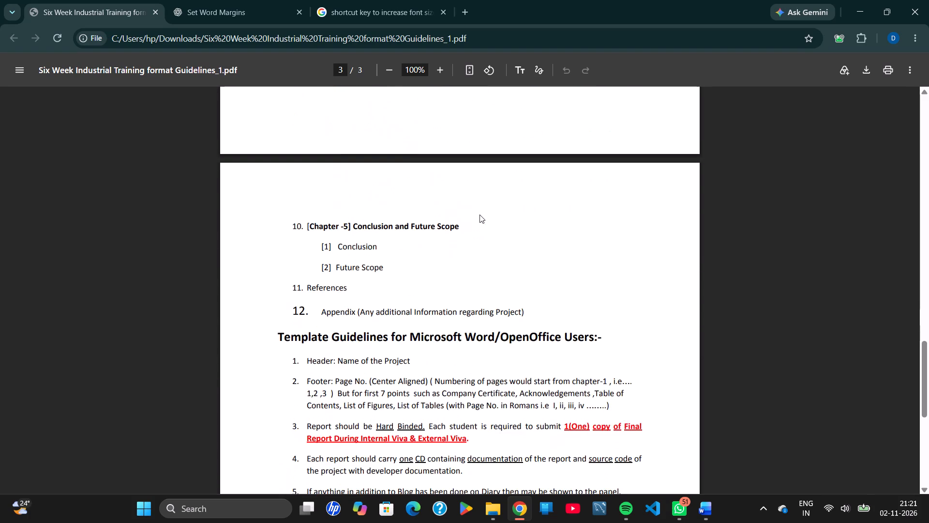
scroll(479, 215, "down", 1)
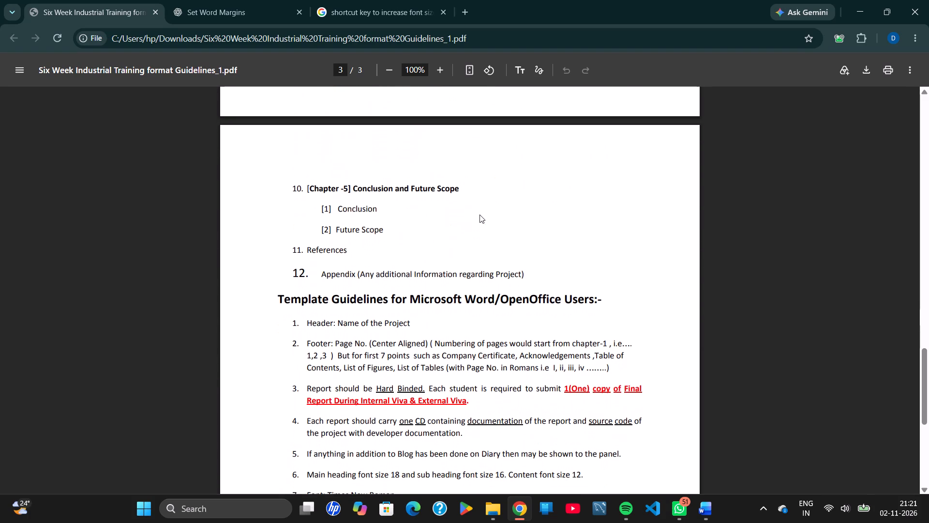
left_click(584, 395)
scroll(584, 395, "down", 1)
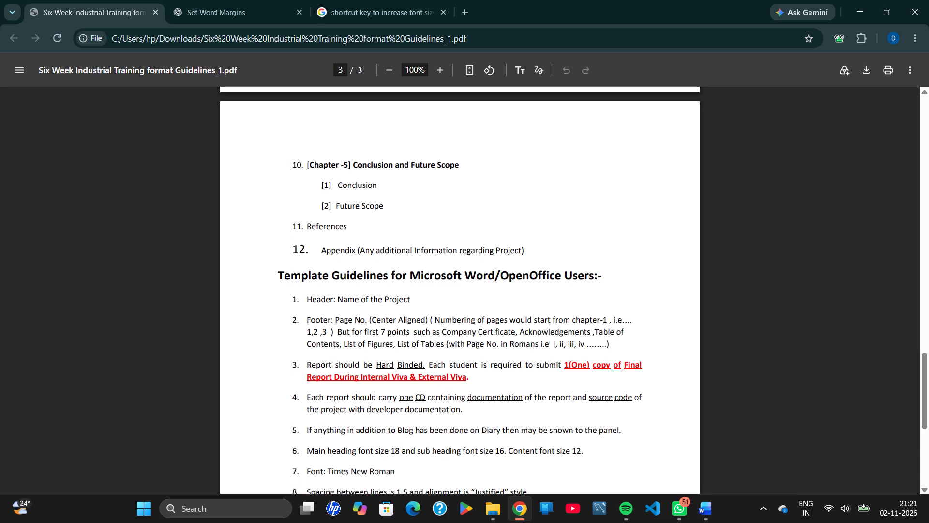
scroll(584, 395, "up", 1)
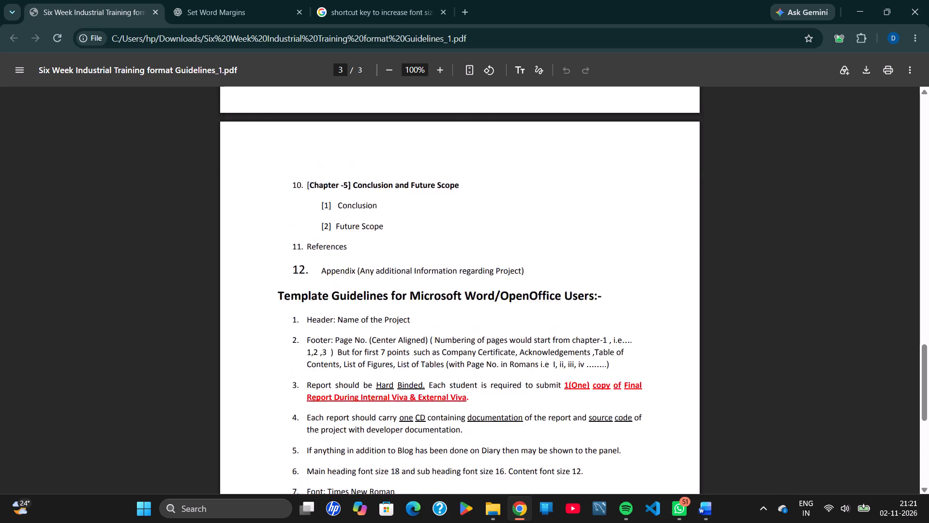
scroll(584, 395, "up", 1)
scroll(584, 395, "down", 1)
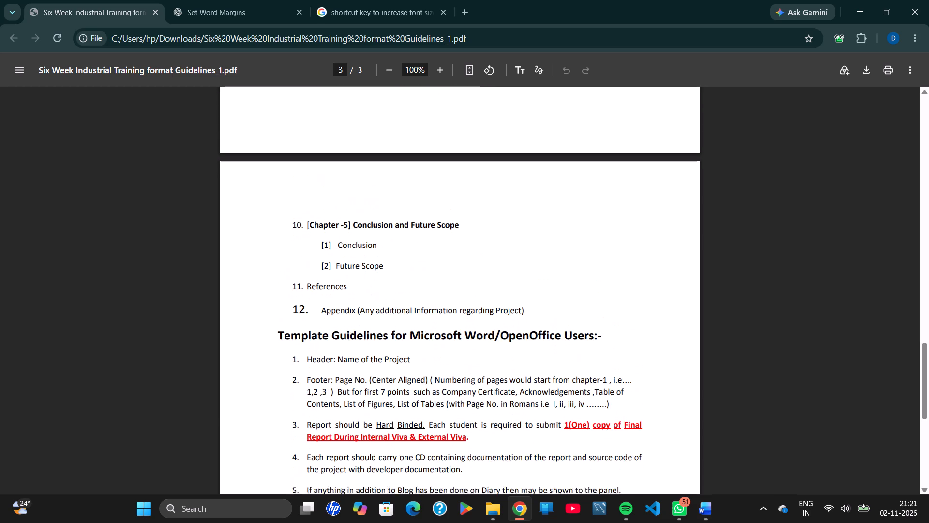
scroll(584, 395, "down", 2)
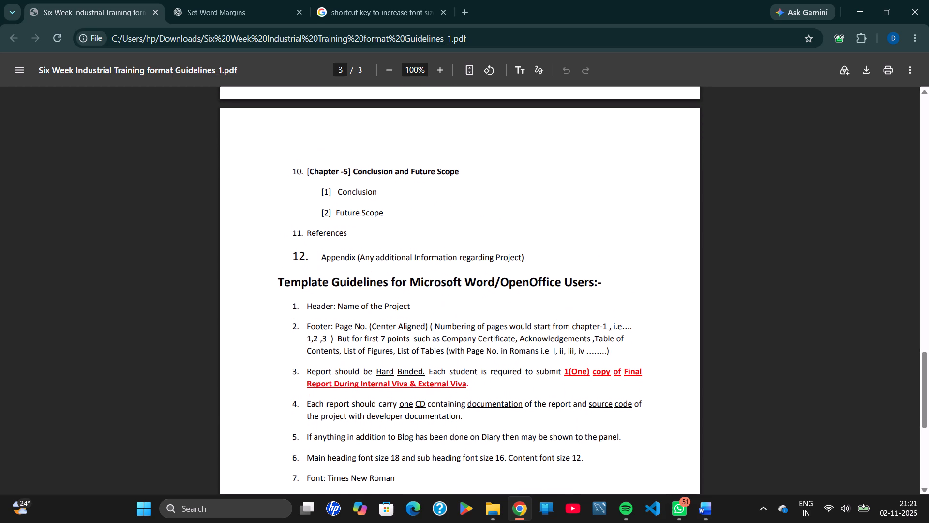
scroll(584, 395, "down", 1)
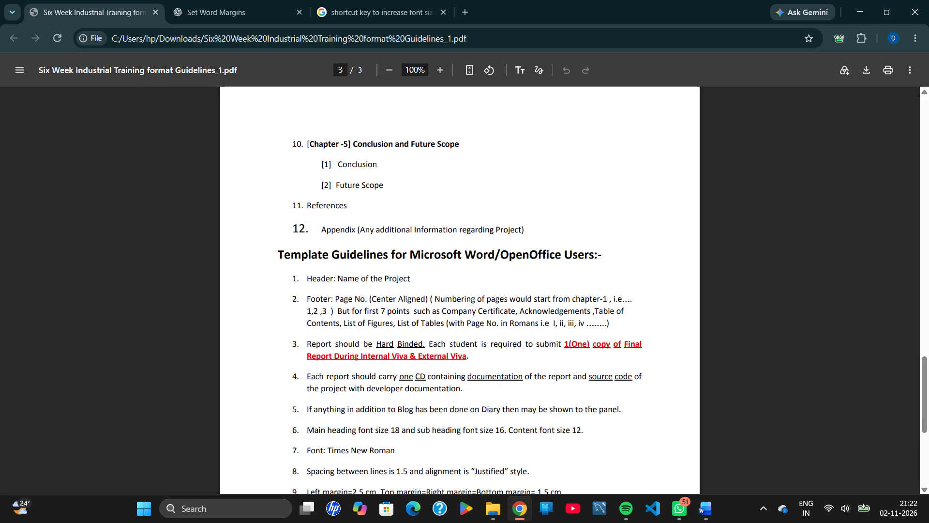
scroll(584, 395, "down", 1)
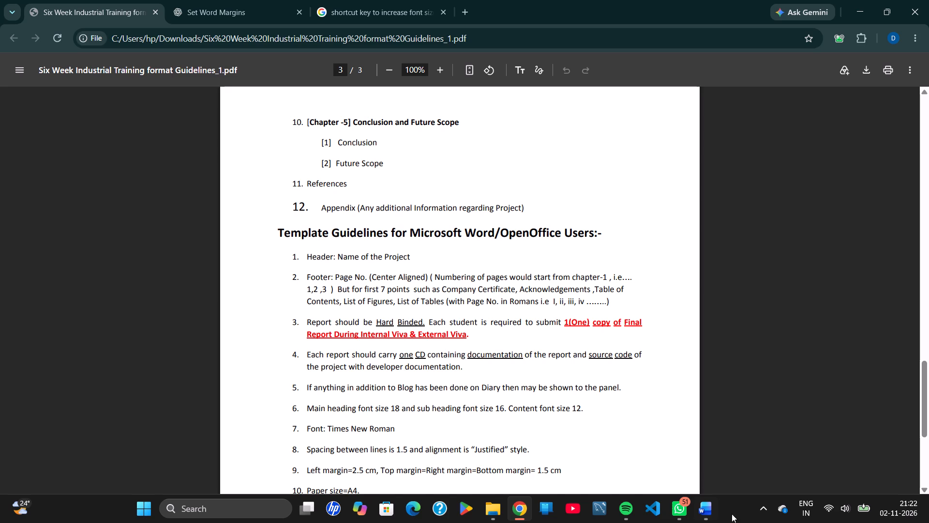
Switch to the PrepPilot report in Word and examine the headers, footers and section divisions from the certificate page through Chapter 2.
left_click(712, 508)
scroll(609, 321, "up", 2)
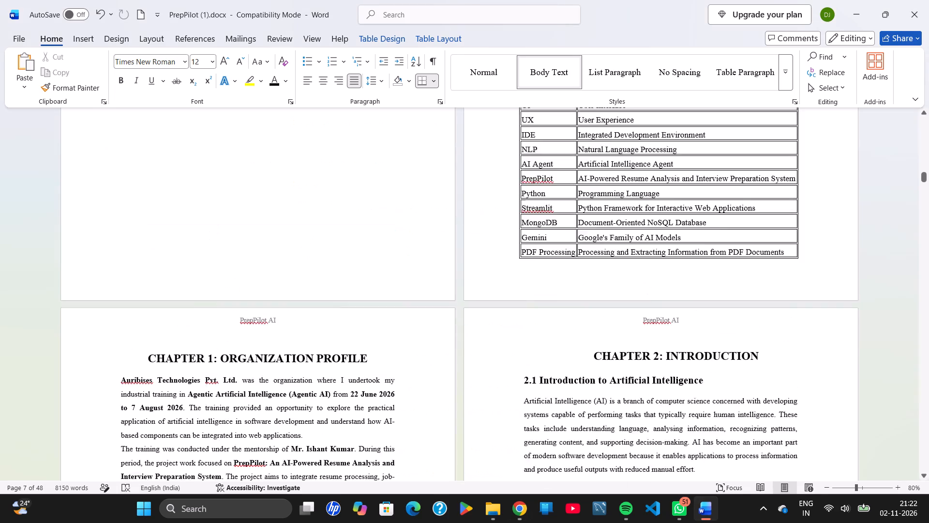
scroll(609, 321, "up", 6)
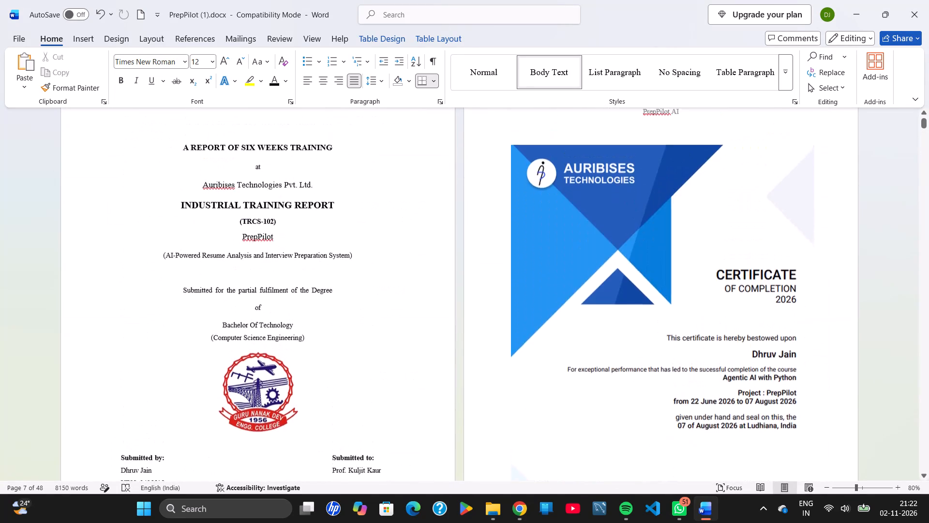
scroll(609, 321, "down", 2)
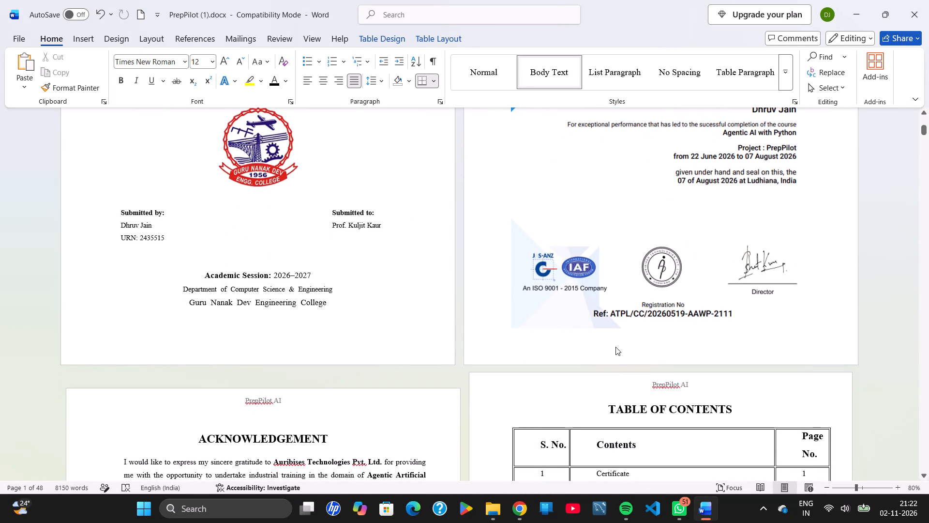
double_click(615, 347)
scroll(615, 347, "down", 1)
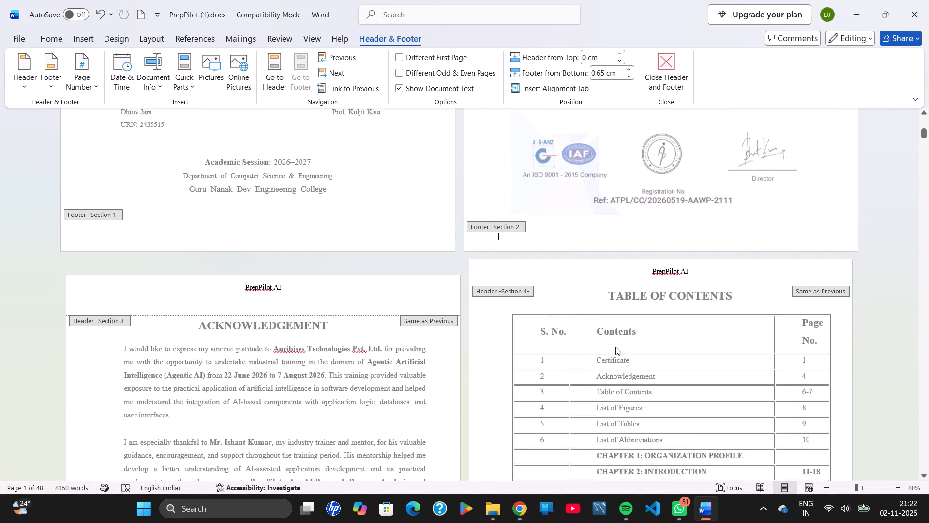
scroll(615, 347, "down", 4)
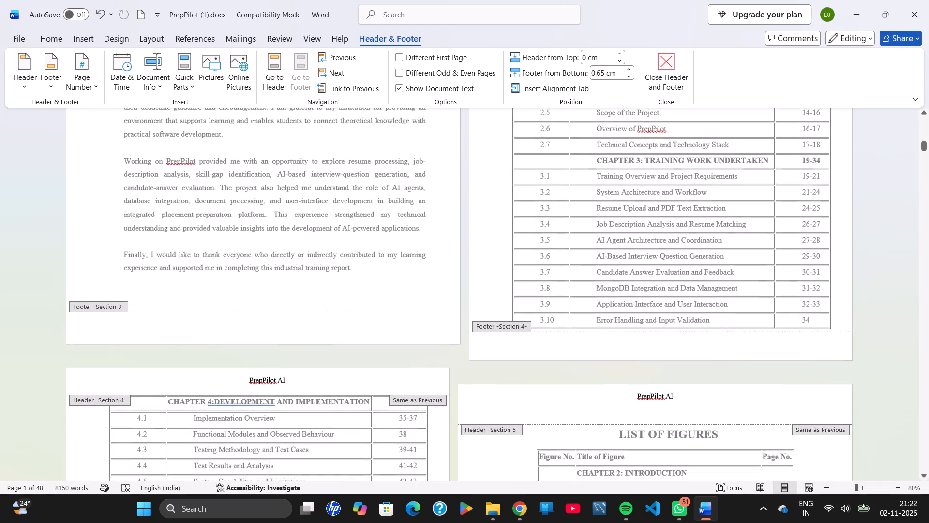
scroll(615, 347, "down", 2)
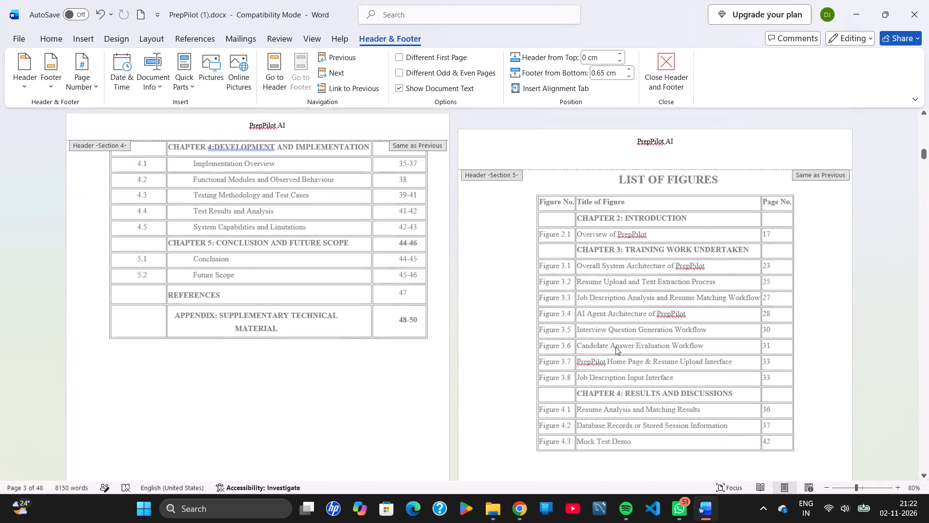
scroll(615, 347, "down", 4)
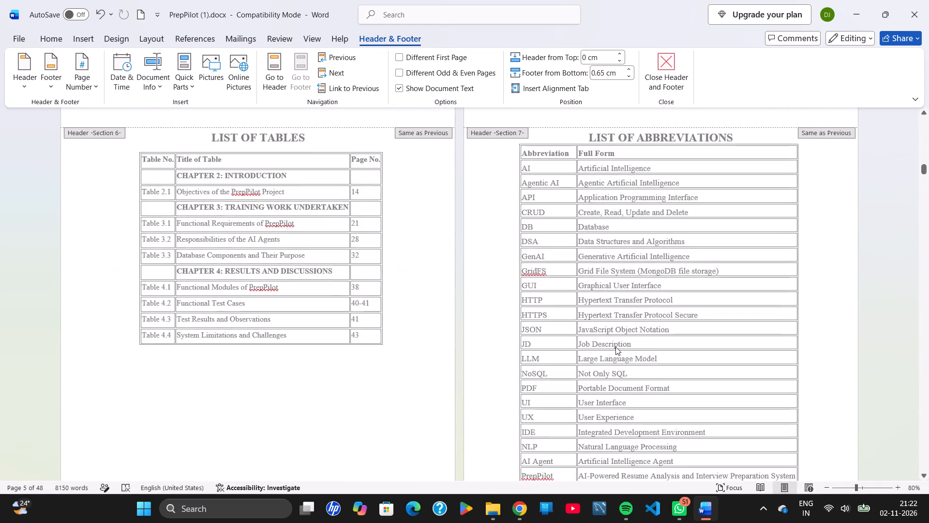
scroll(615, 347, "down", 2)
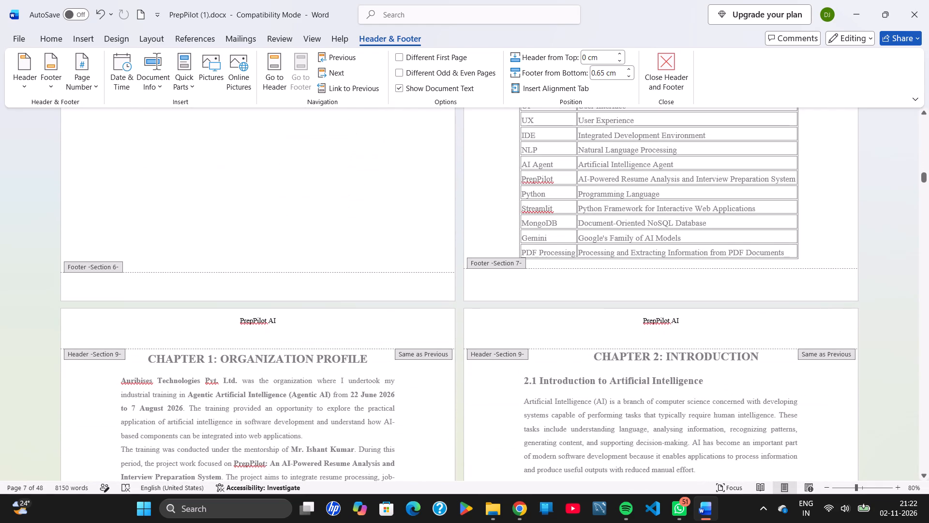
scroll(615, 347, "up", 1)
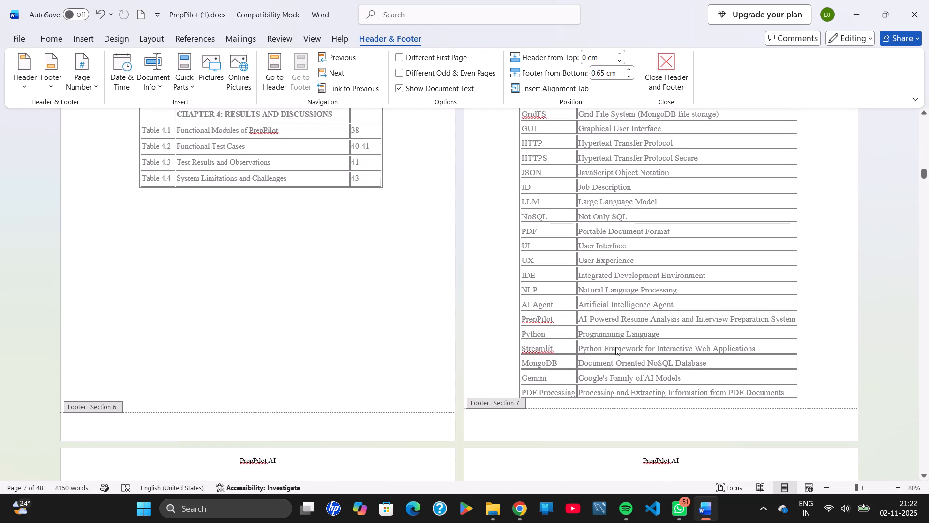
scroll(615, 347, "up", 1)
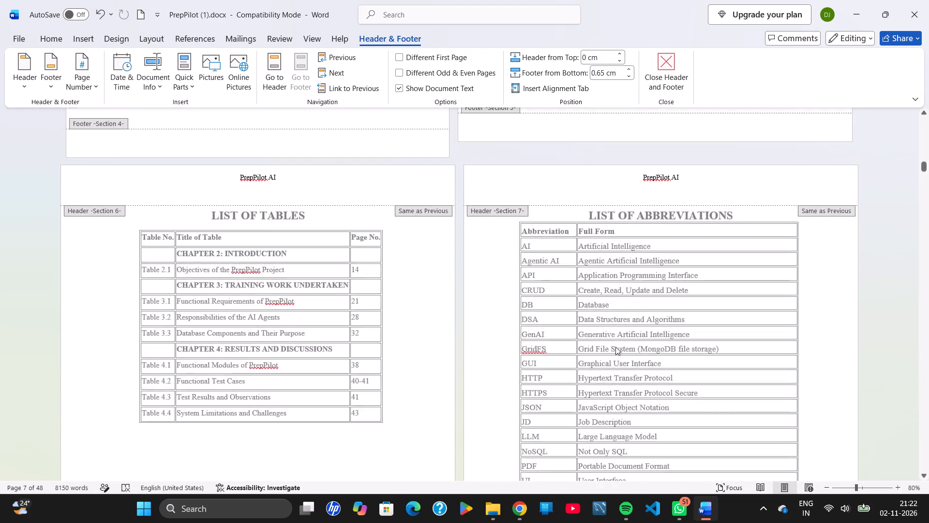
scroll(615, 347, "up", 1)
scroll(615, 347, "down", 2)
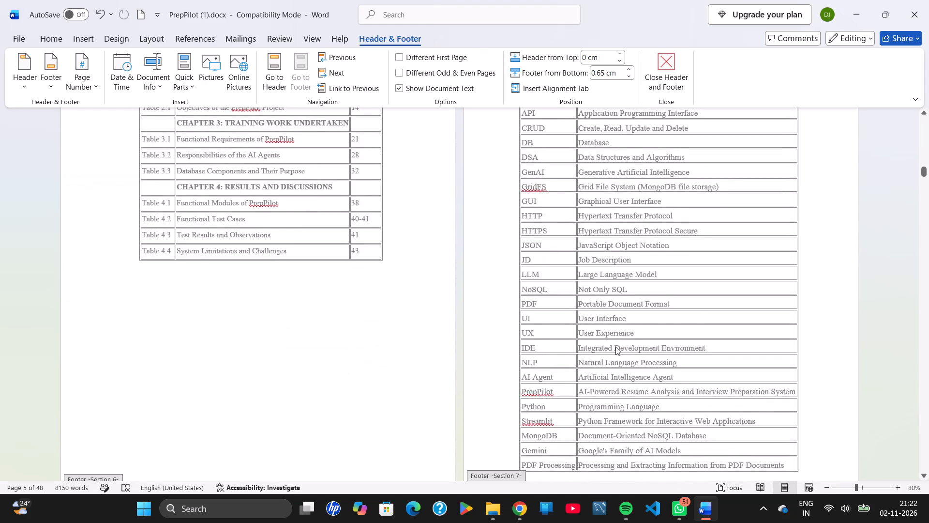
scroll(615, 347, "up", 3)
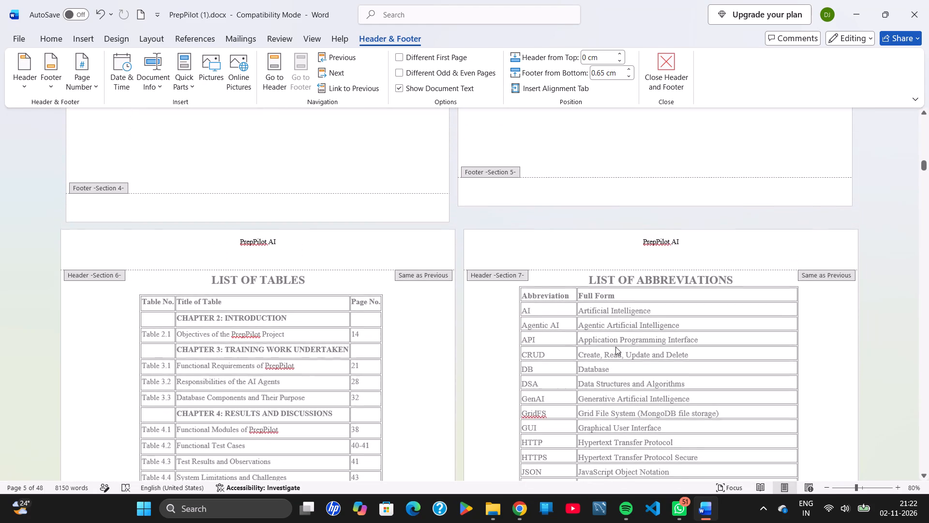
scroll(615, 347, "down", 5)
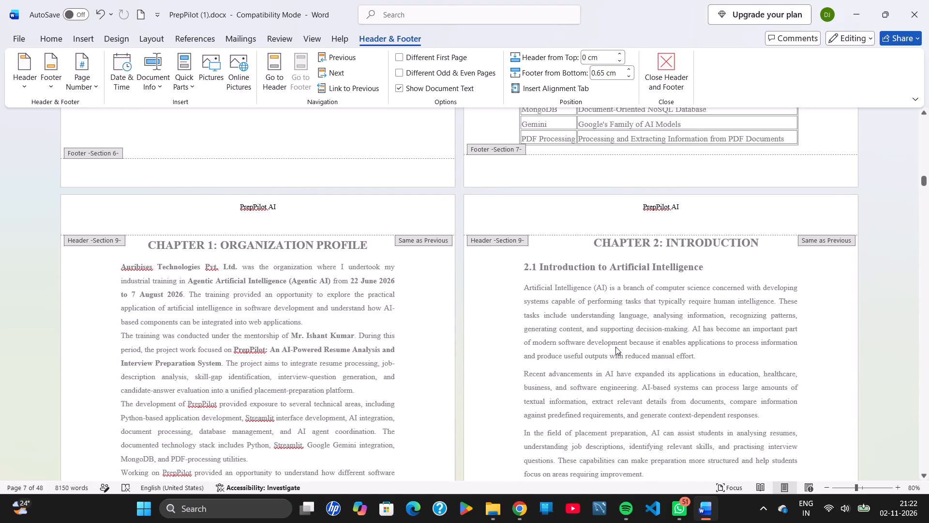
left_click(615, 347)
double_click(615, 347)
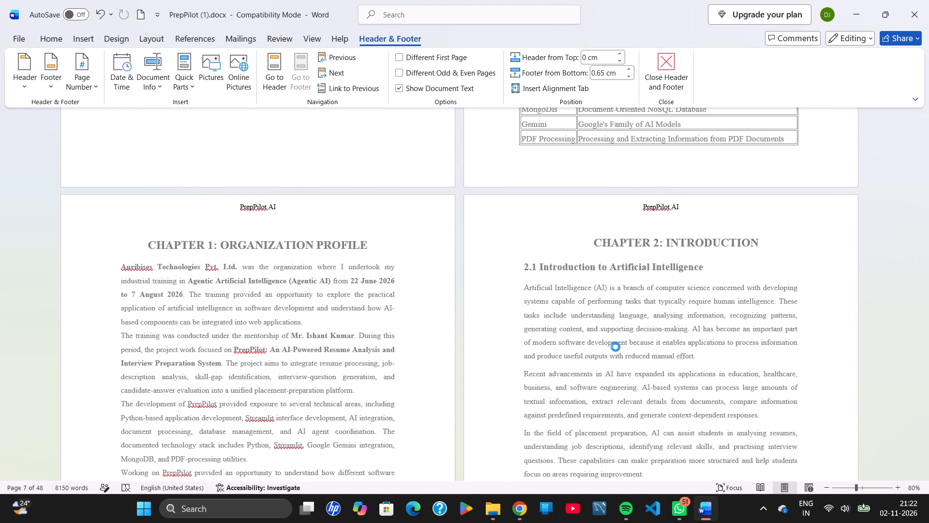
scroll(615, 347, "up", 2)
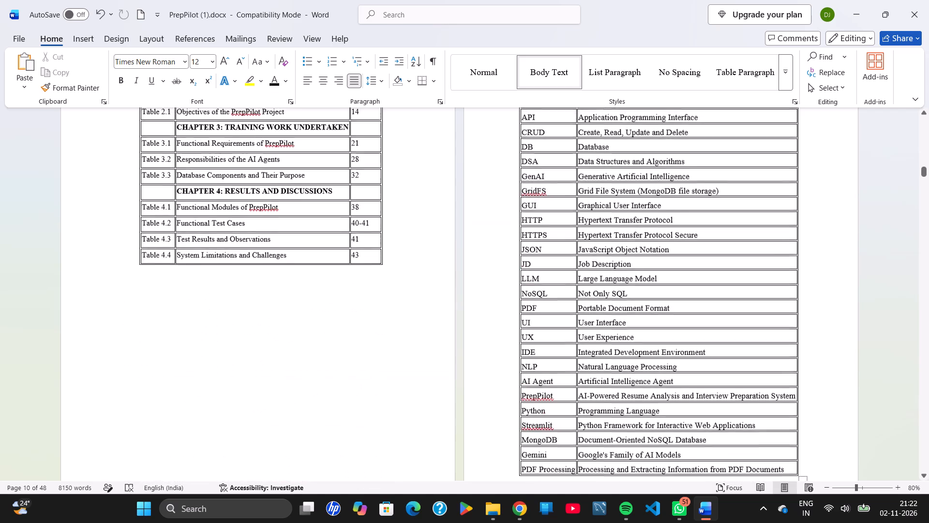
scroll(615, 347, "up", 9)
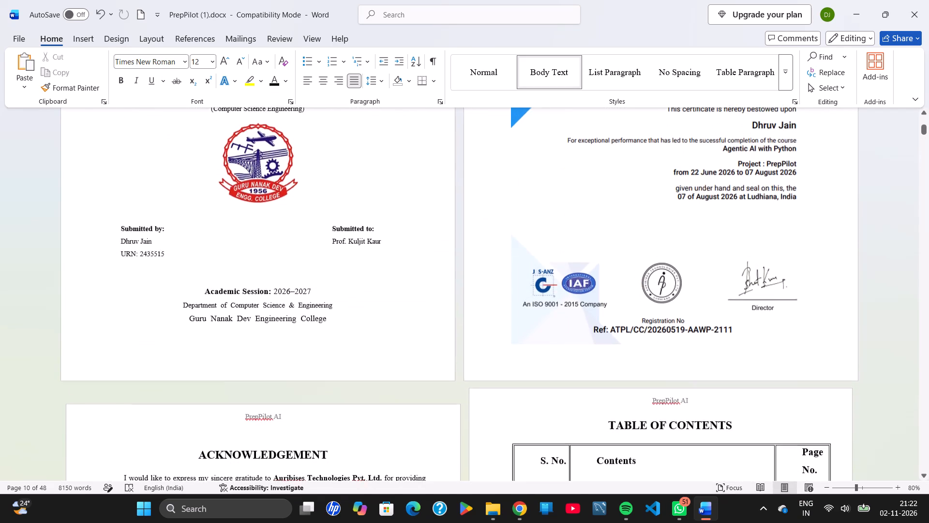
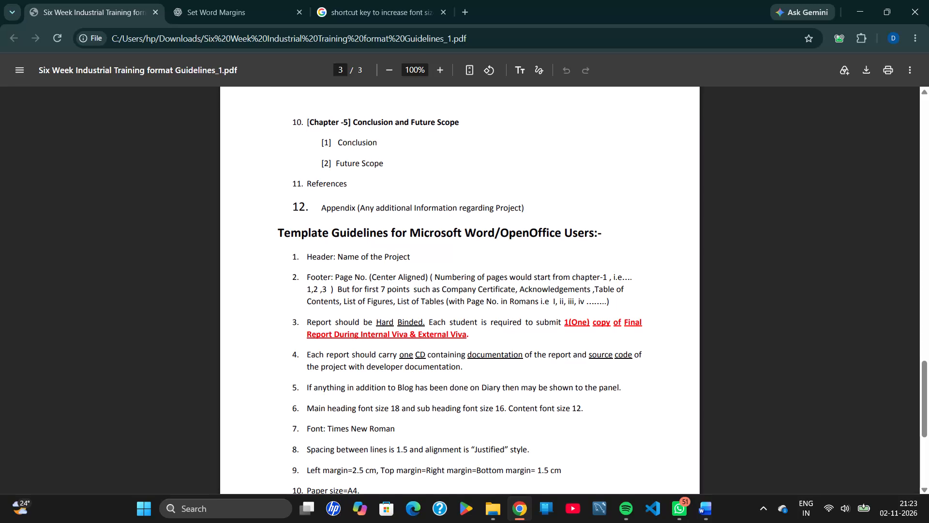
Read the remaining Word template guidelines and the start of the additional instructions in the training format PDF.
scroll(466, 403, "down", 2)
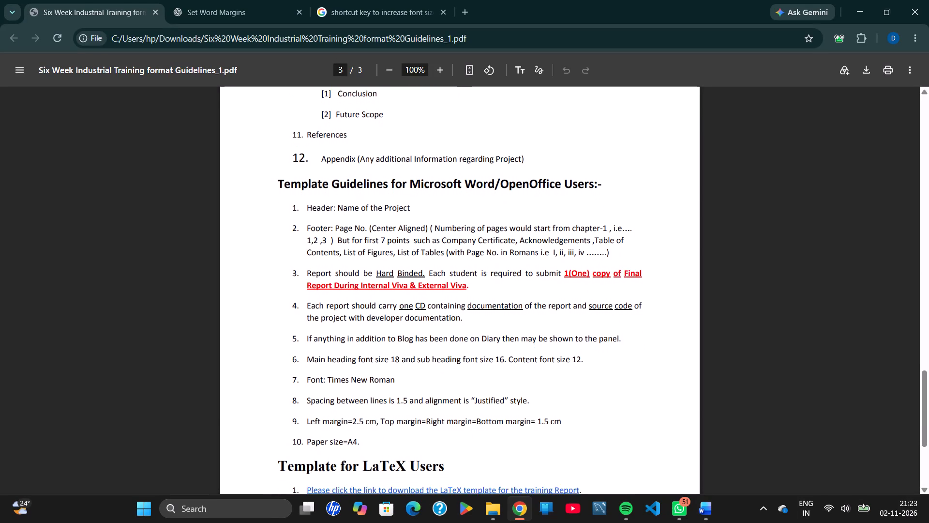
scroll(466, 403, "down", 1)
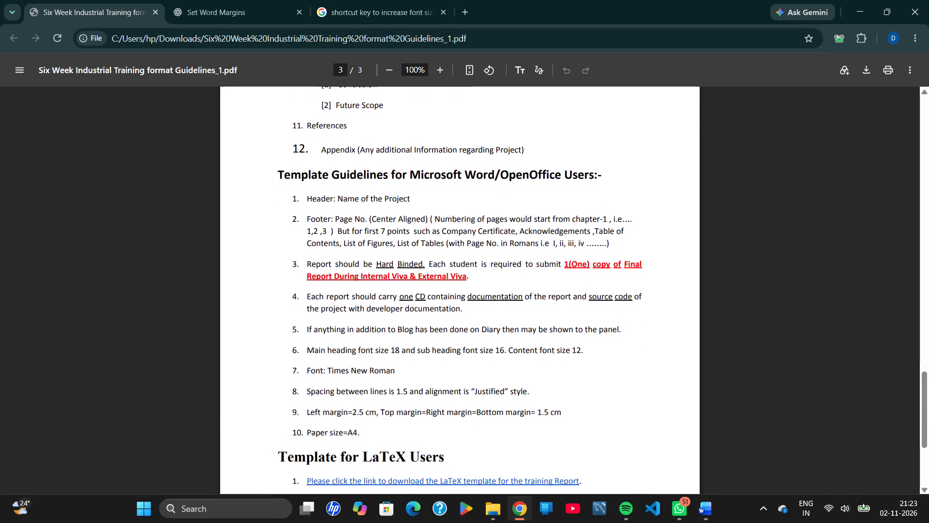
scroll(466, 403, "down", 1)
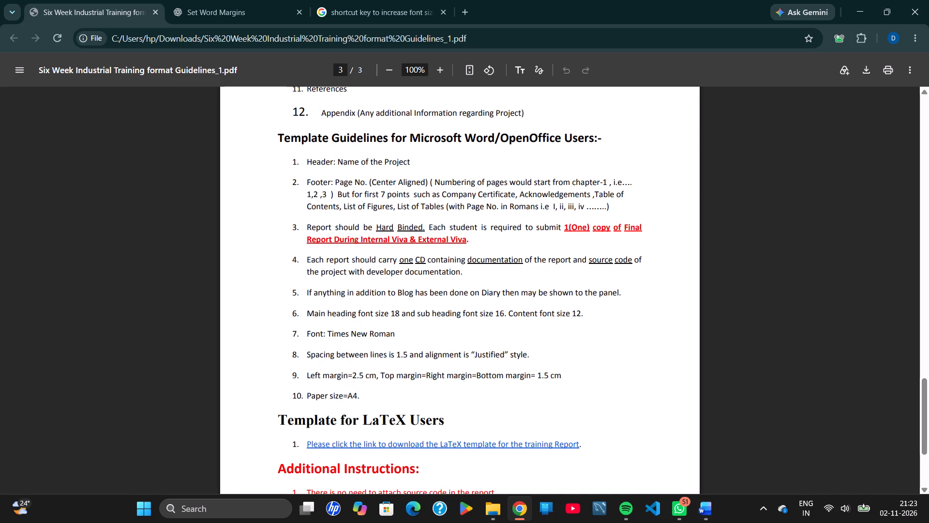
scroll(466, 403, "down", 1)
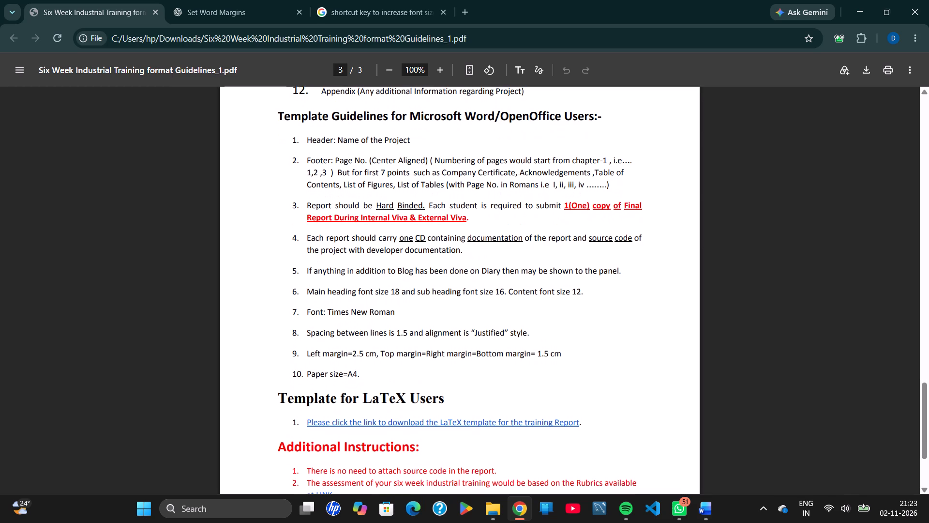
Switch to the PrepPilot report in Word and set the table of contents page numbers to i for Certificate and ii for Acknowledgement.
left_click(700, 502)
scroll(627, 320, "down", 3)
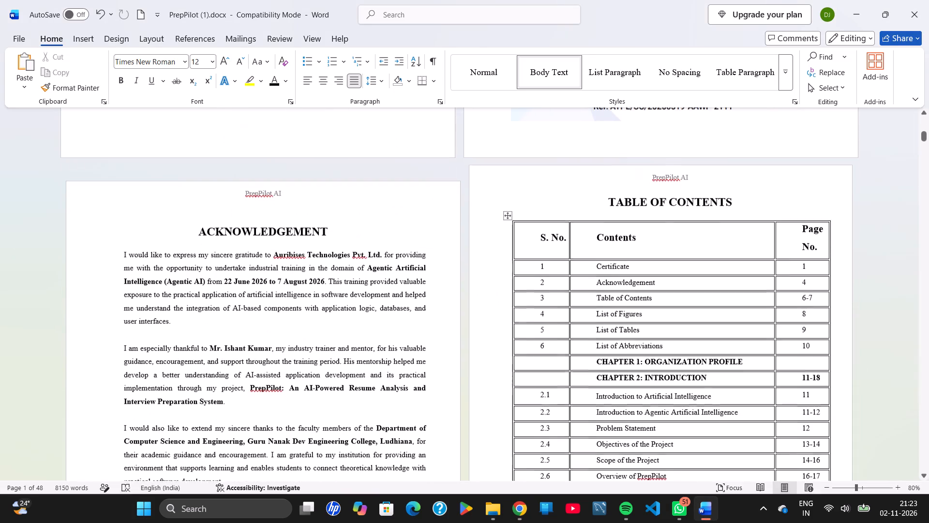
scroll(627, 320, "down", 1)
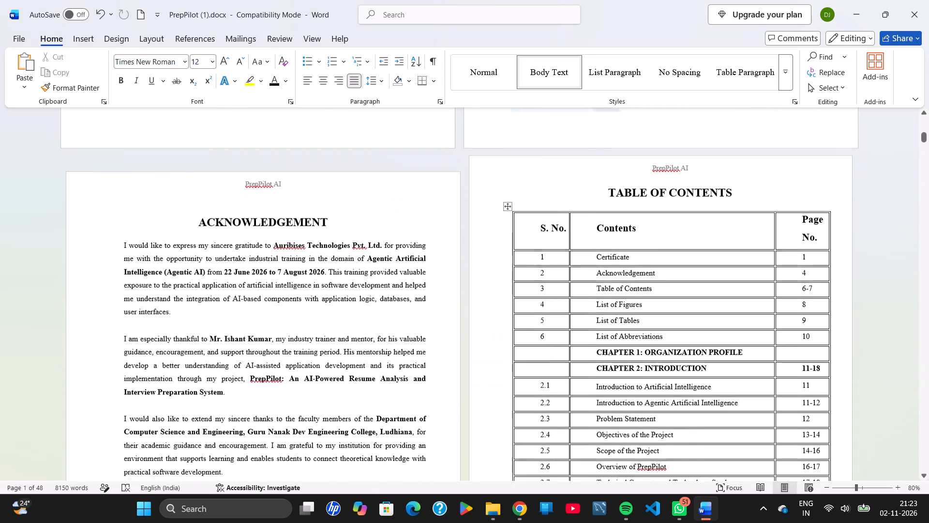
scroll(627, 320, "down", 1)
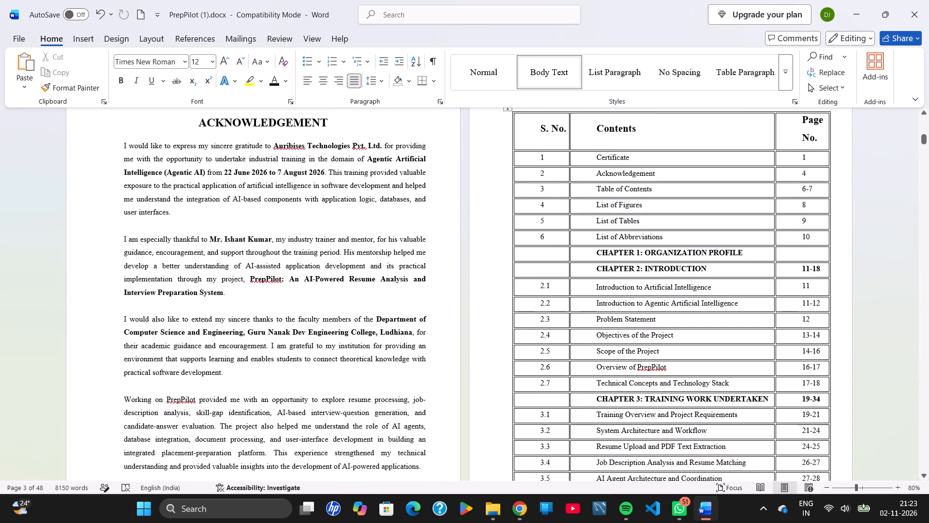
scroll(627, 320, "down", 2)
scroll(627, 320, "up", 1)
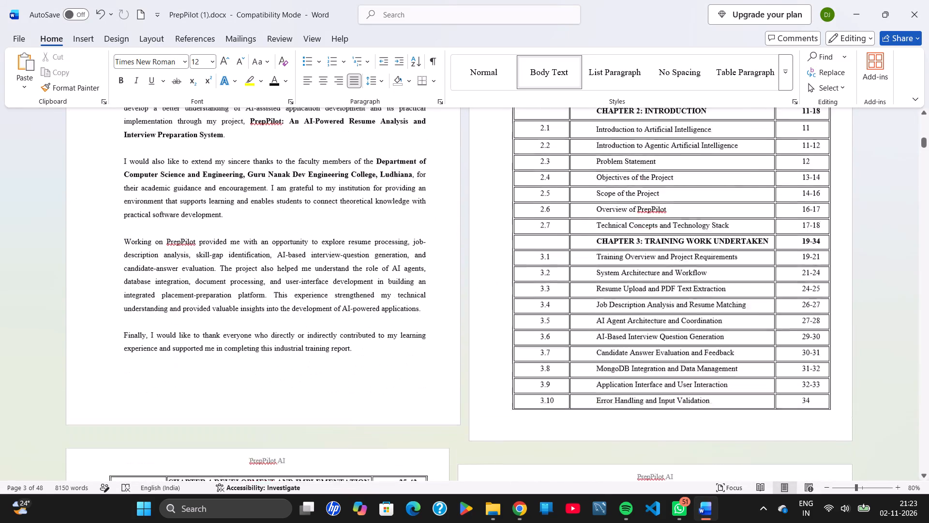
scroll(627, 320, "up", 2)
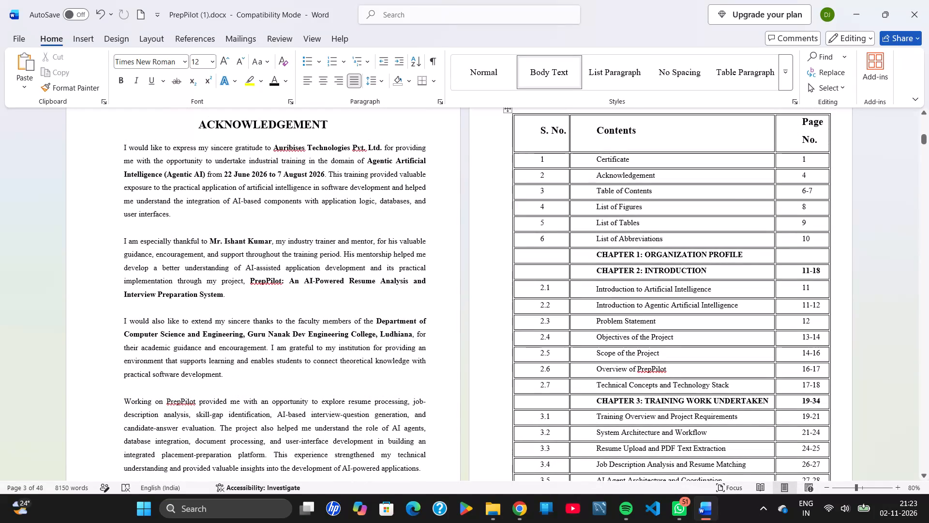
left_click(809, 159)
key("BackSpace")
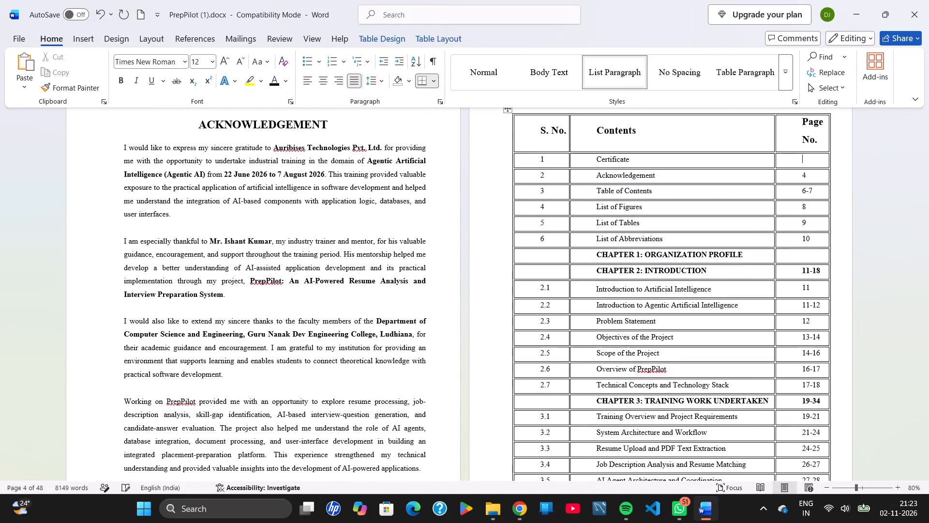
key("i")
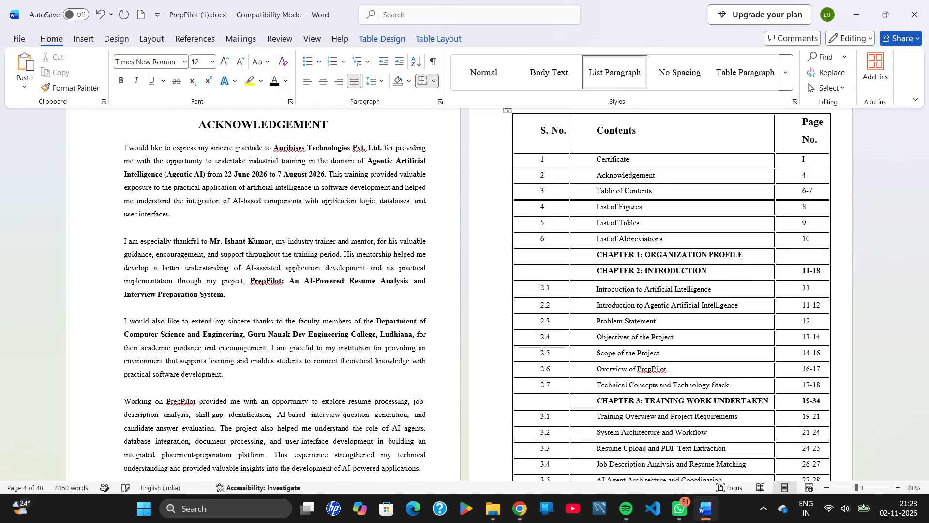
key("BackSpace")
key("i")
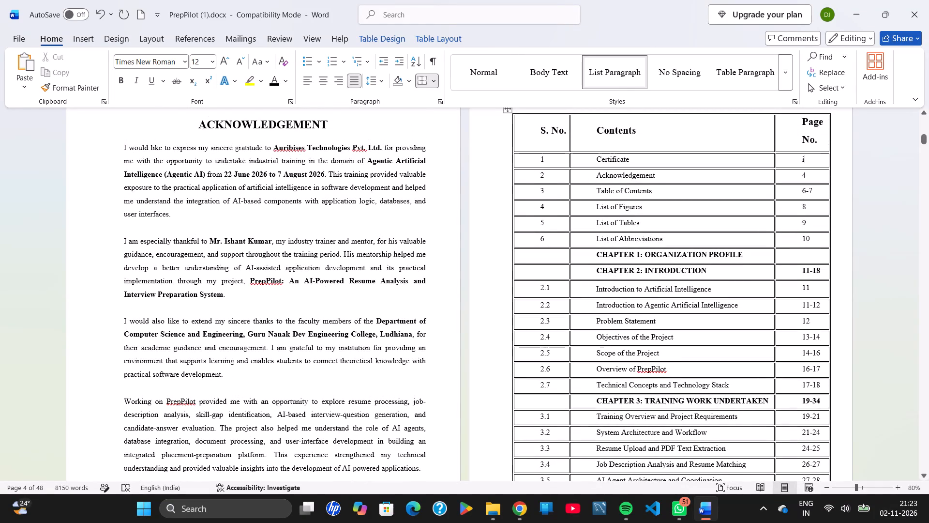
left_click(814, 176)
key("BackSpace")
type("ii")
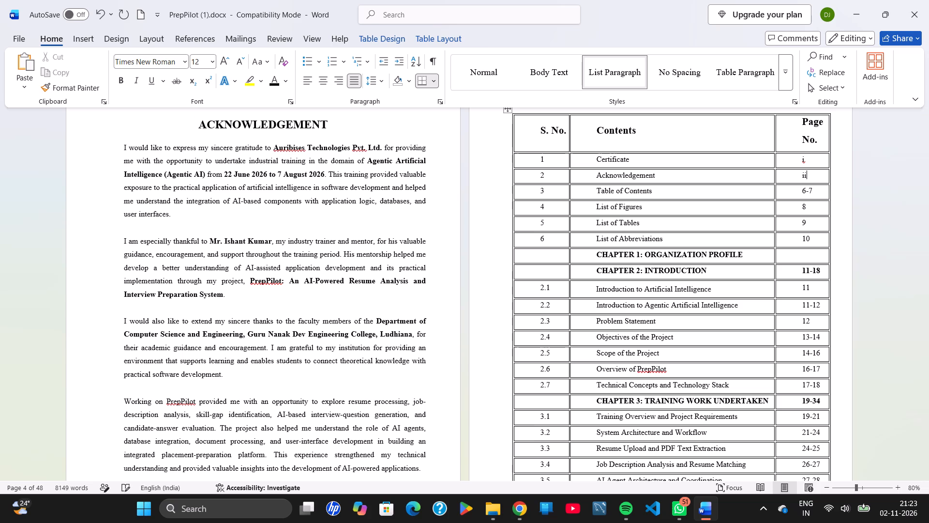
Set the table of contents page numbers to iii-iv for Table of Contents and v for List of Figures.
left_click(817, 190)
key("BackSpace")
key("BackSpace")
key("BackSpace")
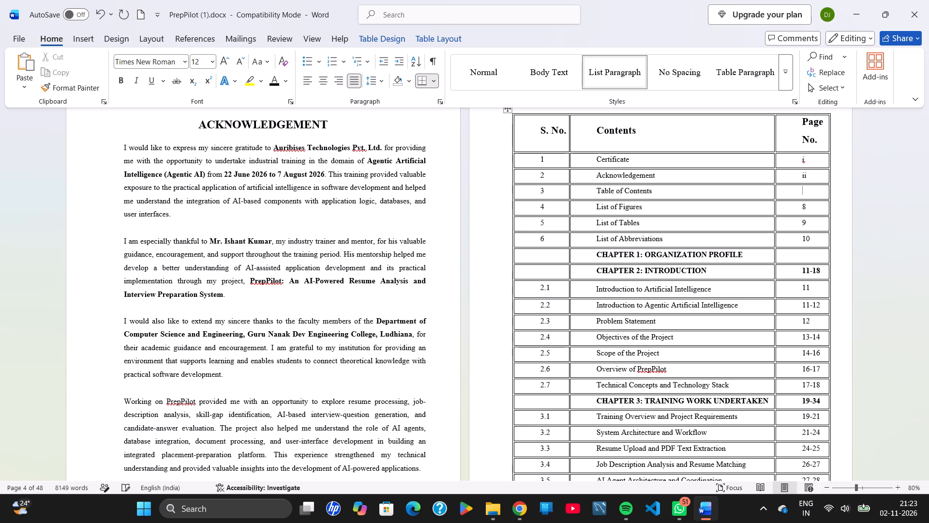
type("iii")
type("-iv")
left_click(811, 210)
key("BackSpace")
key("v")
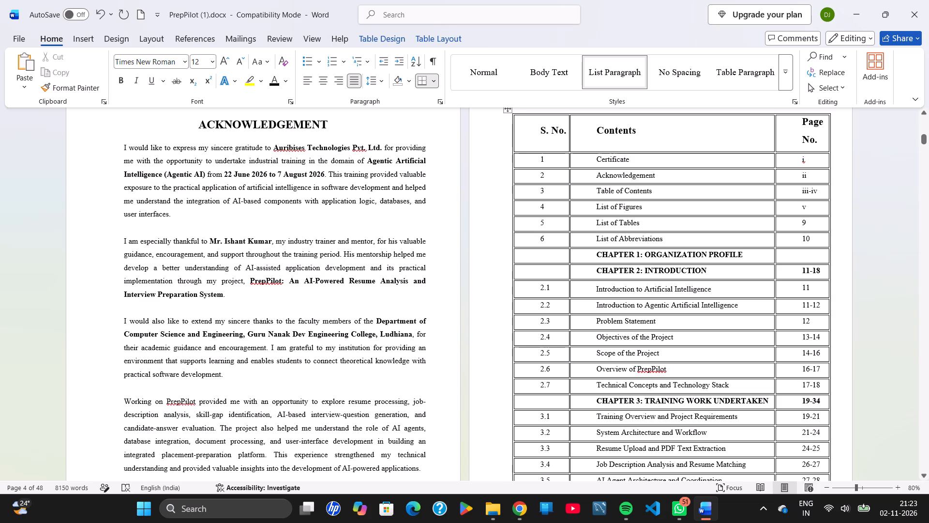
Set the table of contents page numbers to vi for List of Tables and vii for List of Abbreviations.
left_click(809, 219)
key("BackSpace")
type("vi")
left_click(811, 238)
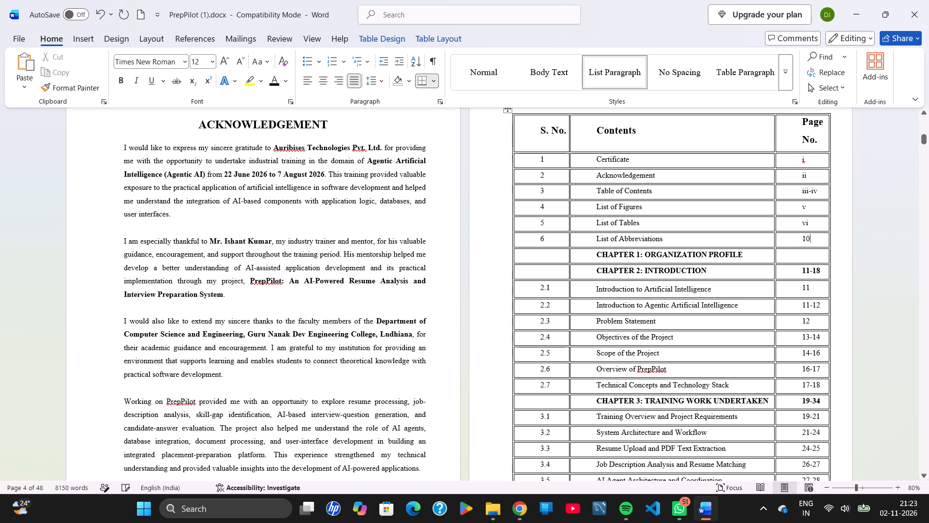
key("BackSpace")
key("BackSpace")
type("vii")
scroll(811, 238, "down", 1)
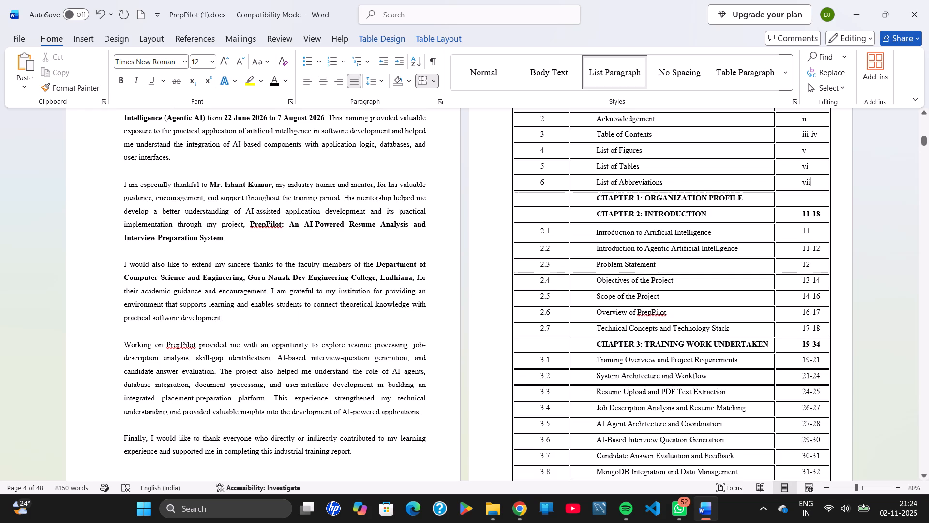
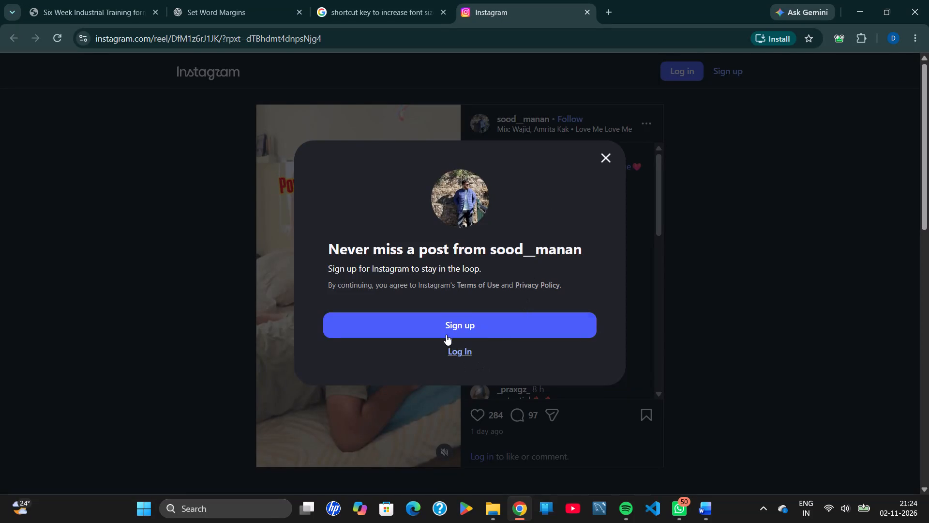
Dismiss the Instagram sign-up prompt and unmute the Diwali cleaning reel.
left_click(607, 159)
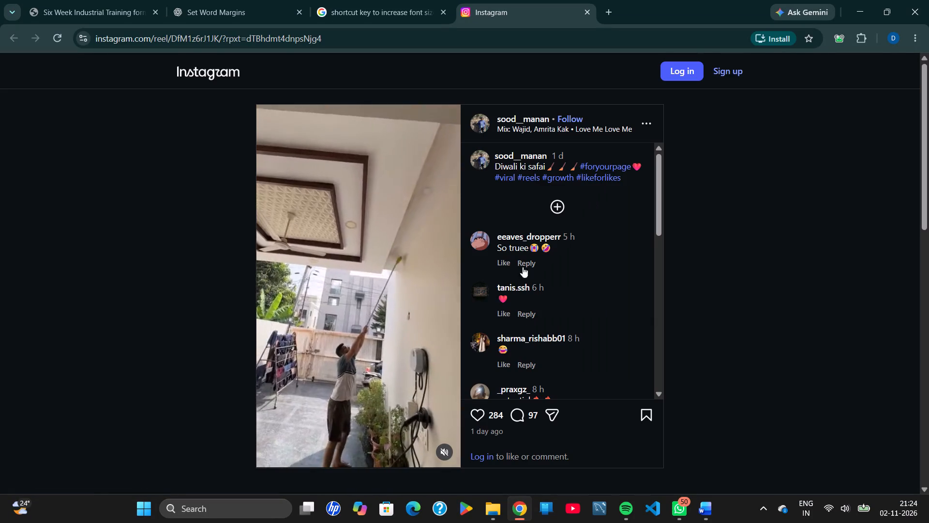
left_click(447, 452)
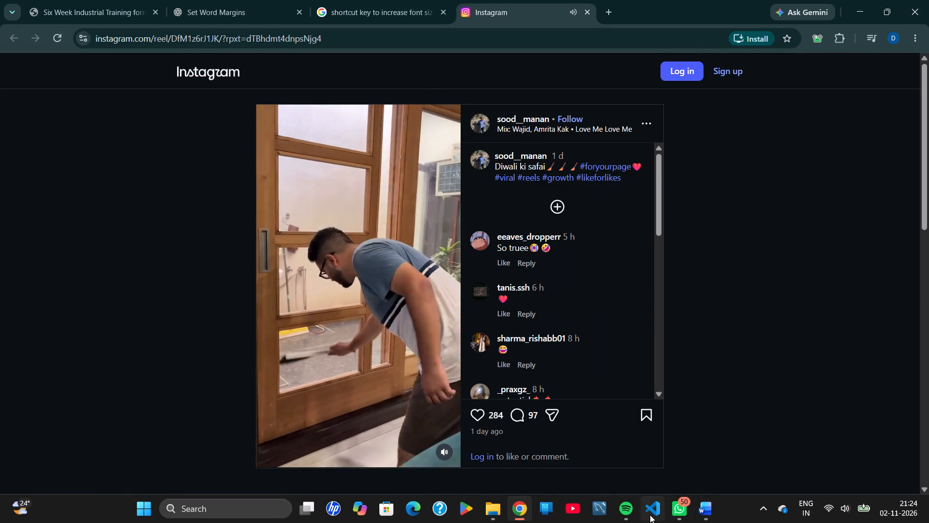
Pause the music in Spotify and close its window.
left_click(636, 472)
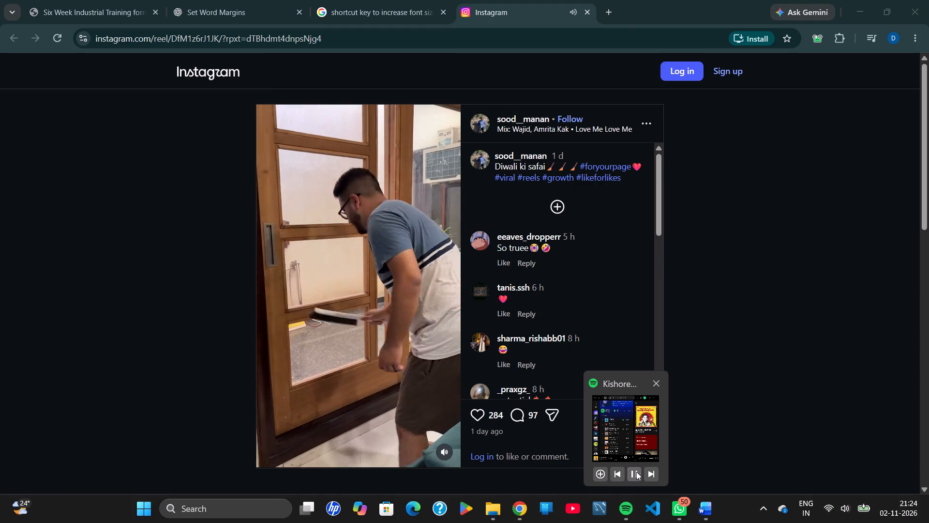
left_click(657, 385)
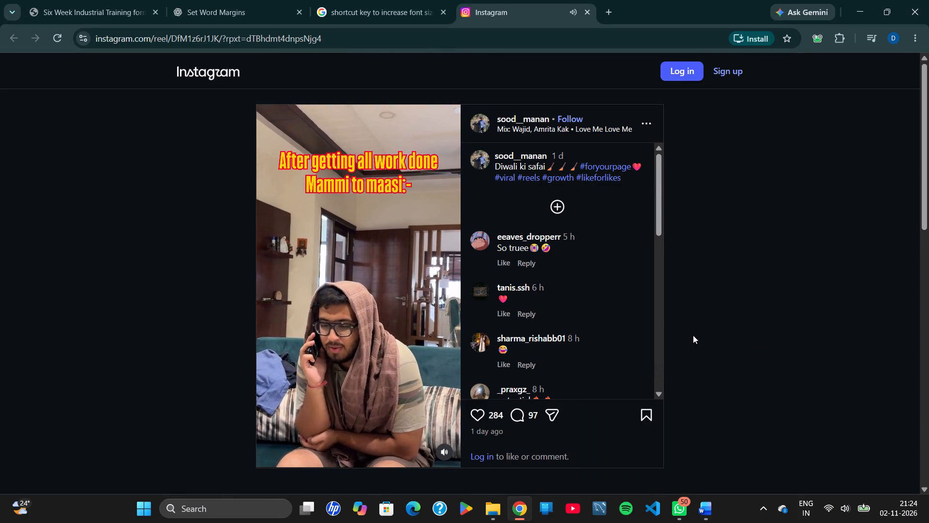
Watch the Diwali cleaning reel and look through its comments.
scroll(614, 319, "down", 1)
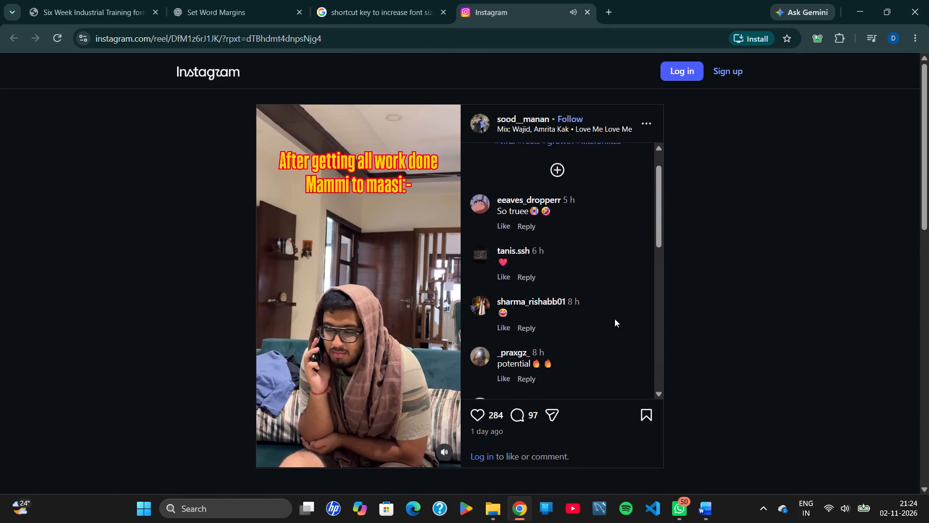
scroll(614, 319, "down", 2)
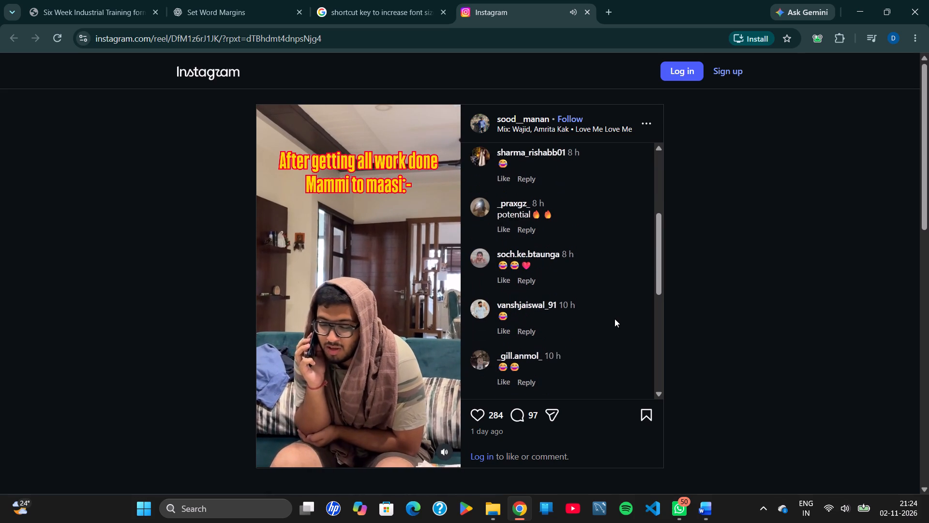
scroll(614, 319, "down", 2)
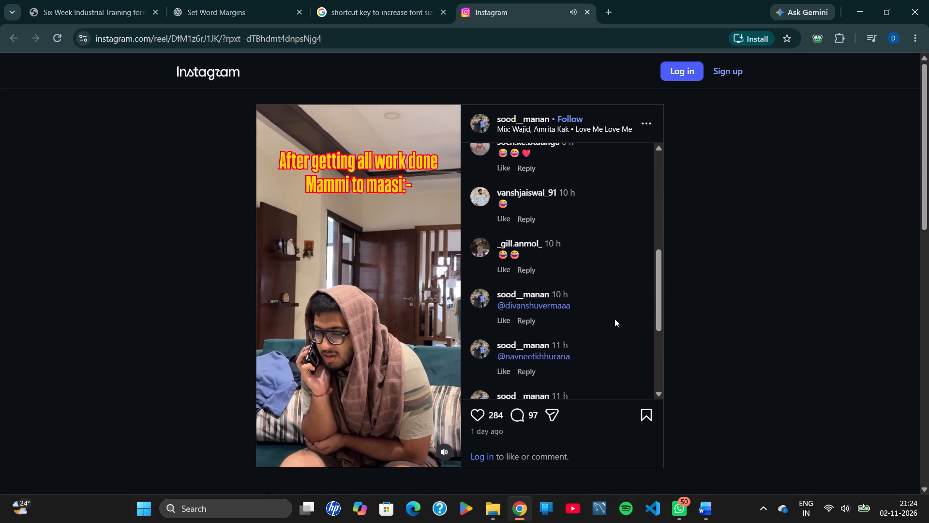
scroll(614, 319, "down", 1)
left_click(739, 312)
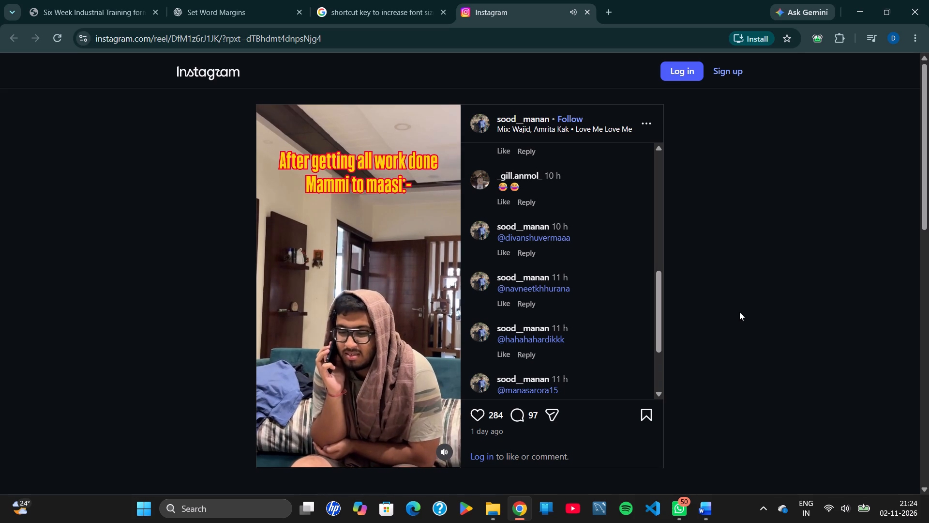
scroll(580, 323, "down", 1)
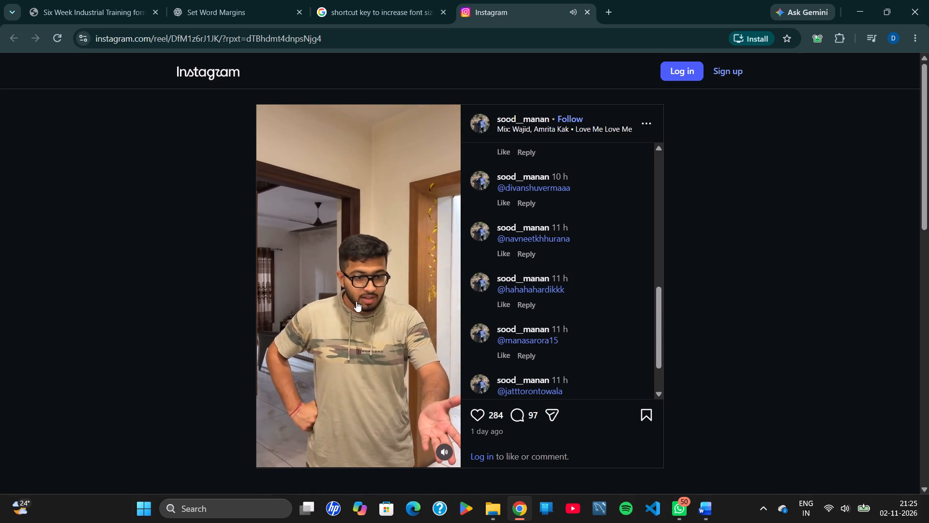
left_click(352, 346)
left_click(352, 346)
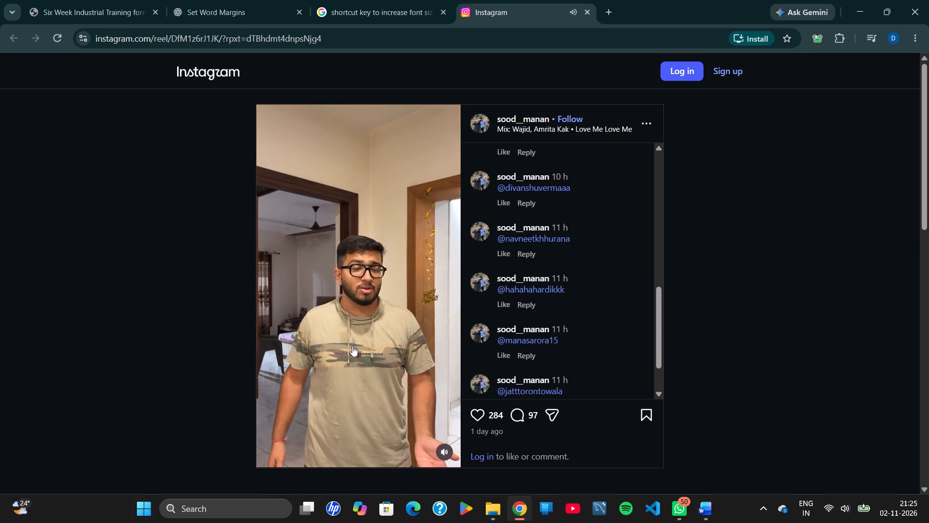
scroll(537, 336, "down", 5)
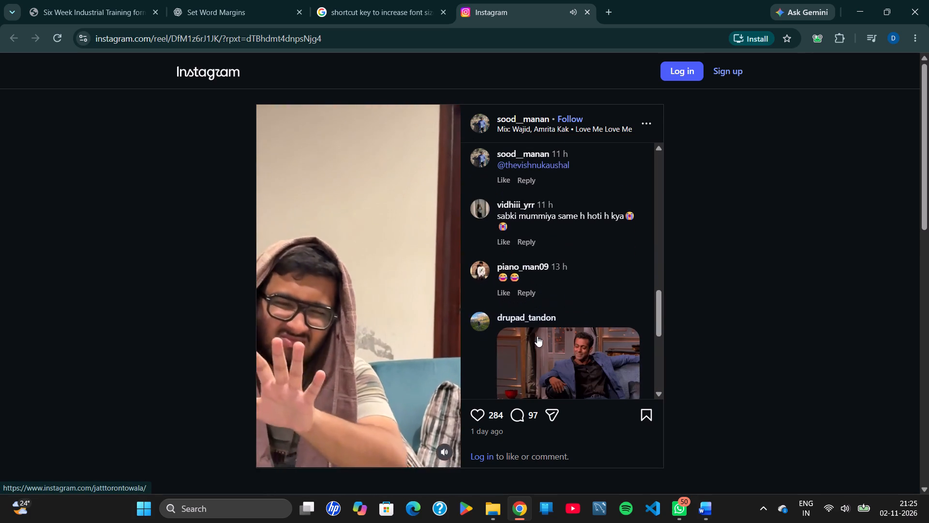
scroll(537, 336, "down", 1)
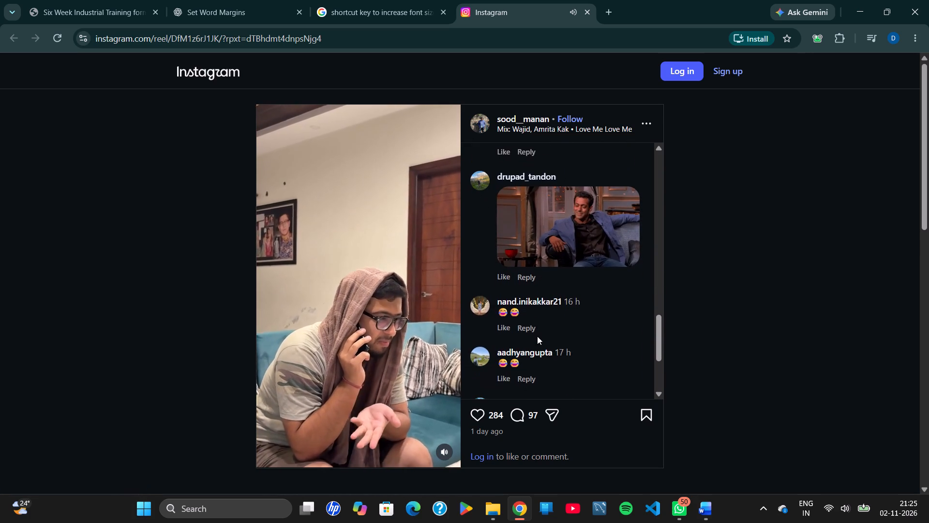
scroll(537, 336, "up", 2)
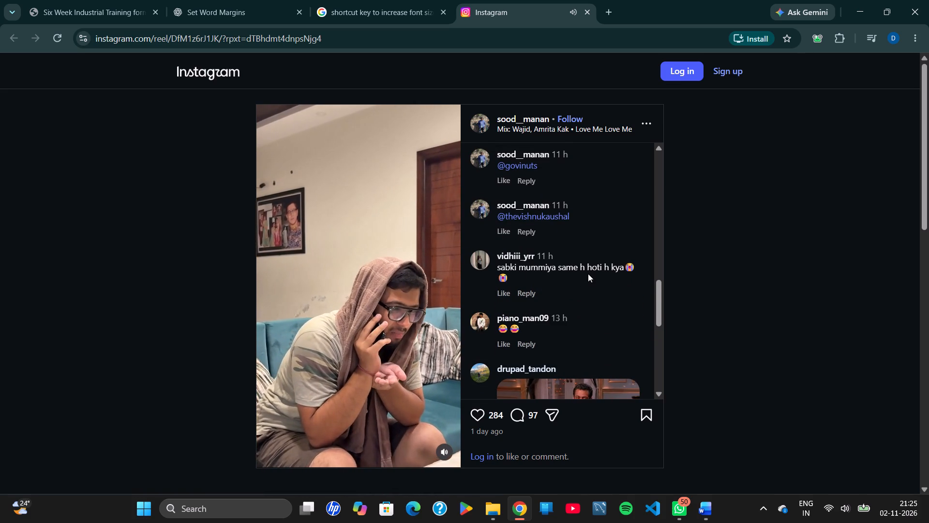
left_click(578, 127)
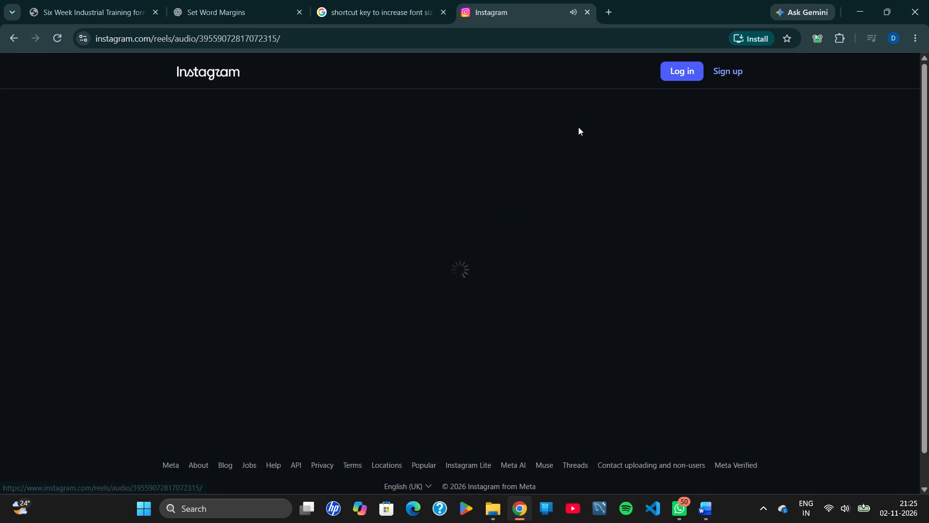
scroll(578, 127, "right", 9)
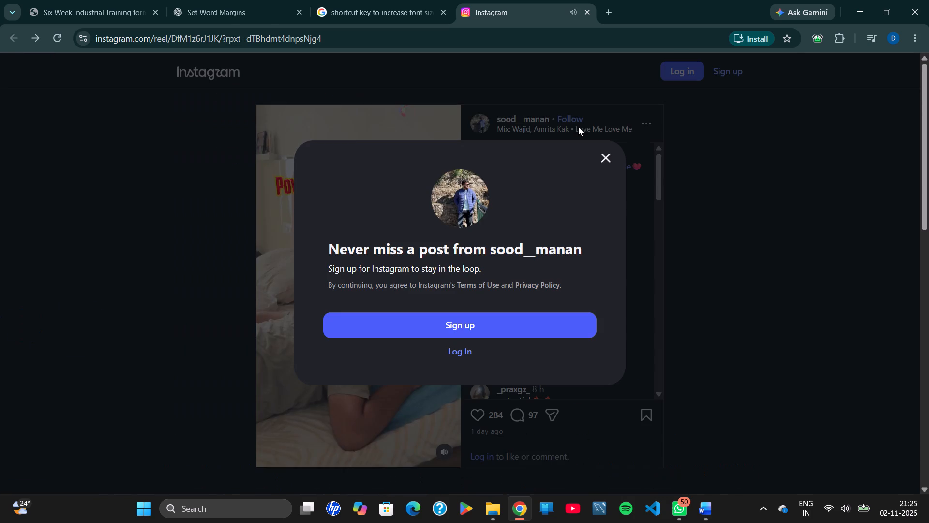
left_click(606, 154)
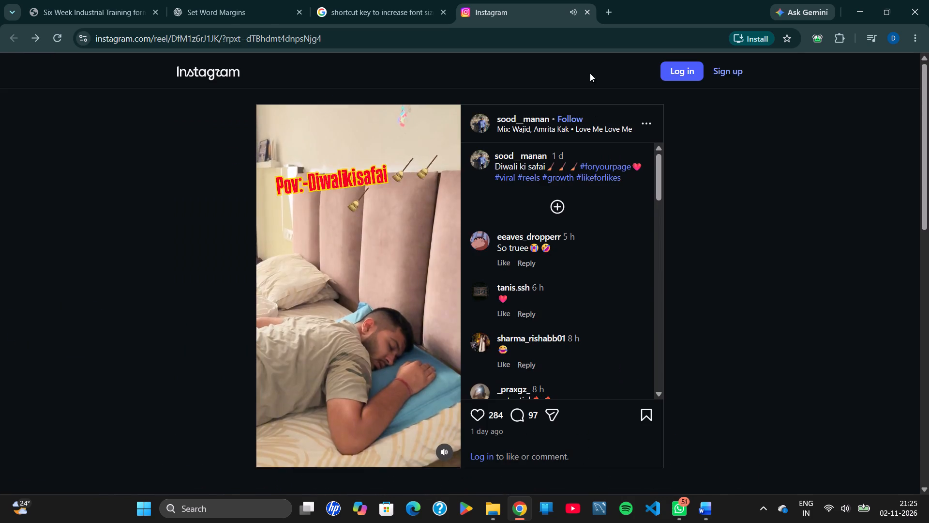
Close the Instagram reel page and return to the training format guidelines PDF.
left_click(589, 15)
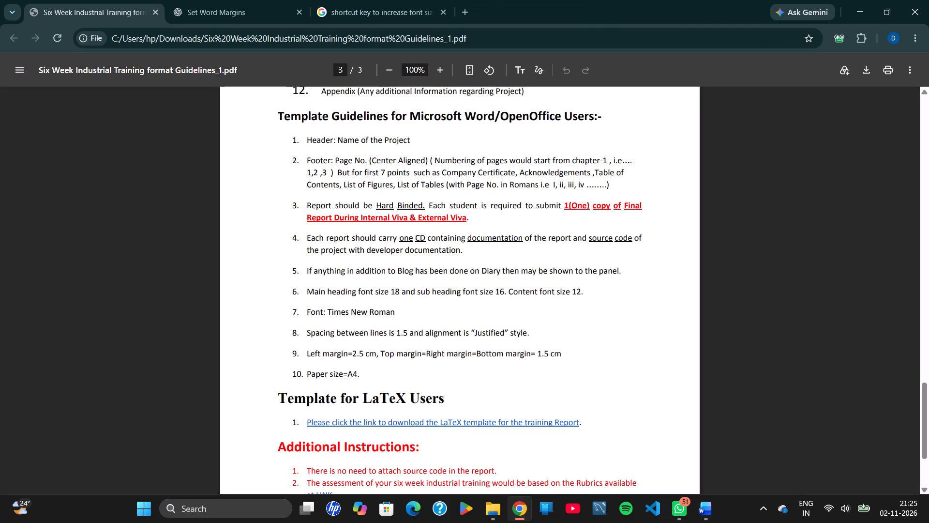
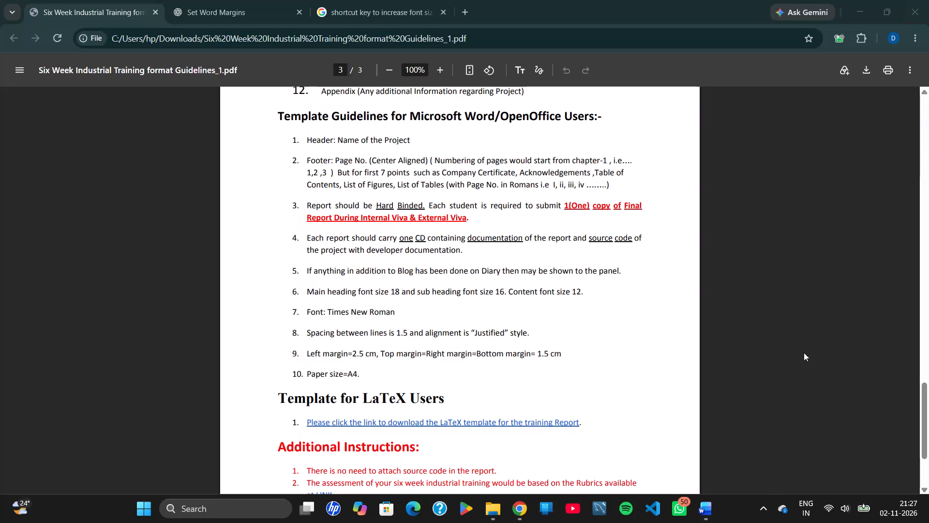
Switch to the PrepPilot report in Word and check the front-matter entries at the start of the table of contents.
left_click(706, 509)
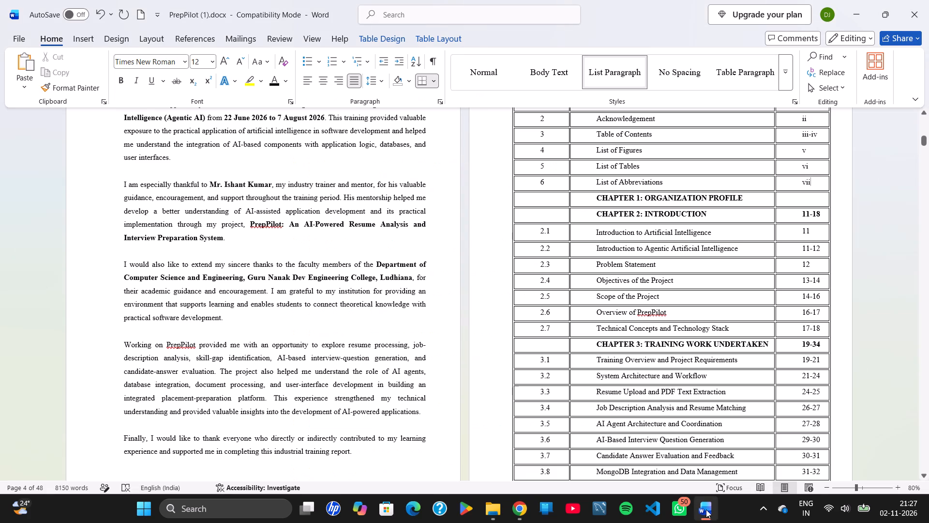
scroll(665, 335, "up", 1)
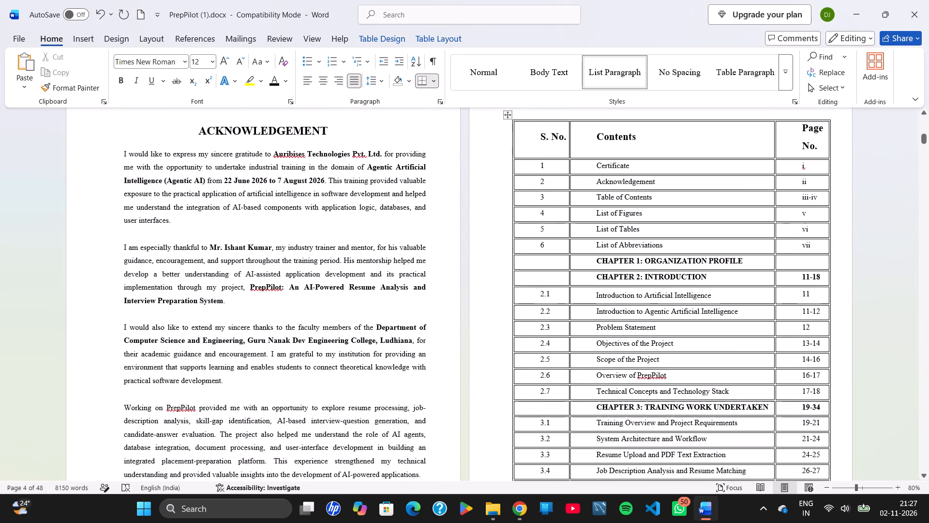
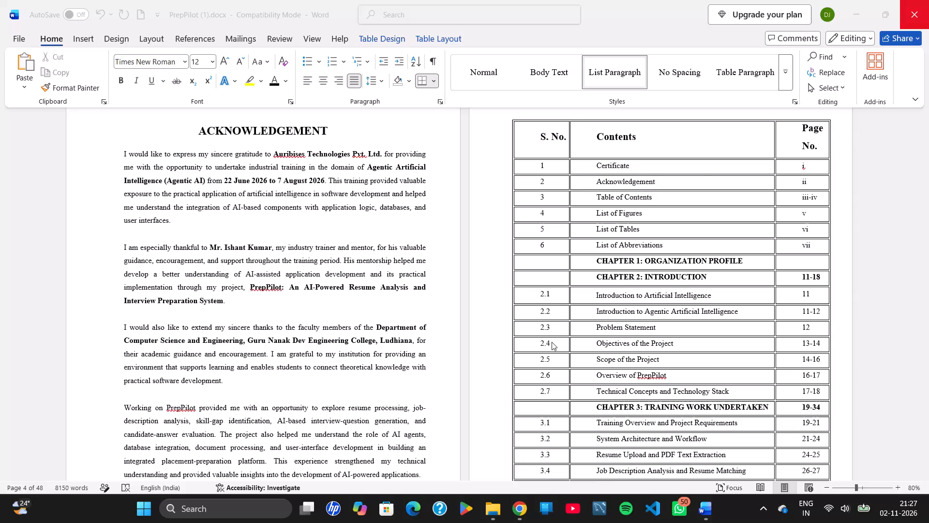
Review the report's front matter from the Acknowledgement and Table of Contents through the List of Figures.
scroll(552, 342, "up", 1)
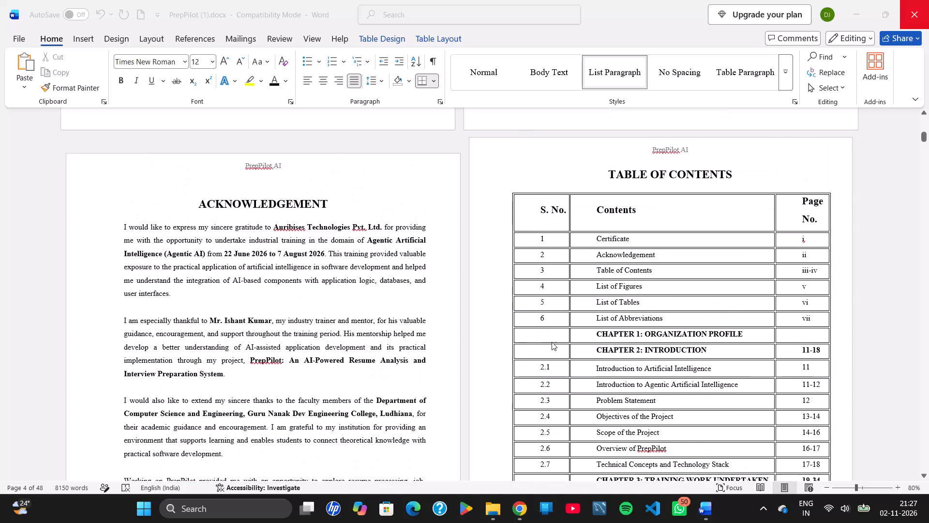
scroll(552, 342, "up", 2)
scroll(552, 342, "down", 1)
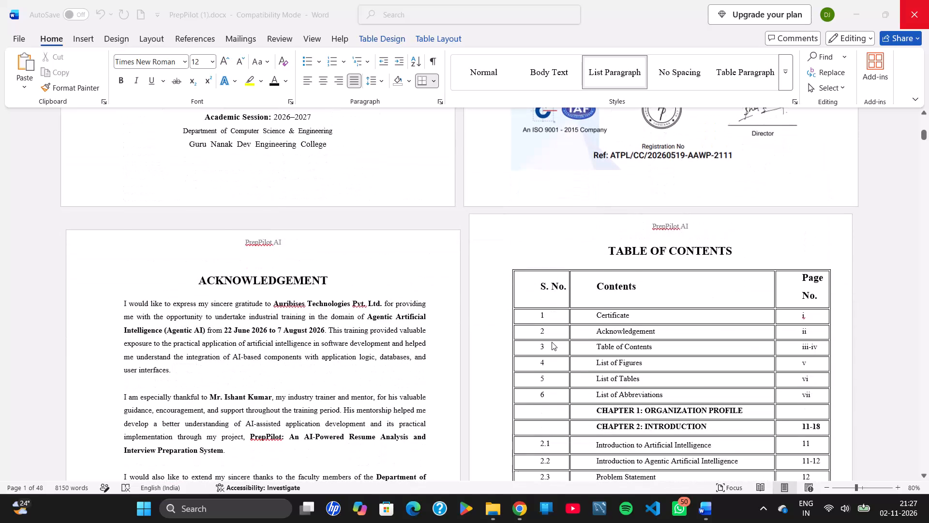
scroll(552, 342, "down", 3)
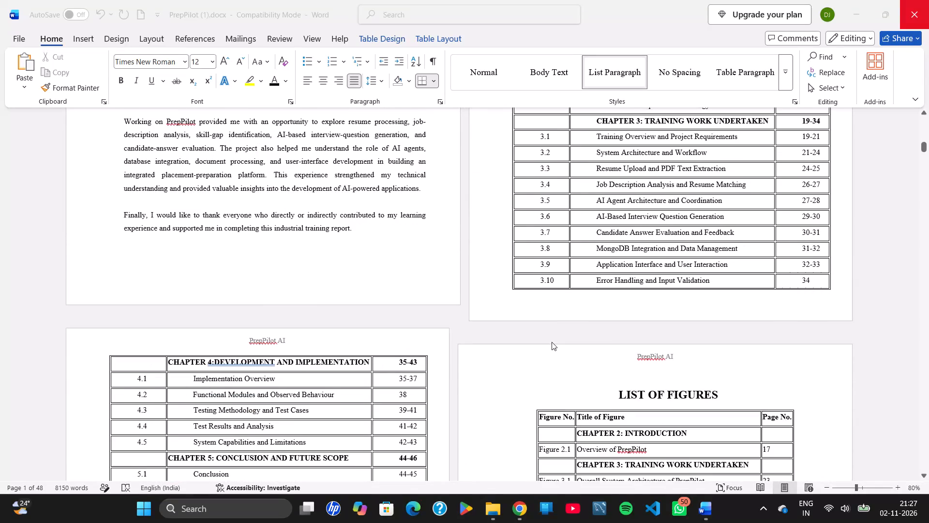
left_click(610, 371)
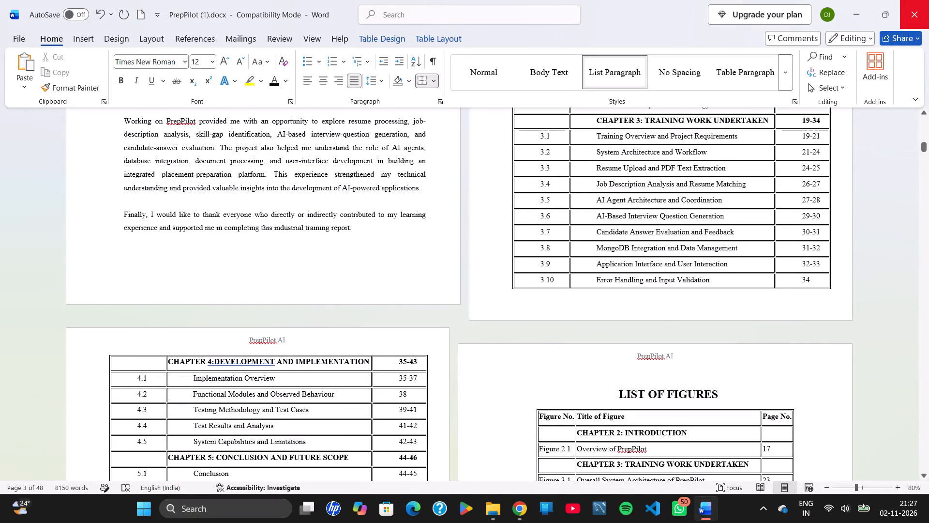
left_click(620, 384)
double_click(620, 384)
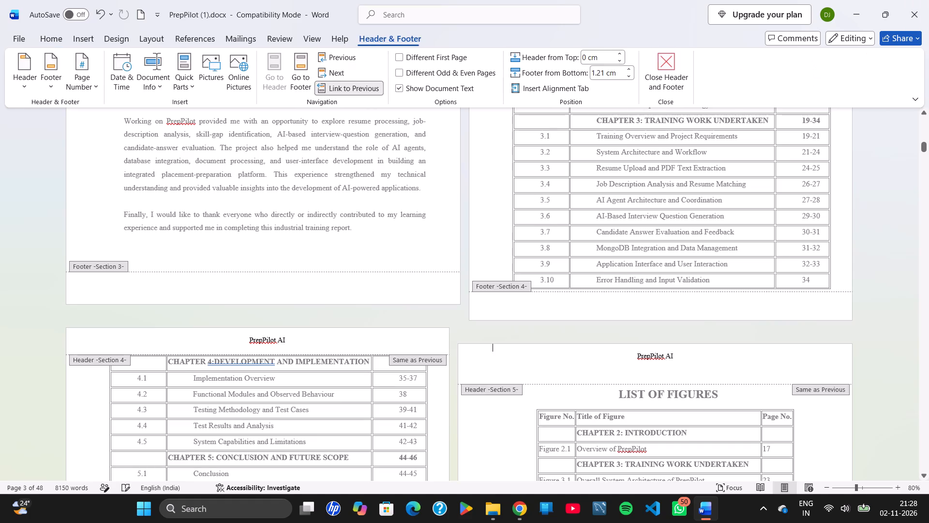
left_click(615, 390)
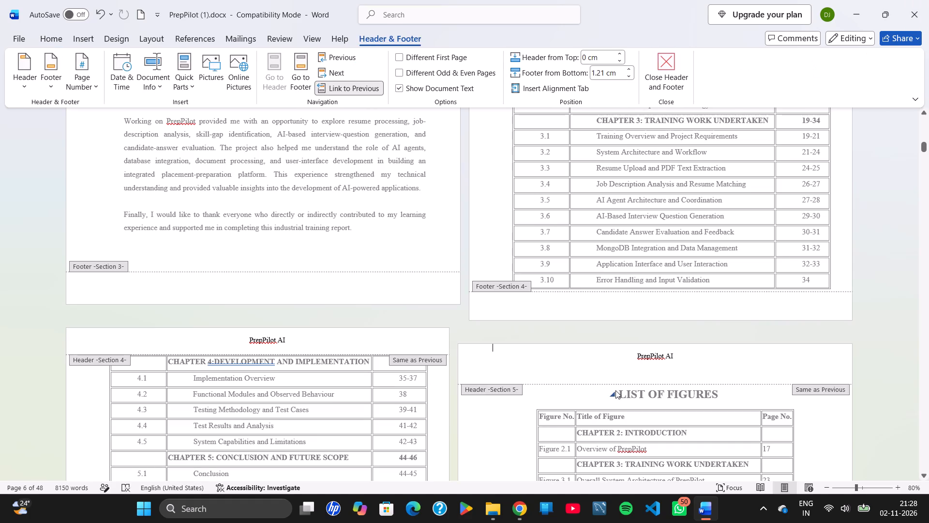
double_click(615, 390)
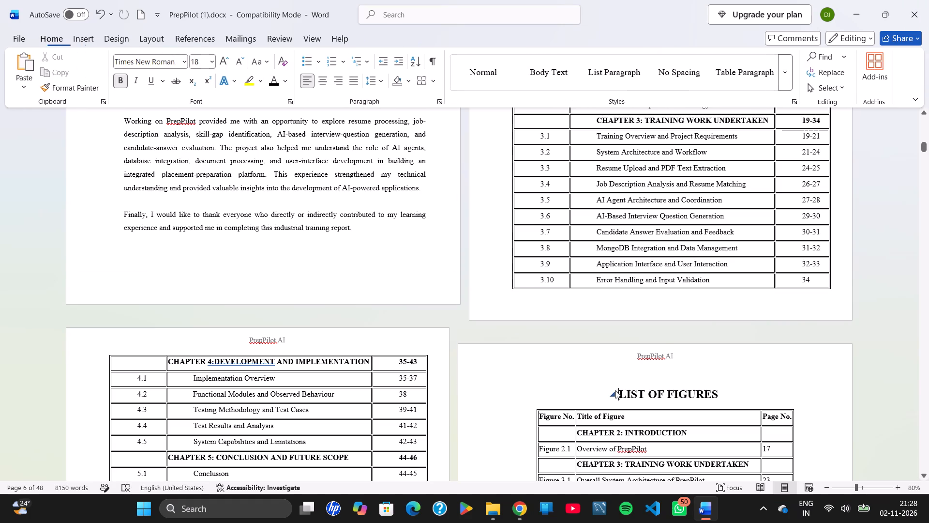
scroll(483, 373, "down", 3)
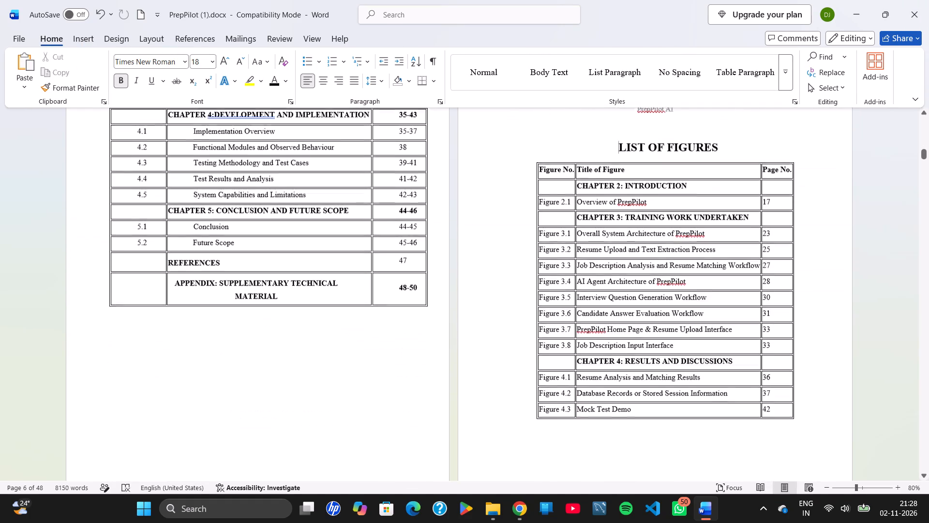
scroll(483, 373, "down", 2)
Examine the report's page layout in the print preview, from the cover page through the Chapter 2 pages.
key("ctrl+p")
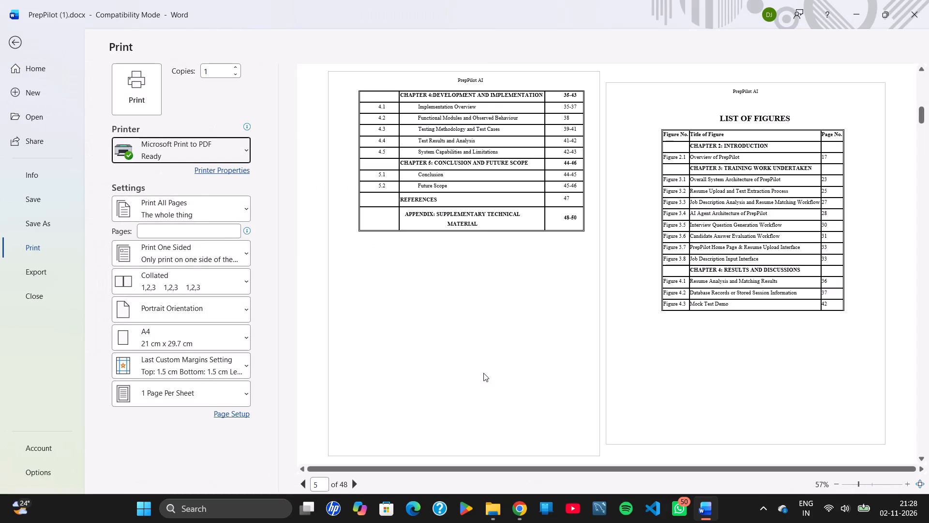
key("Up")
left_click(561, 377)
key("Up")
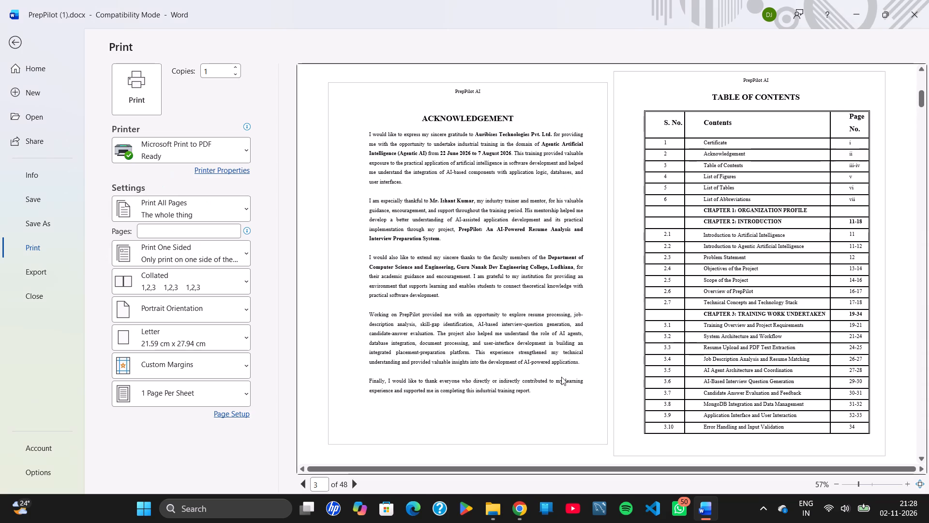
key("Up")
key("Up")
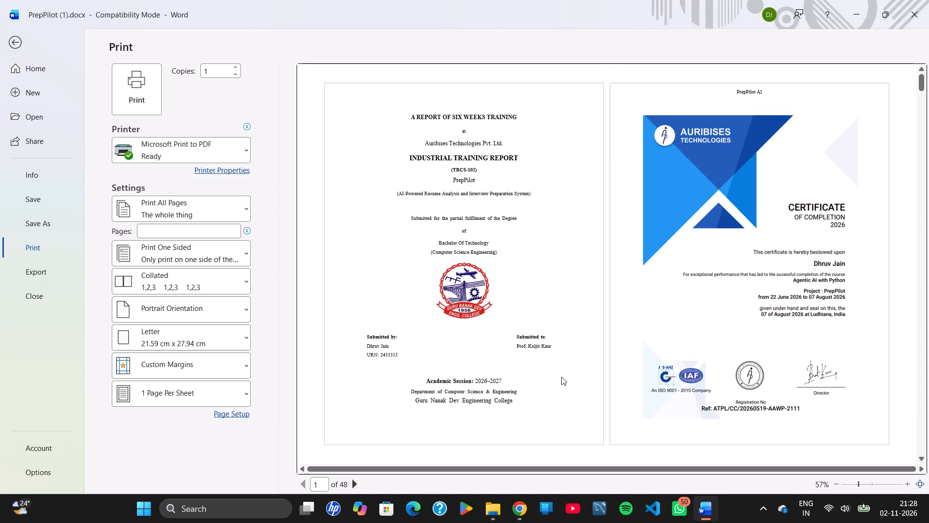
key("Down")
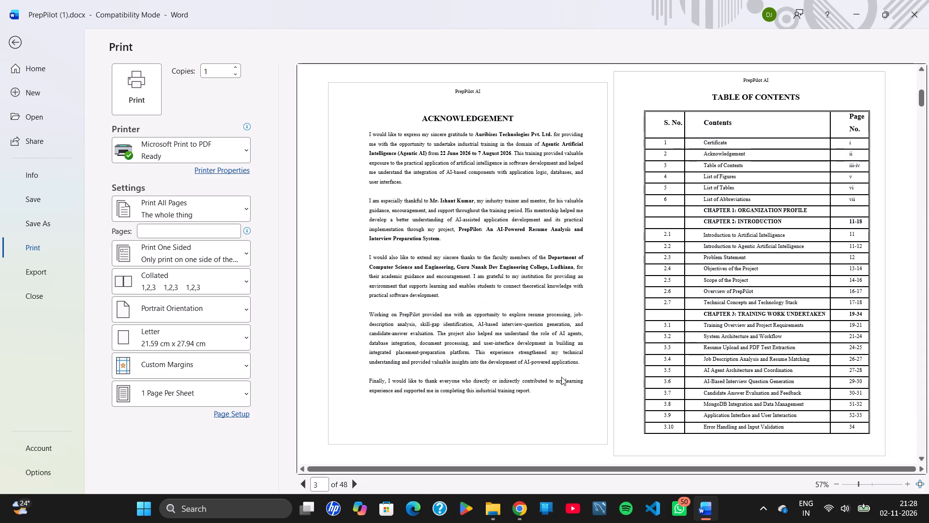
key("Up")
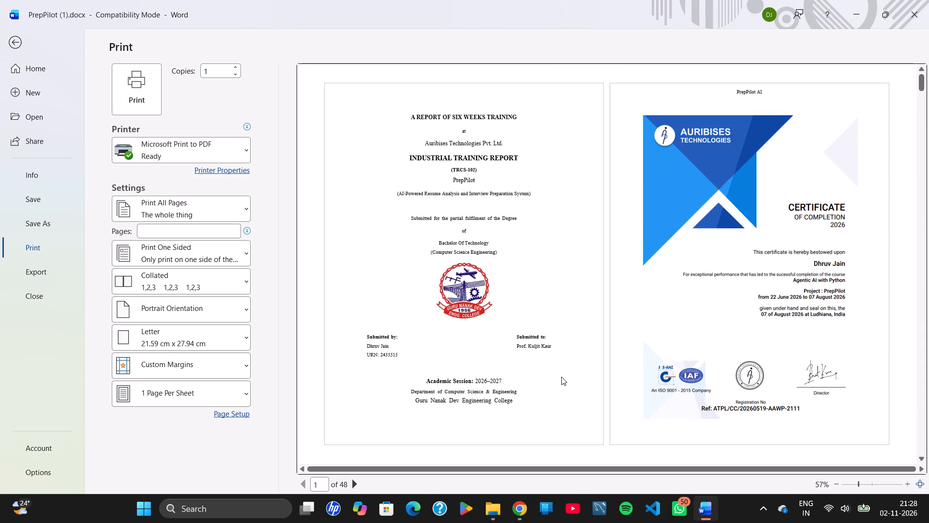
key("Down")
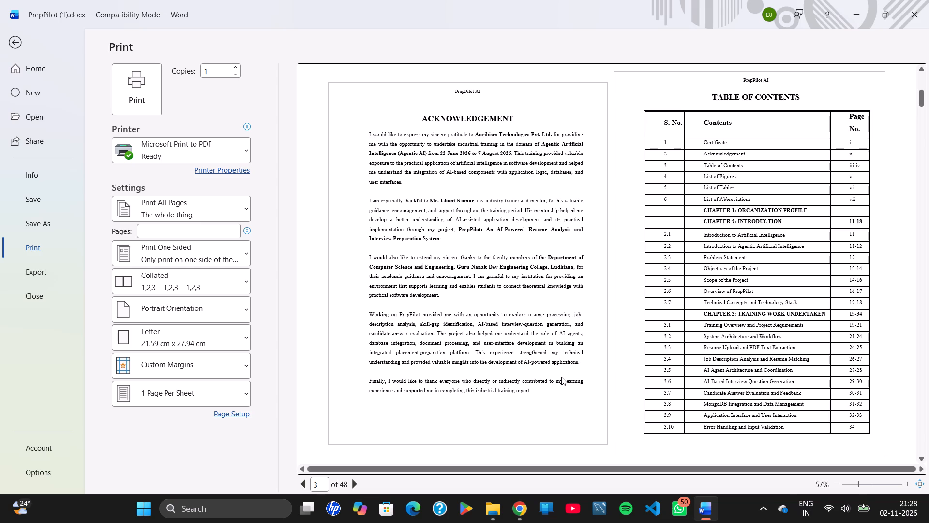
key("Down")
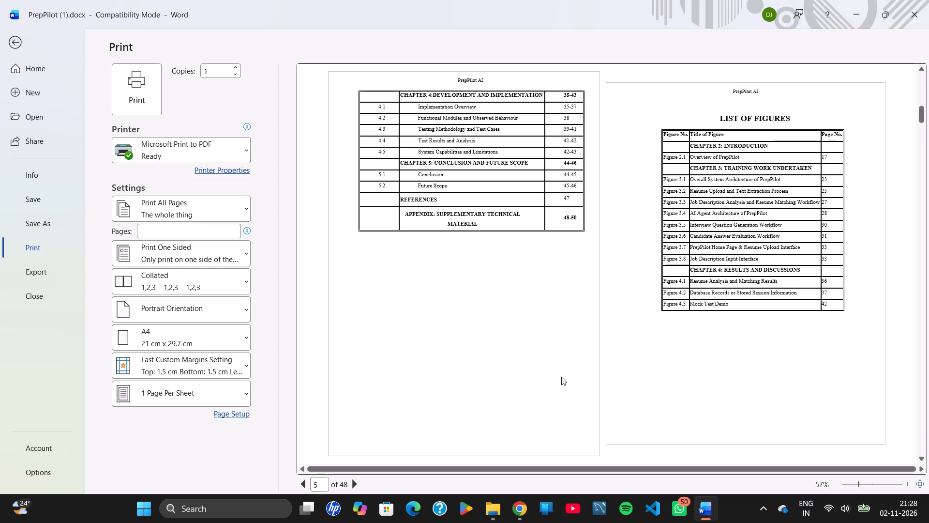
key("Down")
key("Down")
key("Down")
key("Down")
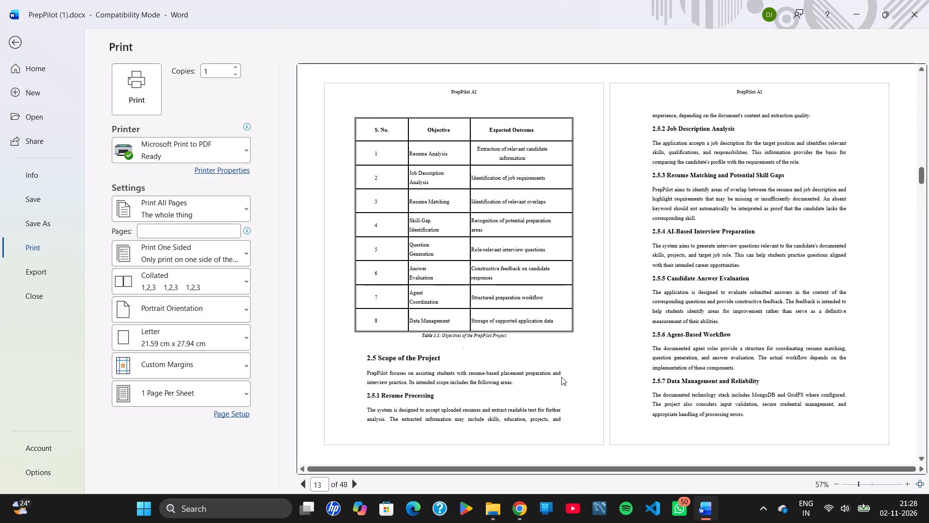
key("Down")
key("Down")
key("Up")
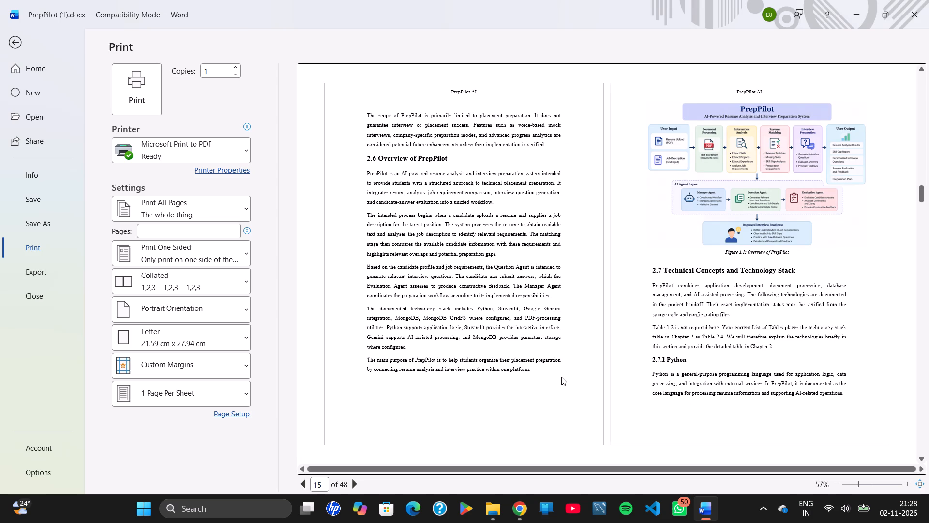
key("Escape")
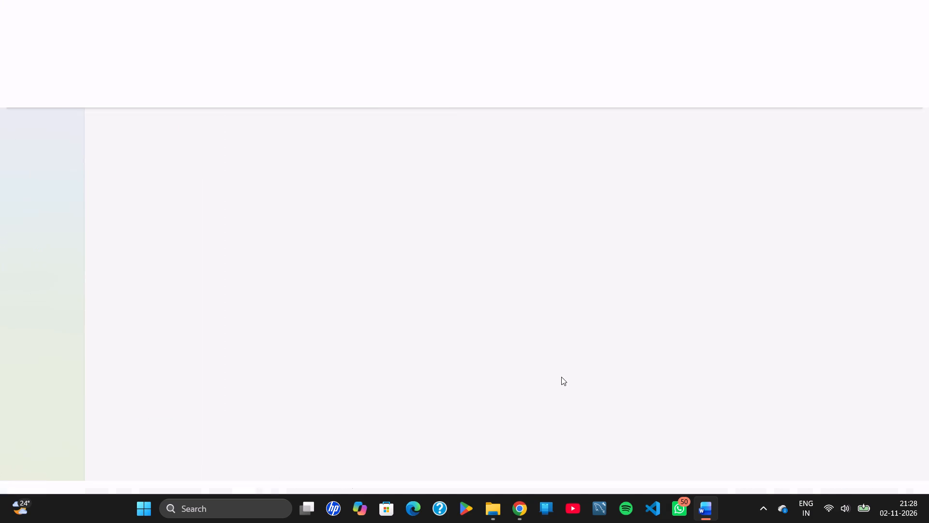
Check the Table of Contents, List of Figures, List of Tables and List of Abbreviations pages in the document.
scroll(561, 377, "up", 8)
scroll(561, 377, "down", 1)
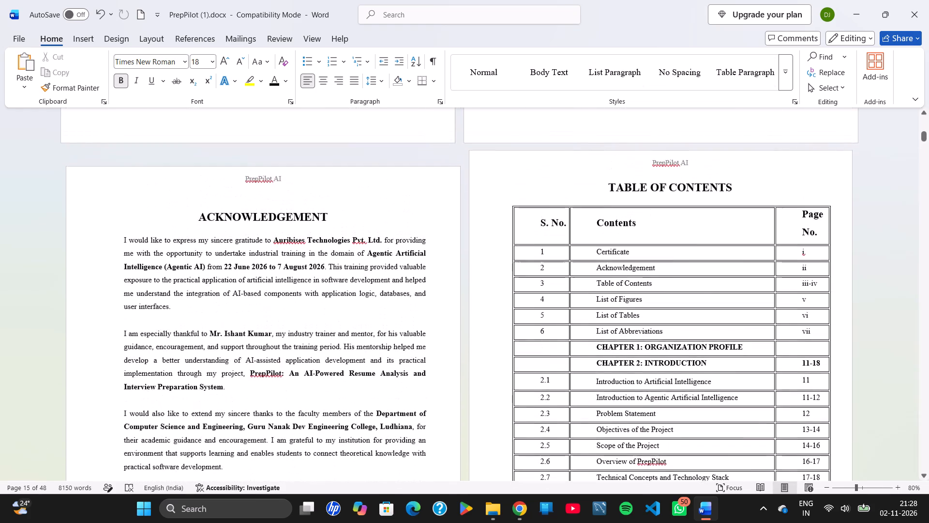
scroll(561, 377, "down", 1)
scroll(561, 377, "up", 1)
scroll(561, 377, "down", 2)
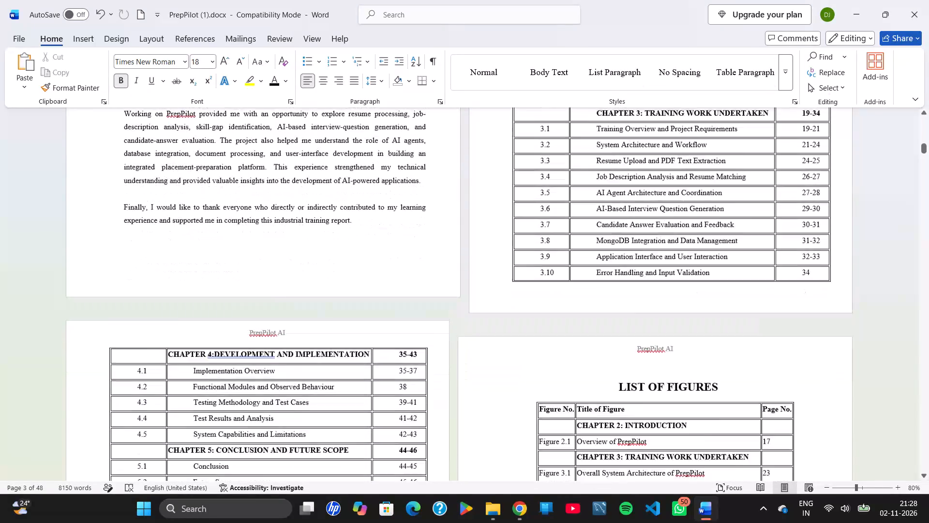
scroll(561, 377, "down", 2)
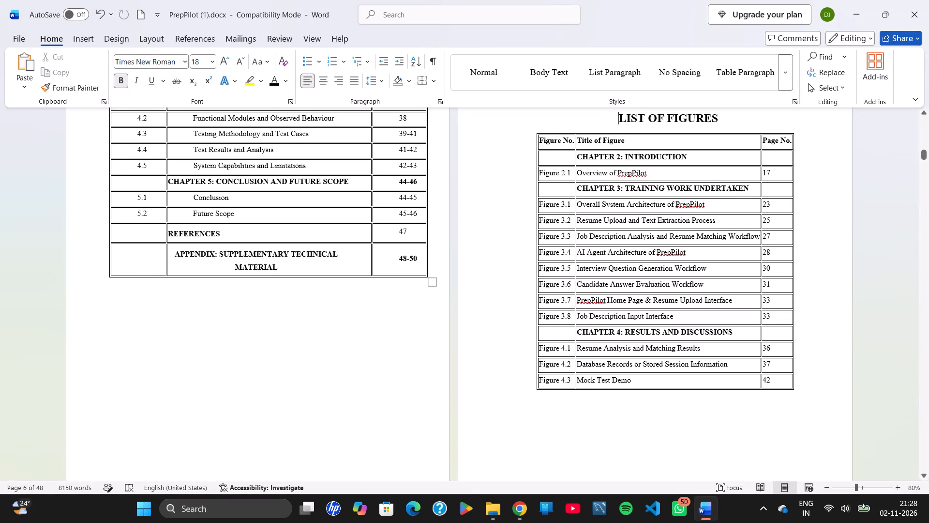
scroll(561, 377, "down", 1)
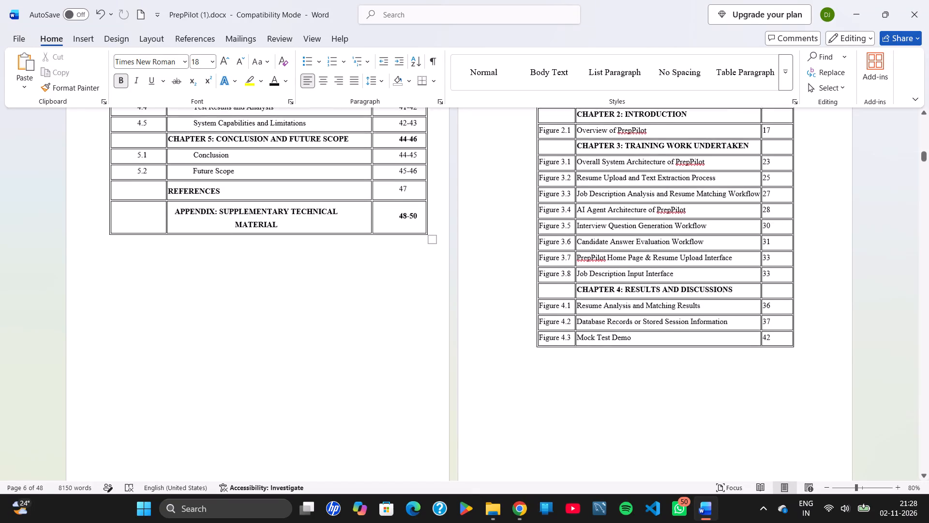
scroll(561, 377, "down", 3)
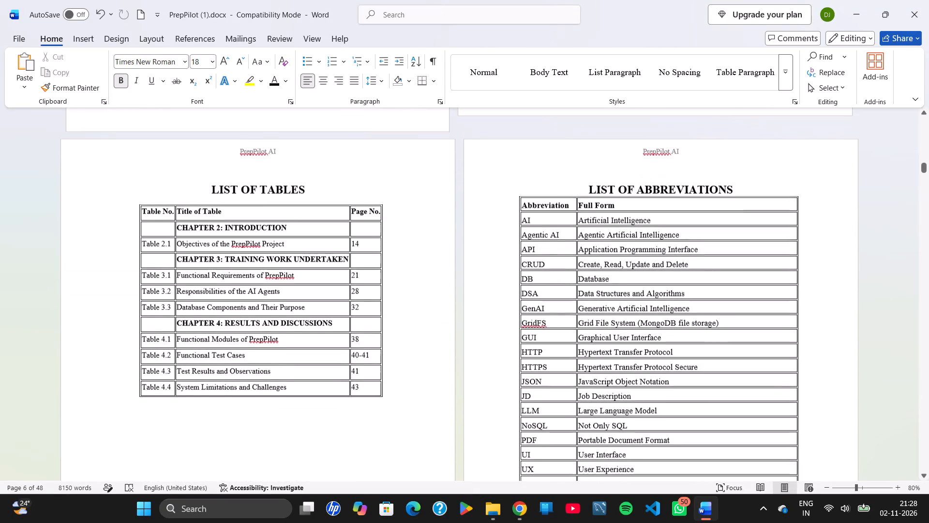
scroll(561, 377, "down", 1)
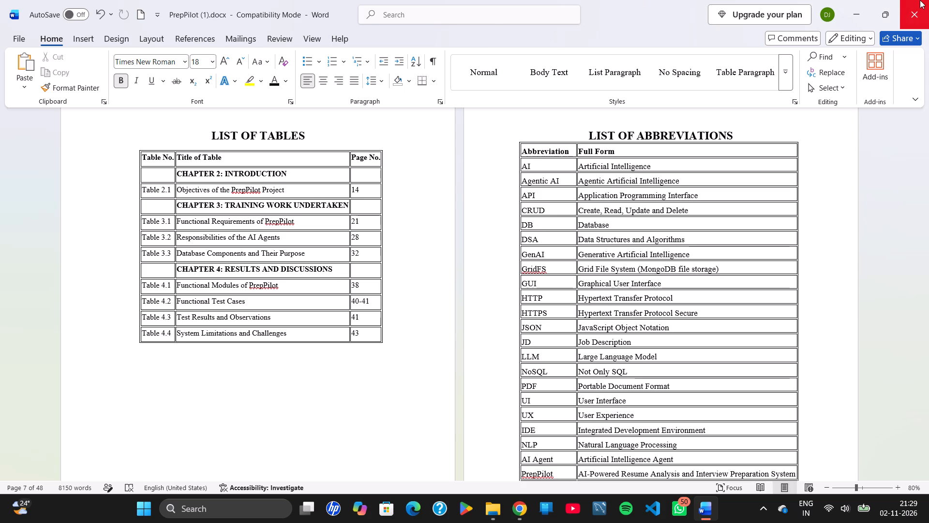
scroll(707, 232, "up", 5)
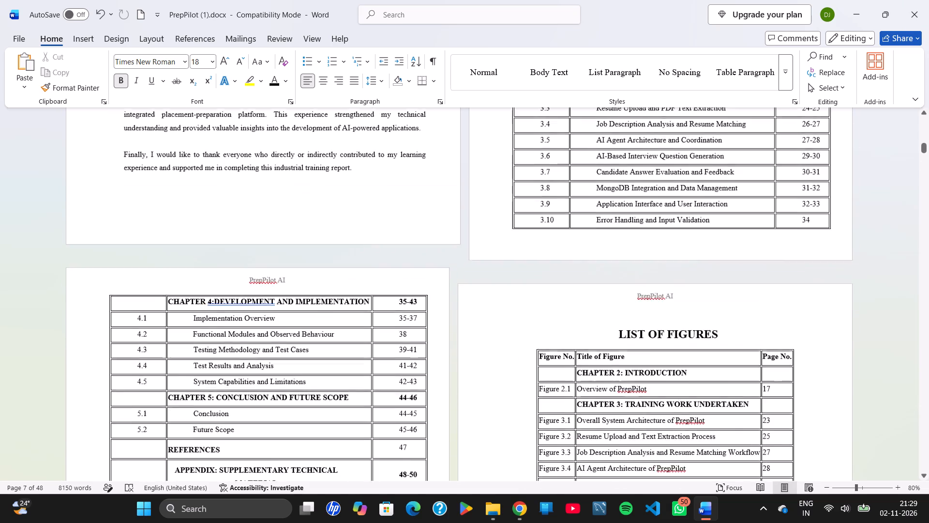
scroll(707, 232, "up", 2)
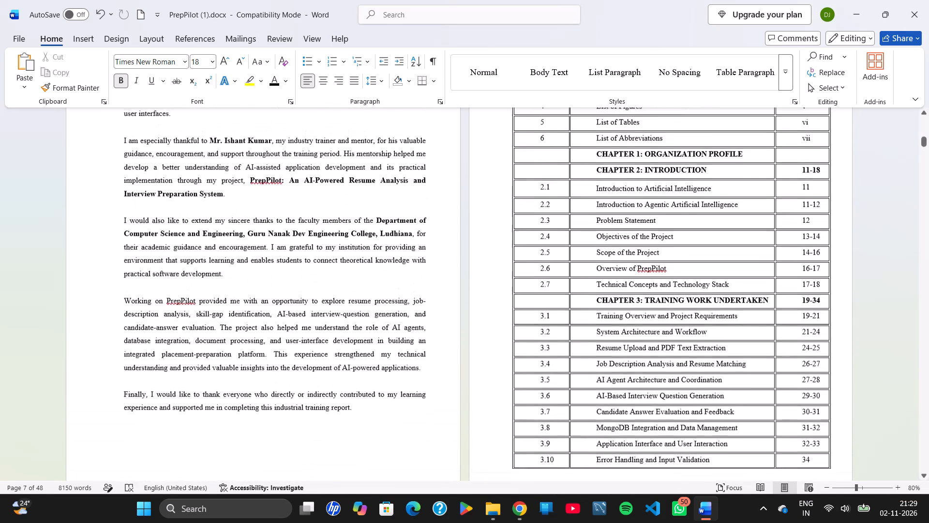
scroll(707, 232, "up", 1)
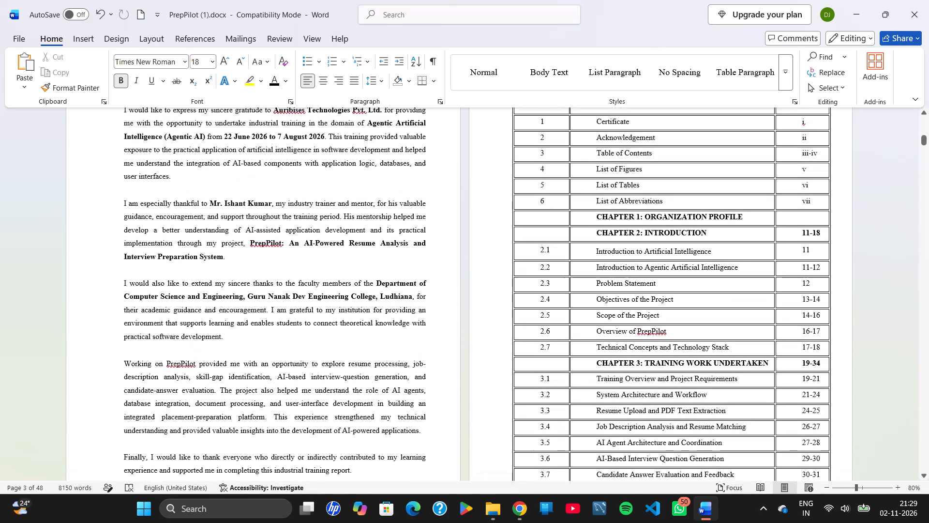
scroll(479, 300, "down", 1)
scroll(479, 300, "up", 2)
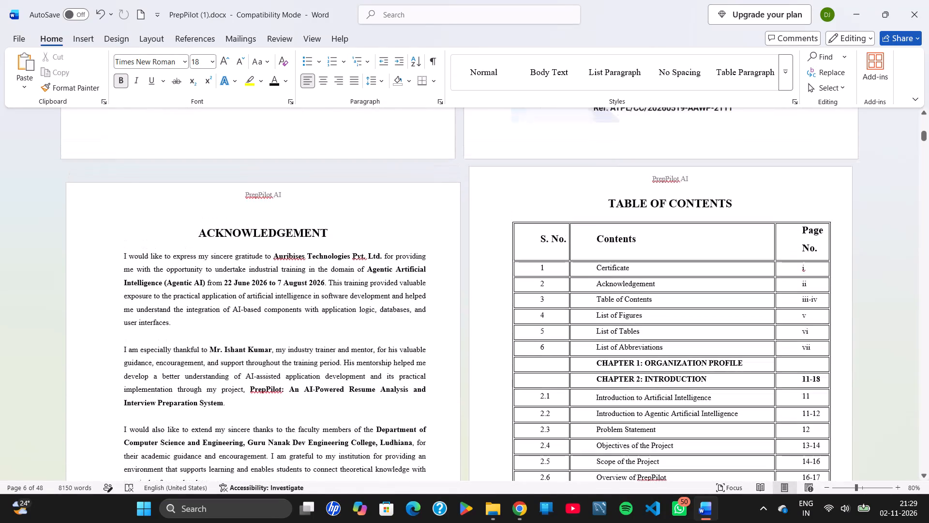
scroll(479, 300, "down", 1)
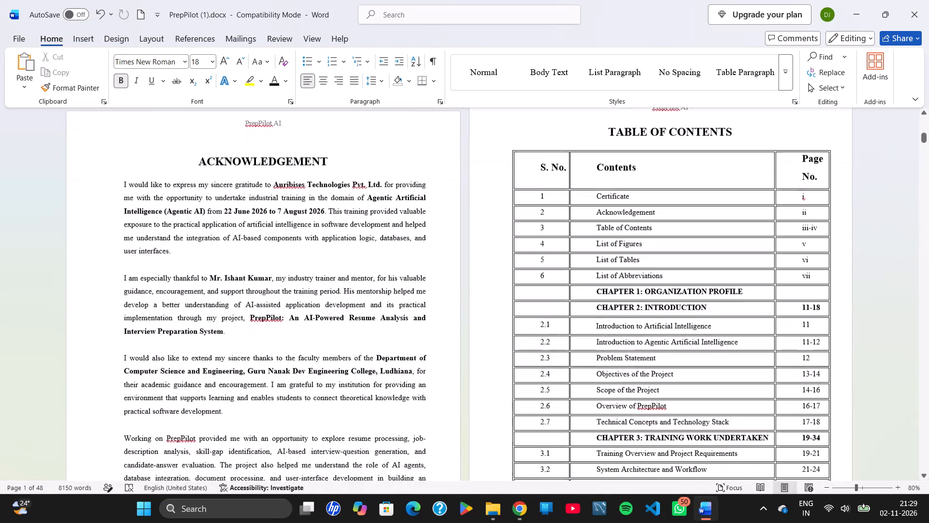
scroll(479, 300, "up", 2)
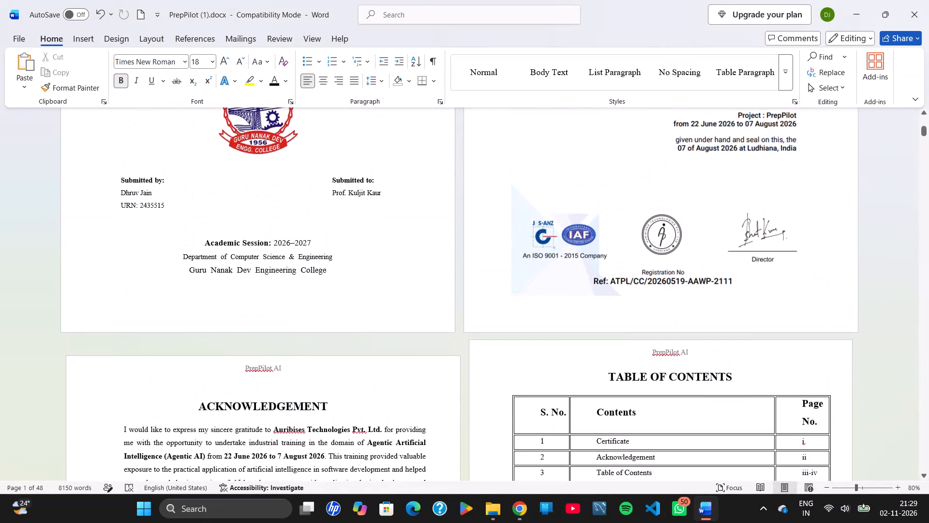
Close the PrepPilot (1) report and save its changes to the Downloads folder.
left_click(928, 0)
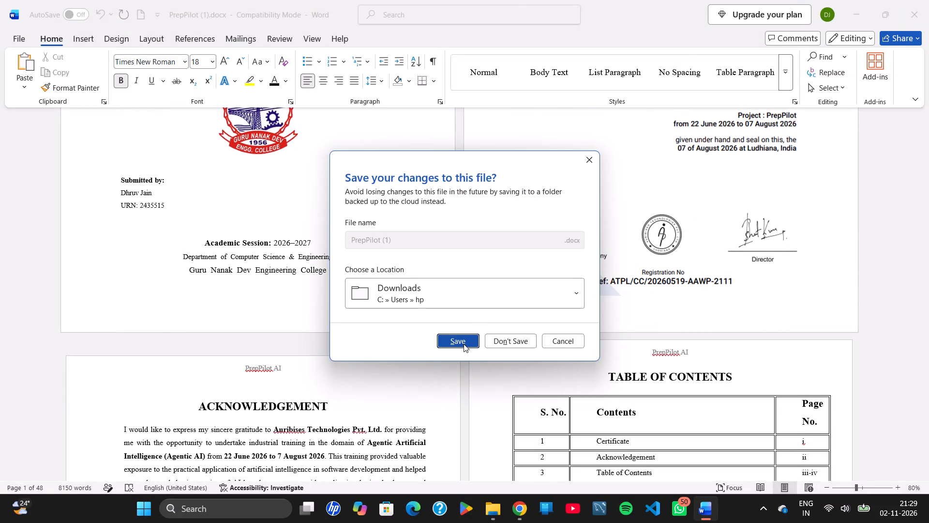
left_click(464, 344)
Close the browser with the training format guidelines PDF and the File Explorer window.
left_click(928, 0)
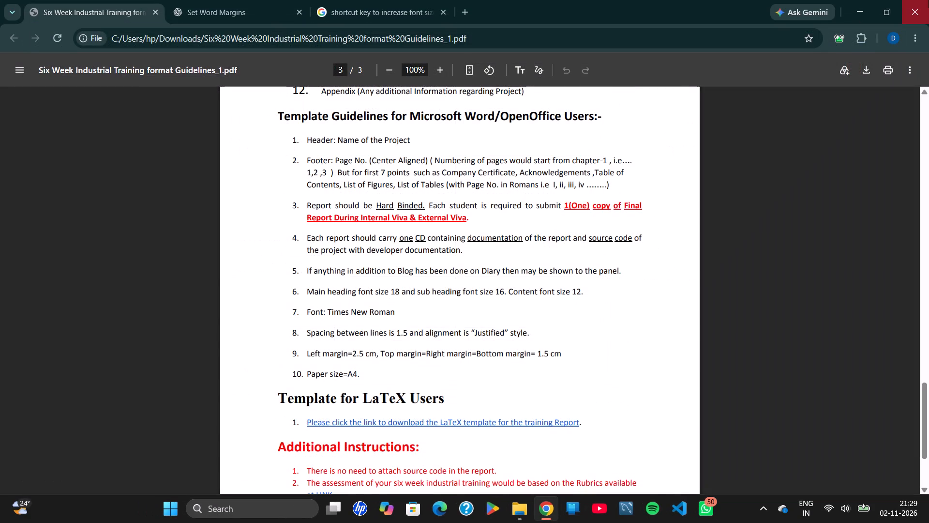
left_click(928, 0)
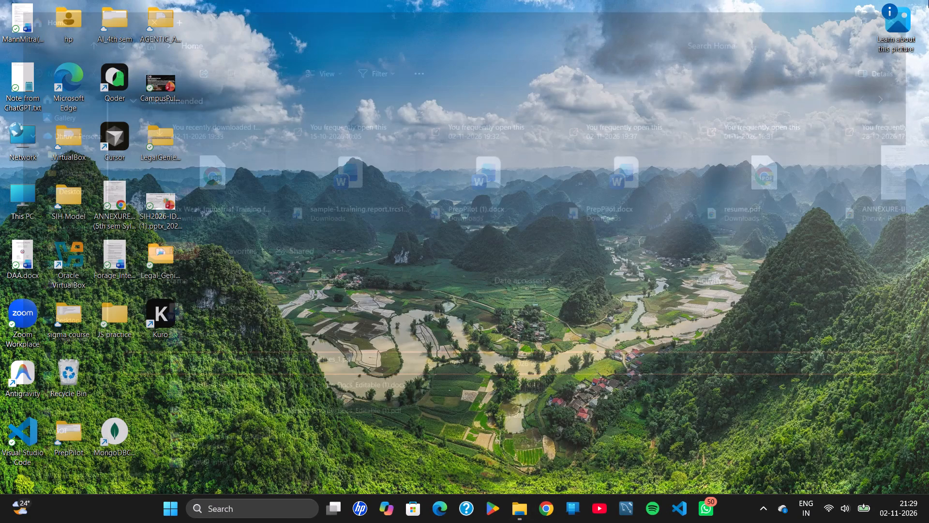
Open the computer's power options.
left_click(536, 467)
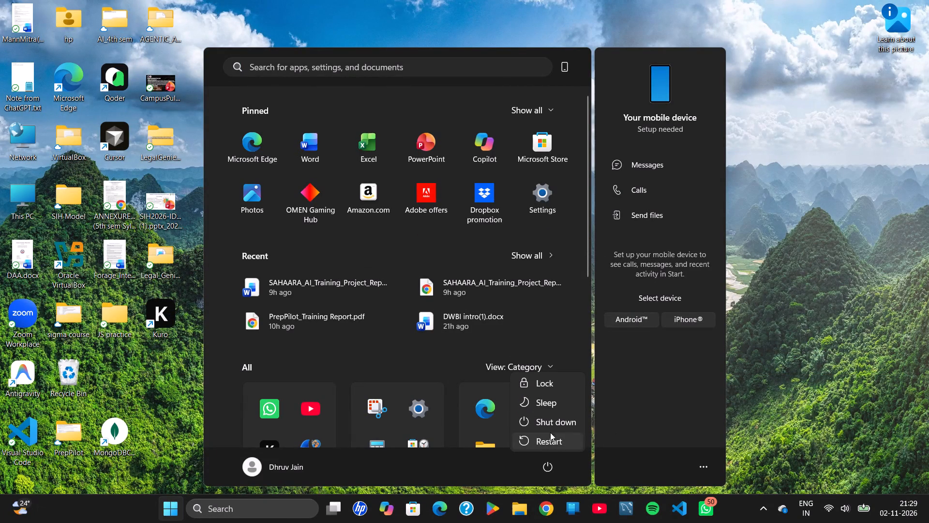